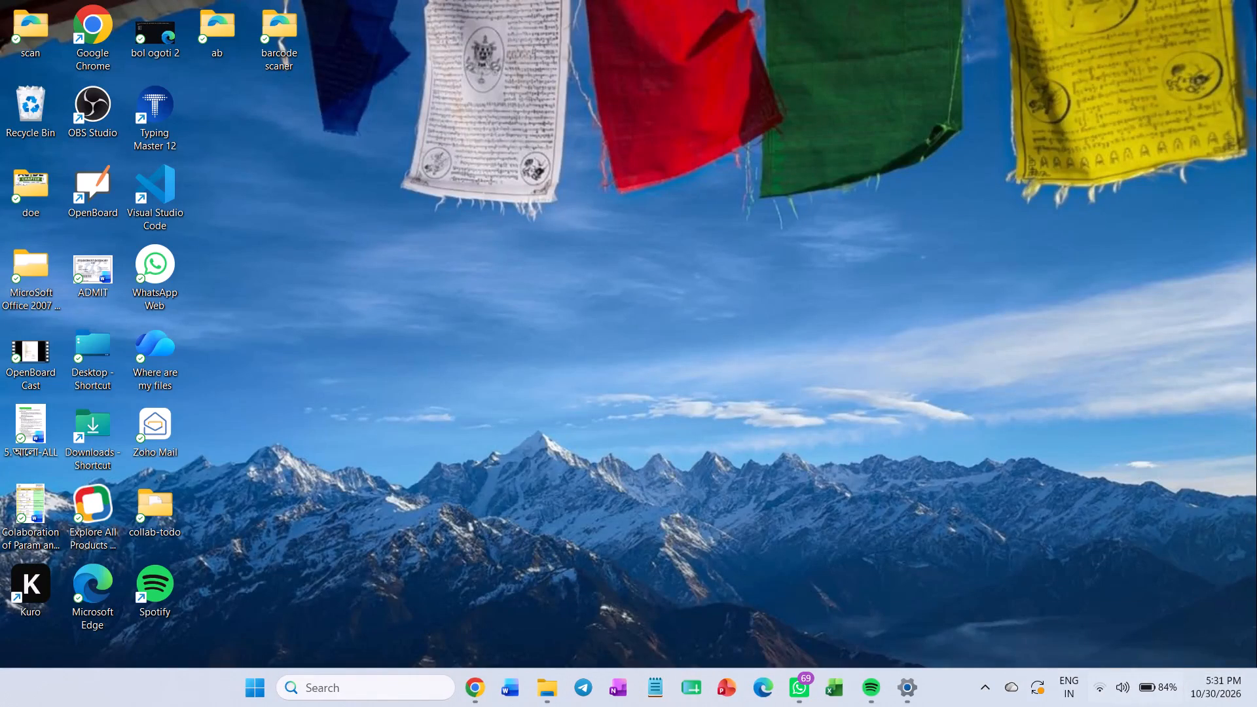
Bring up the running Settings window on Windows Update and close it.
{"action": "left_click", "coordinate": [913, 689]}
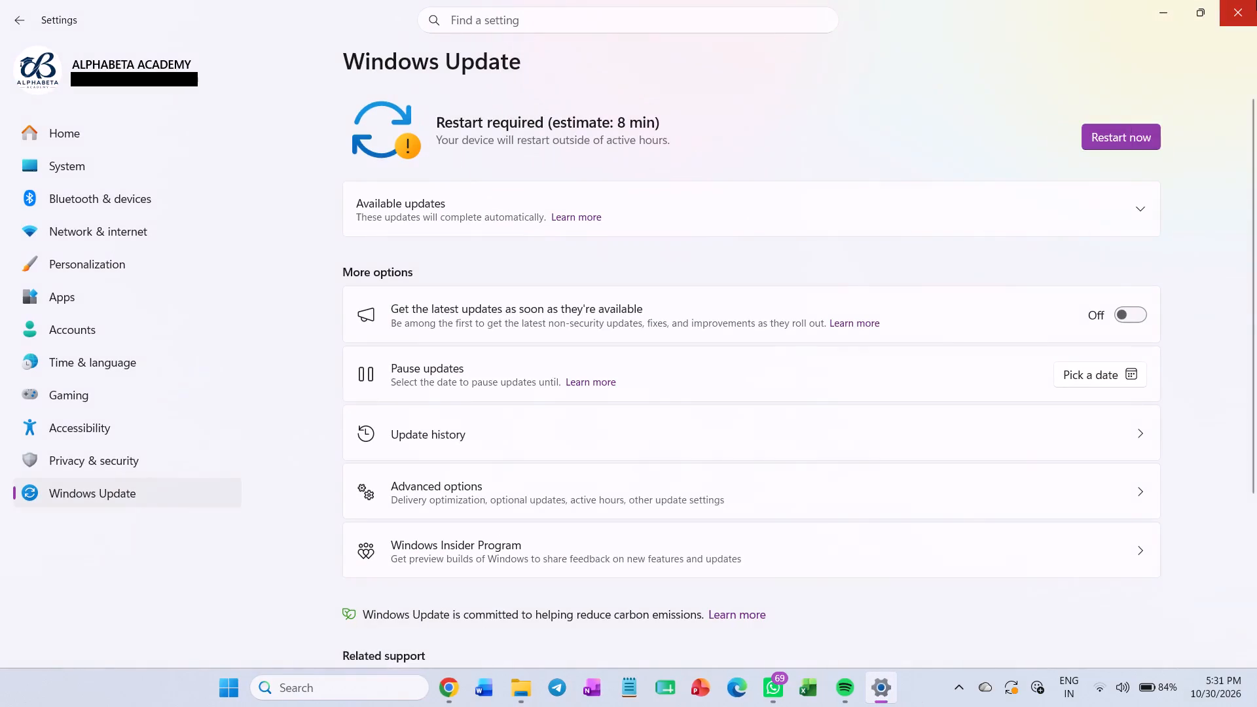
{"action": "left_click", "coordinate": [1235, 10]}
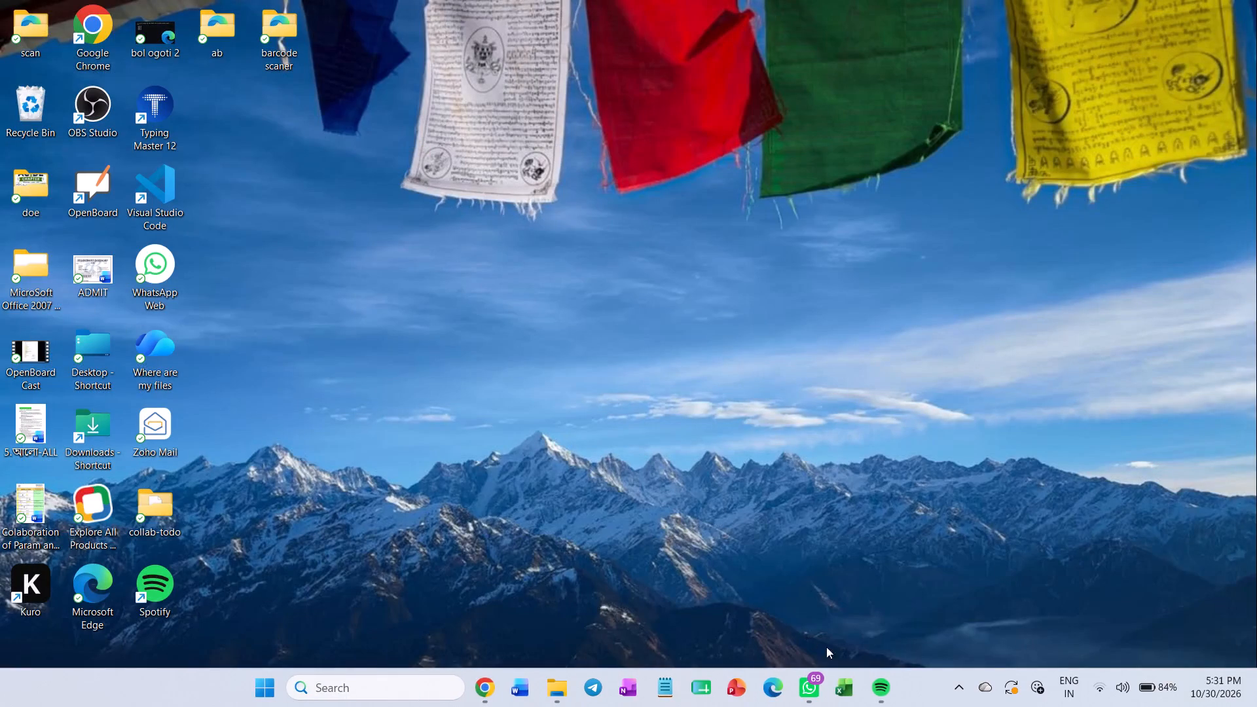
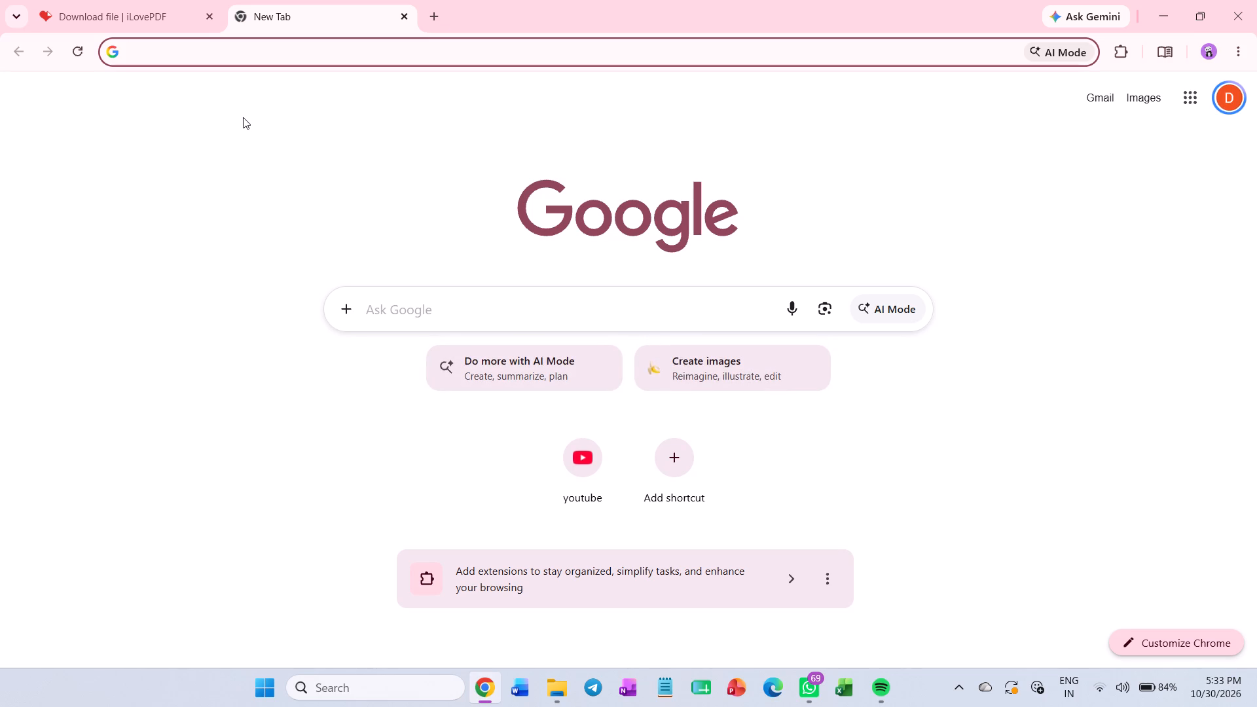
{"action": "type", "text": "VSO"}
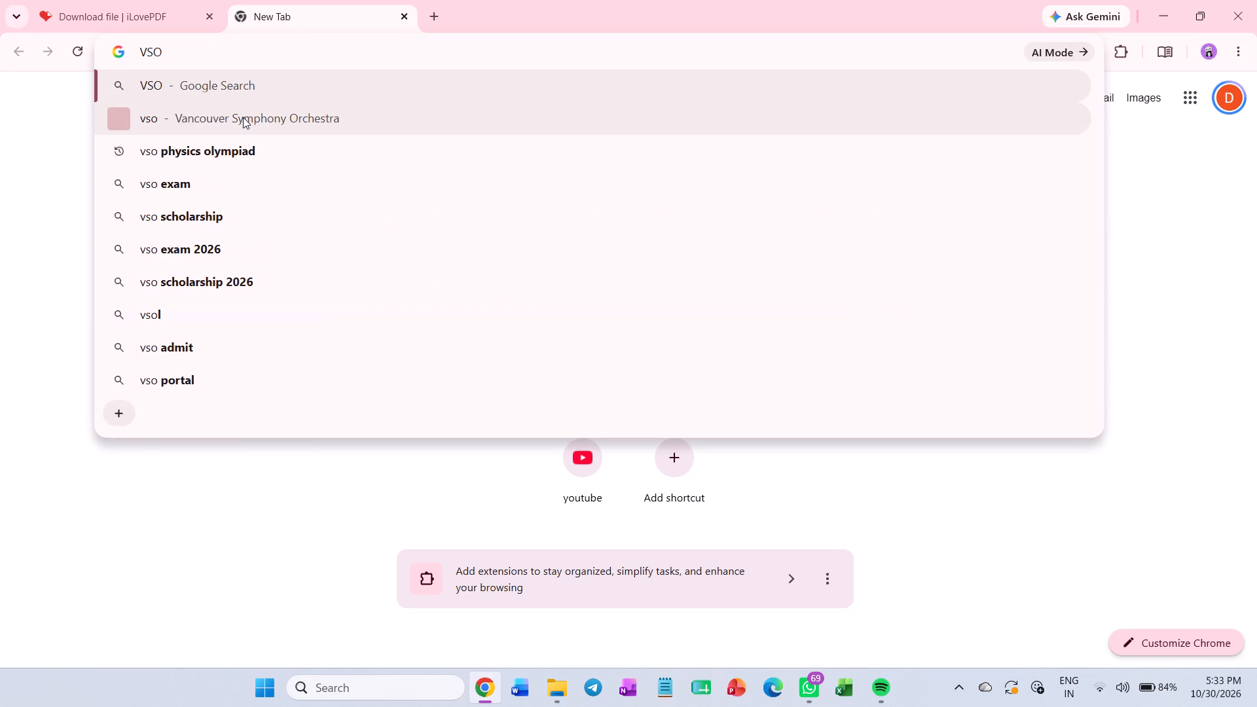
{"action": "left_click", "coordinate": [250, 163]}
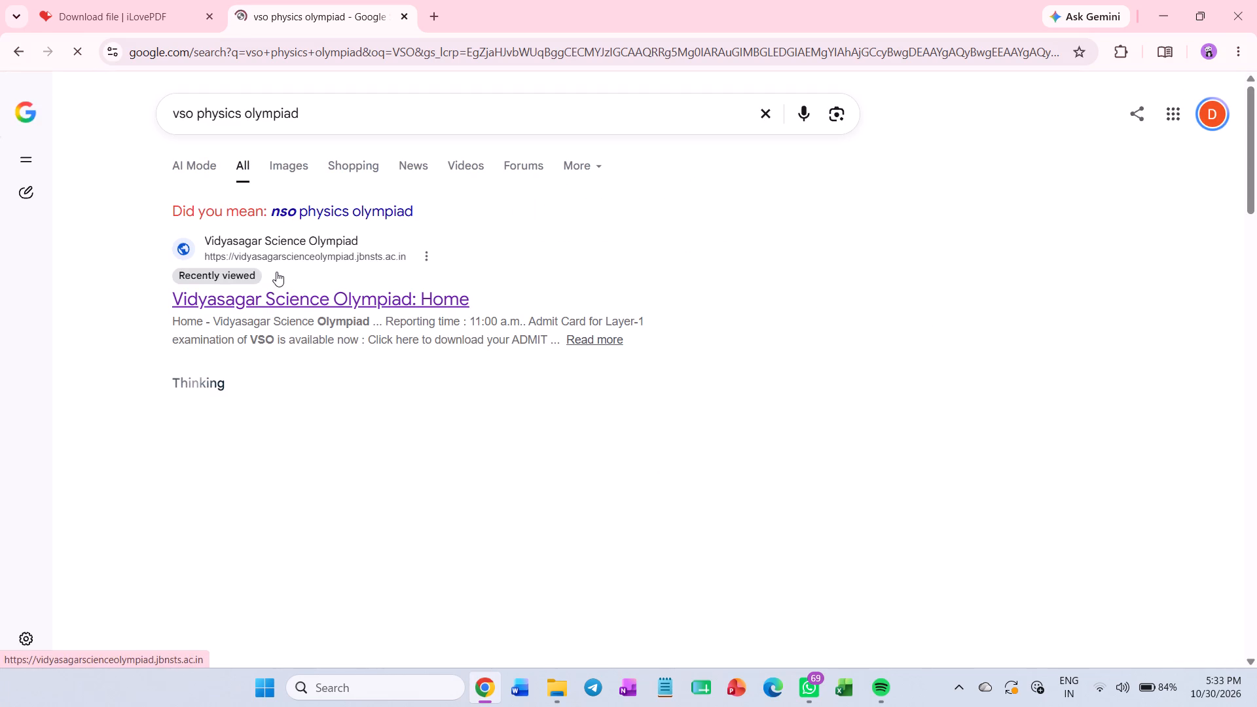
Open the Vidyasagar Science Olympiad home page, read its Layer 1 examination notification, and return to the search results.
{"action": "left_click", "coordinate": [261, 296]}
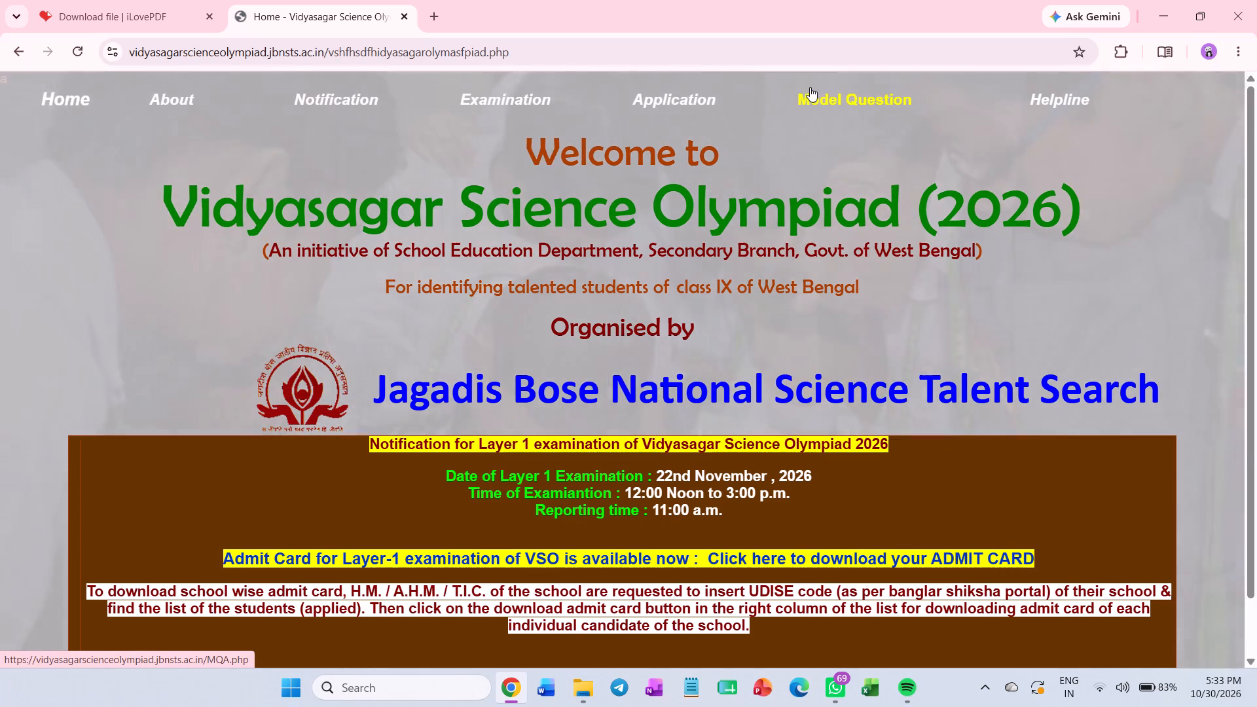
{"action": "scroll", "coordinate": [708, 178], "scroll_direction": "down", "scroll_amount": 6}
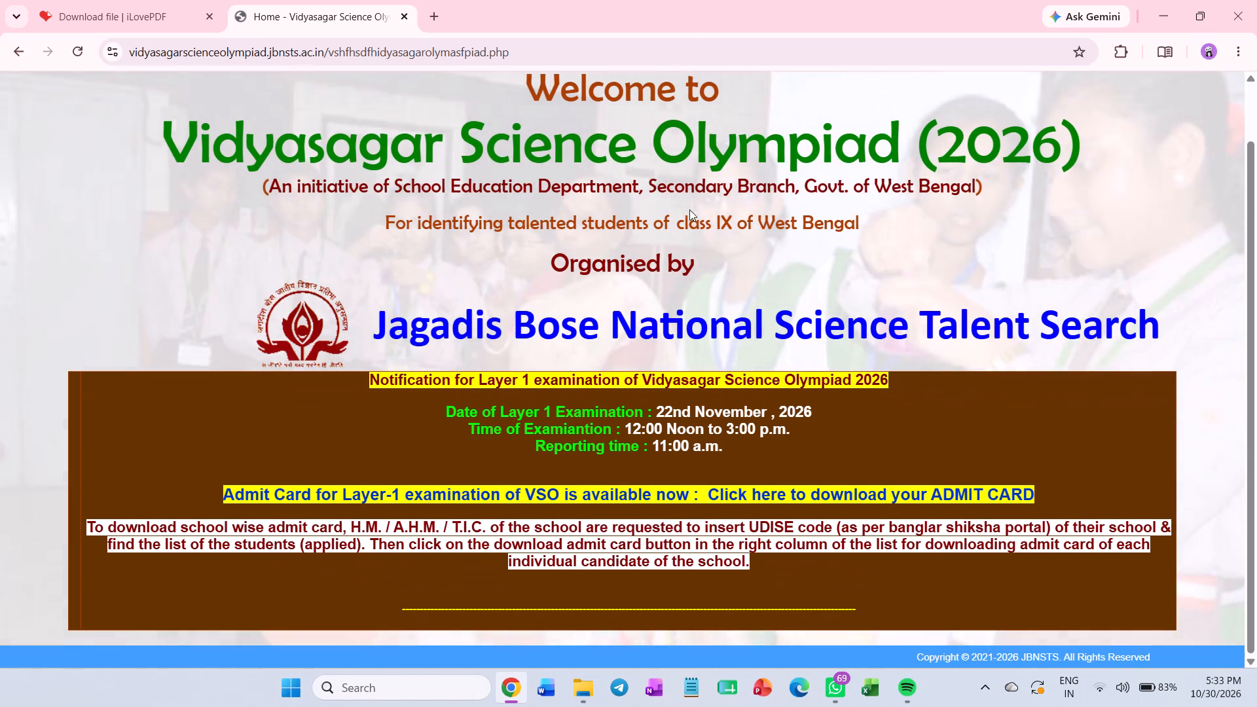
{"action": "scroll", "coordinate": [685, 213], "scroll_direction": "down", "scroll_amount": 2}
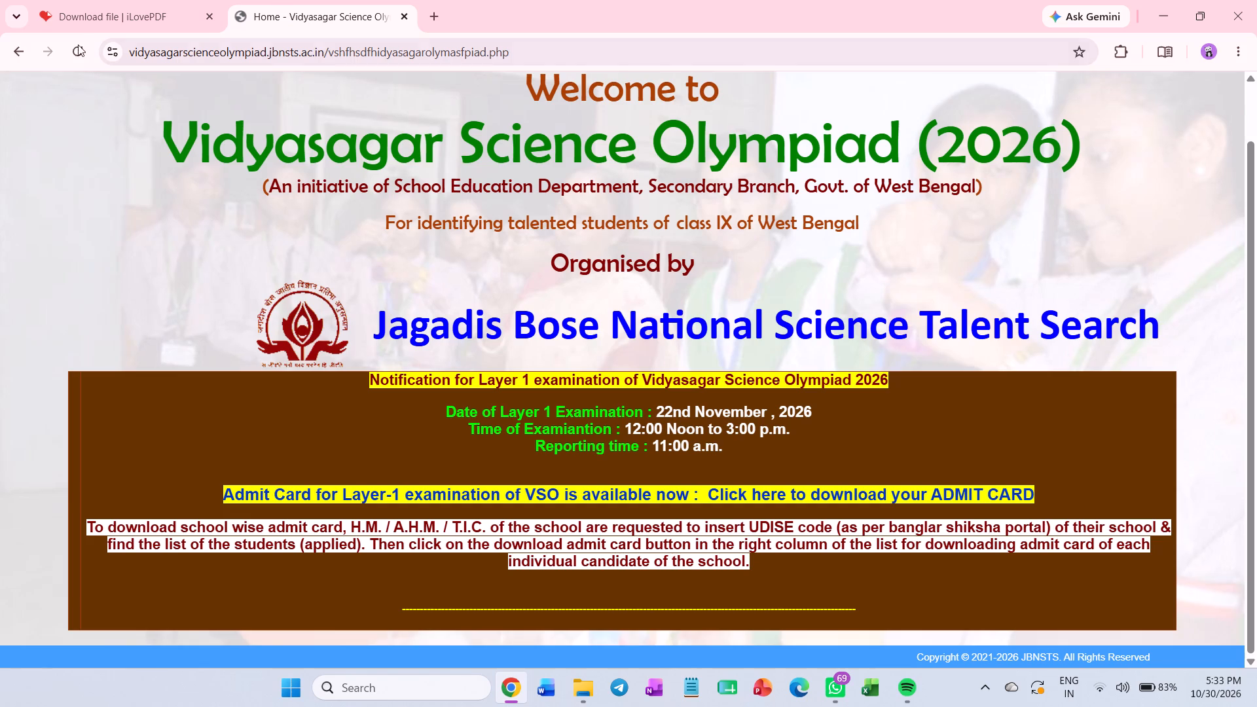
{"action": "left_click", "coordinate": [23, 50]}
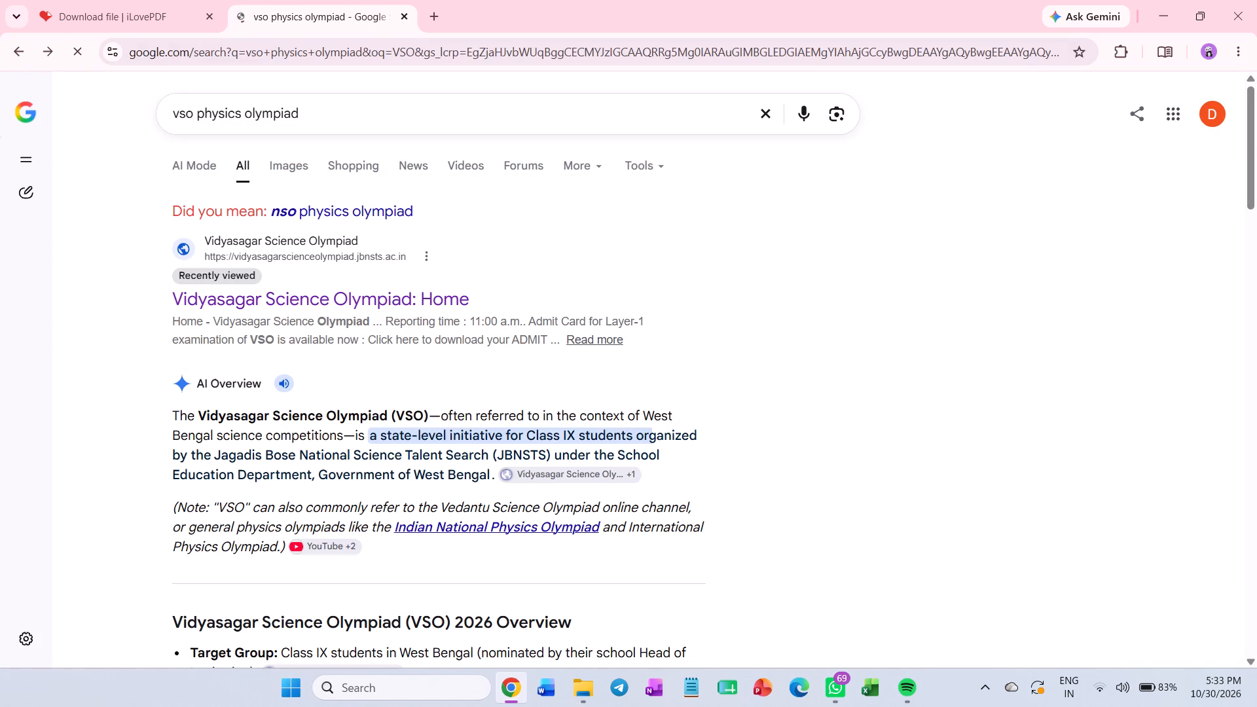
Examine the "vso physics olympiad" search results, including the AI overview, model question links, videos and related questions.
{"action": "scroll", "coordinate": [221, 297], "scroll_direction": "down", "scroll_amount": 2}
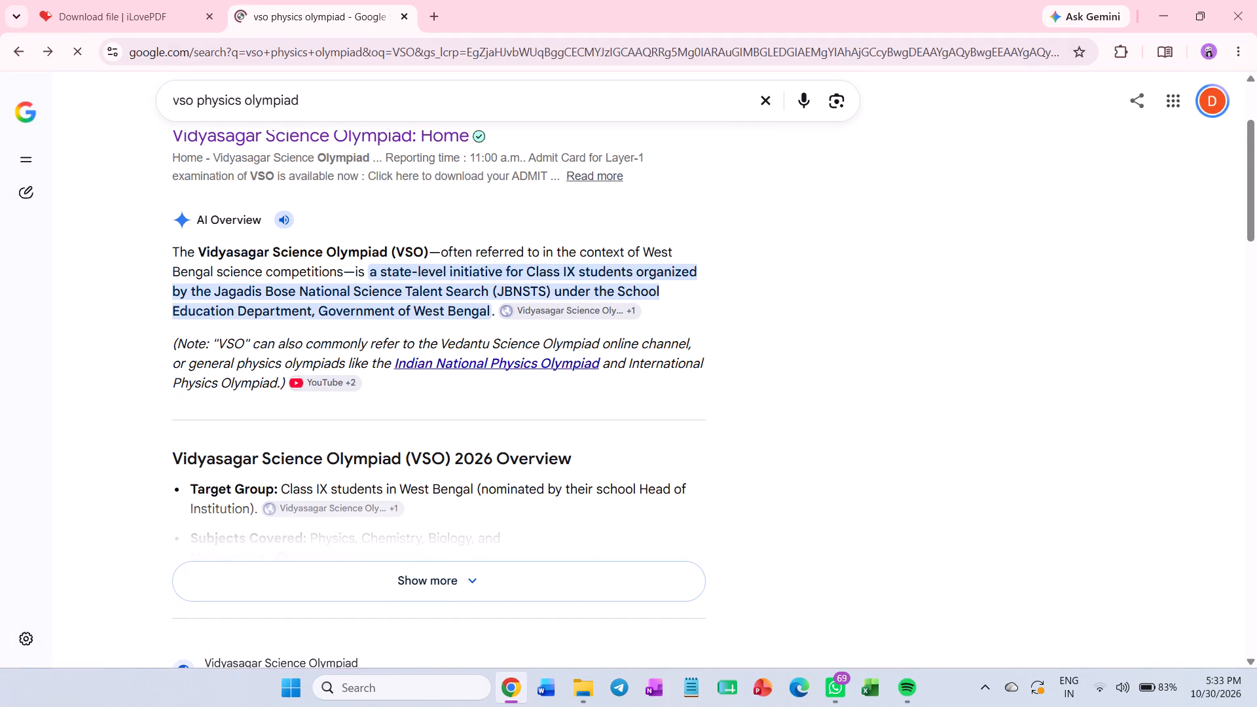
{"action": "scroll", "coordinate": [223, 297], "scroll_direction": "down", "scroll_amount": 2}
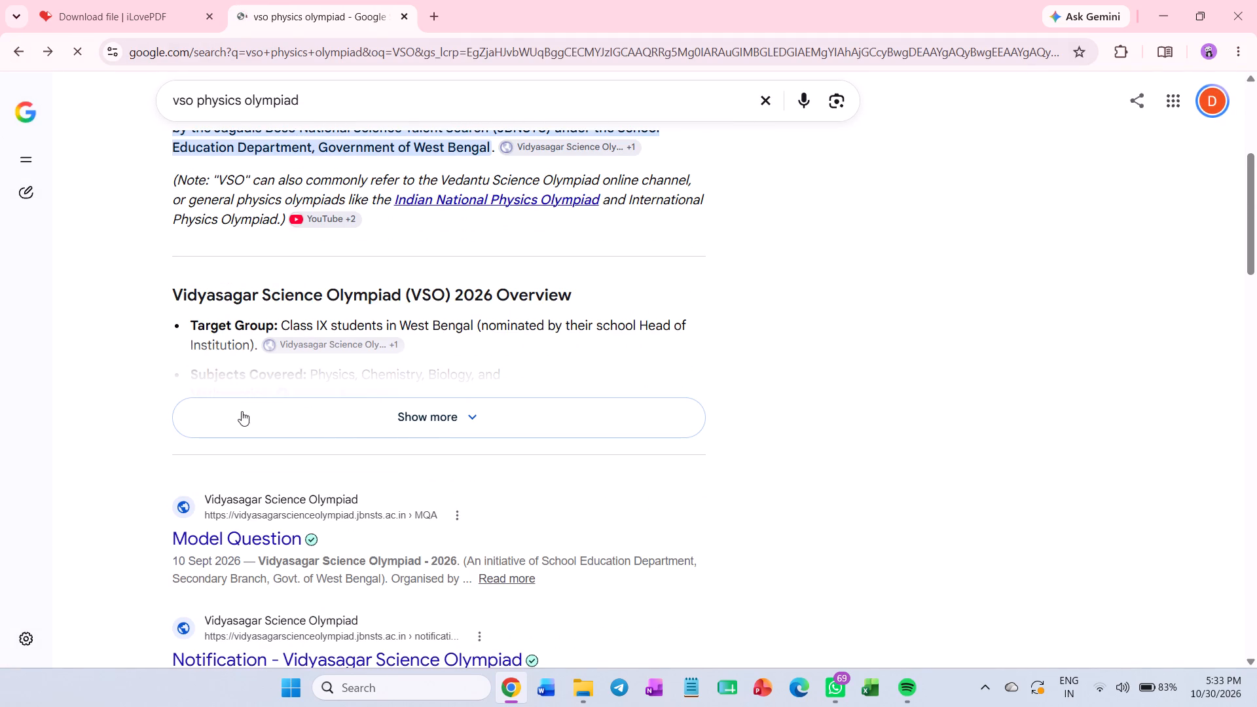
{"action": "scroll", "coordinate": [225, 509], "scroll_direction": "down", "scroll_amount": 3}
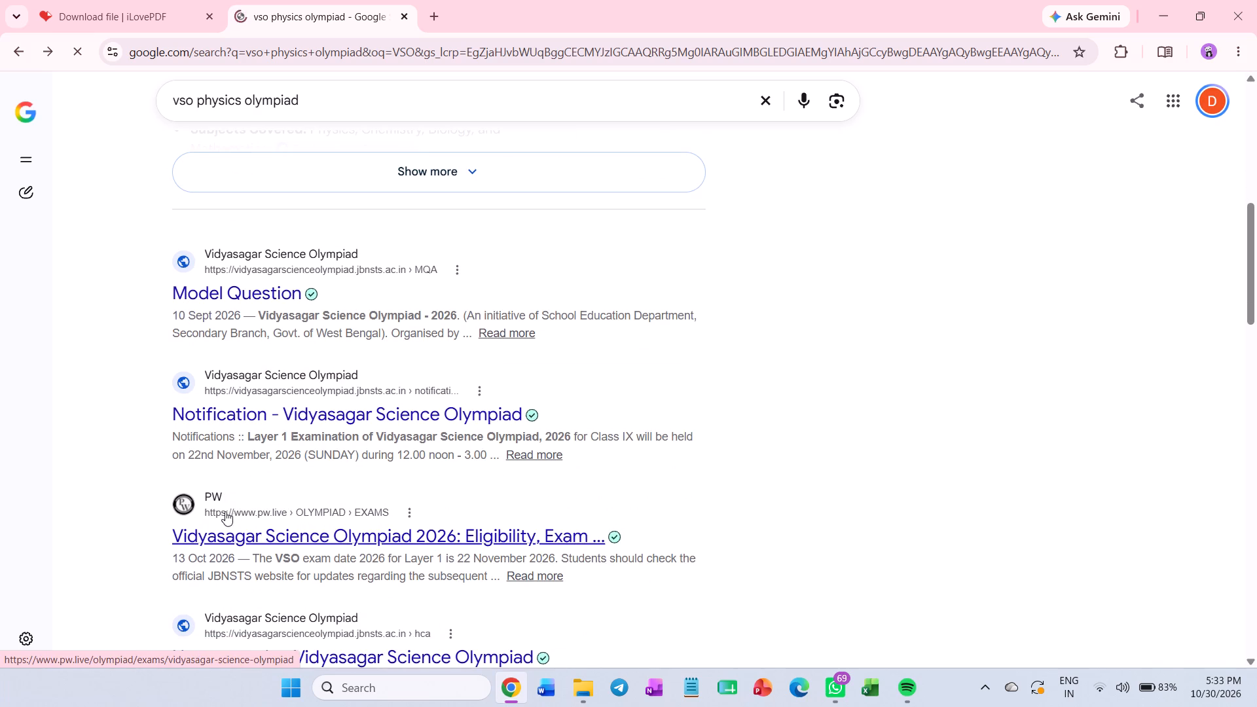
{"action": "scroll", "coordinate": [238, 499], "scroll_direction": "down", "scroll_amount": 1}
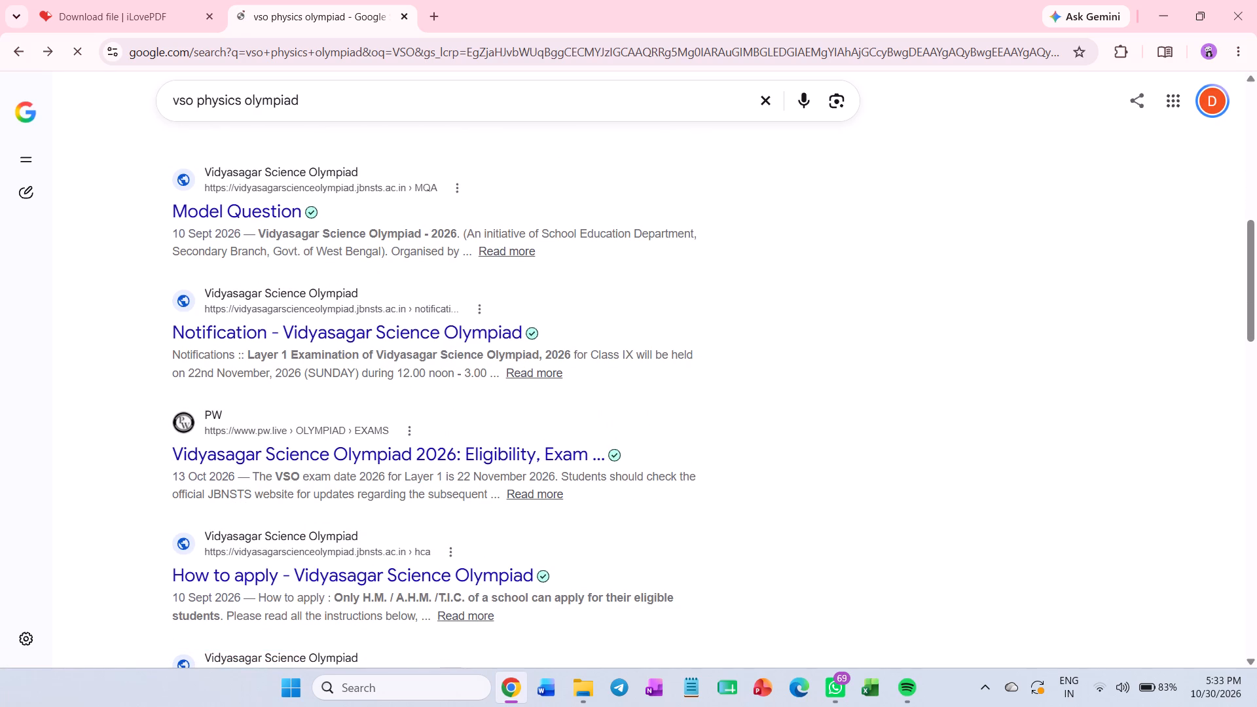
{"action": "scroll", "coordinate": [238, 499], "scroll_direction": "down", "scroll_amount": 1}
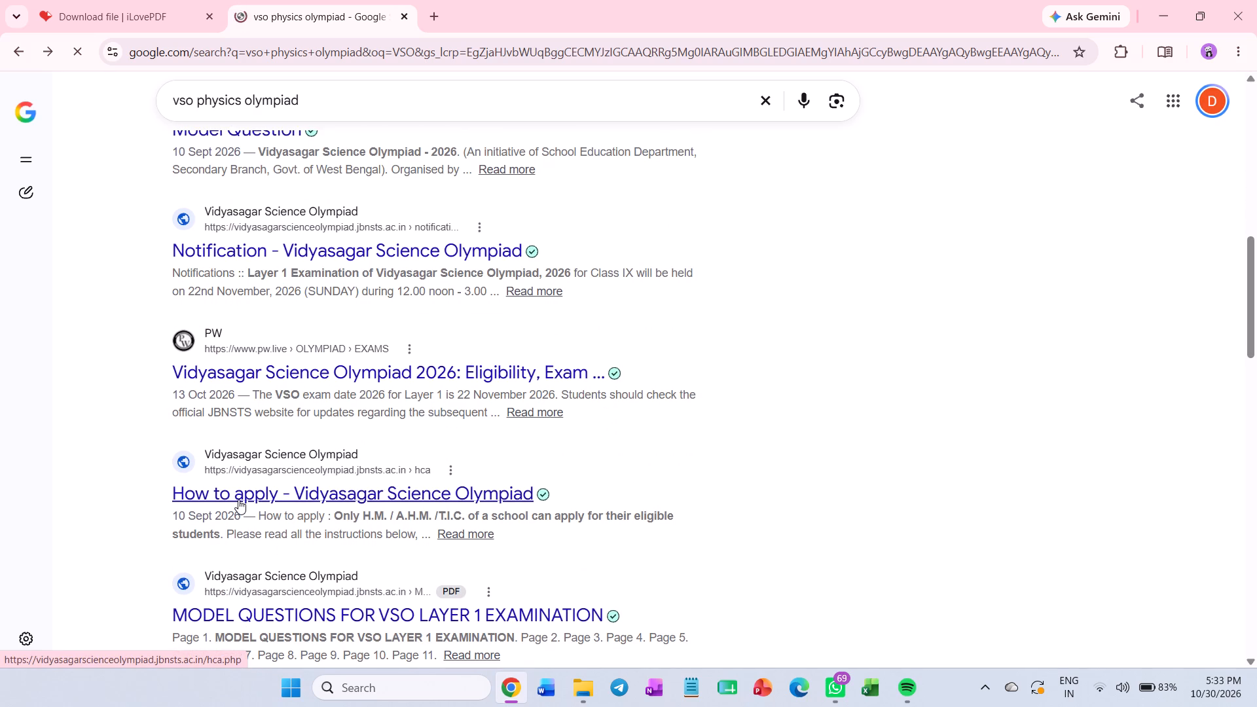
{"action": "scroll", "coordinate": [238, 499], "scroll_direction": "down", "scroll_amount": 1}
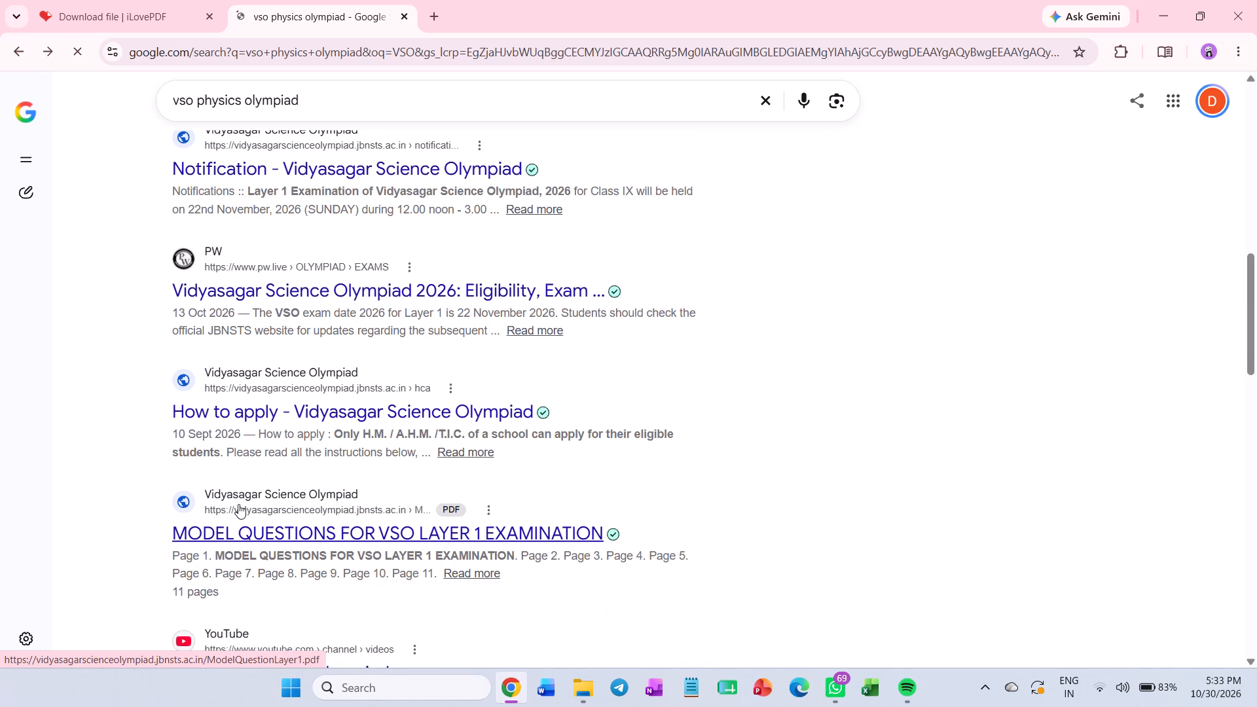
{"action": "scroll", "coordinate": [238, 504], "scroll_direction": "down", "scroll_amount": 9}
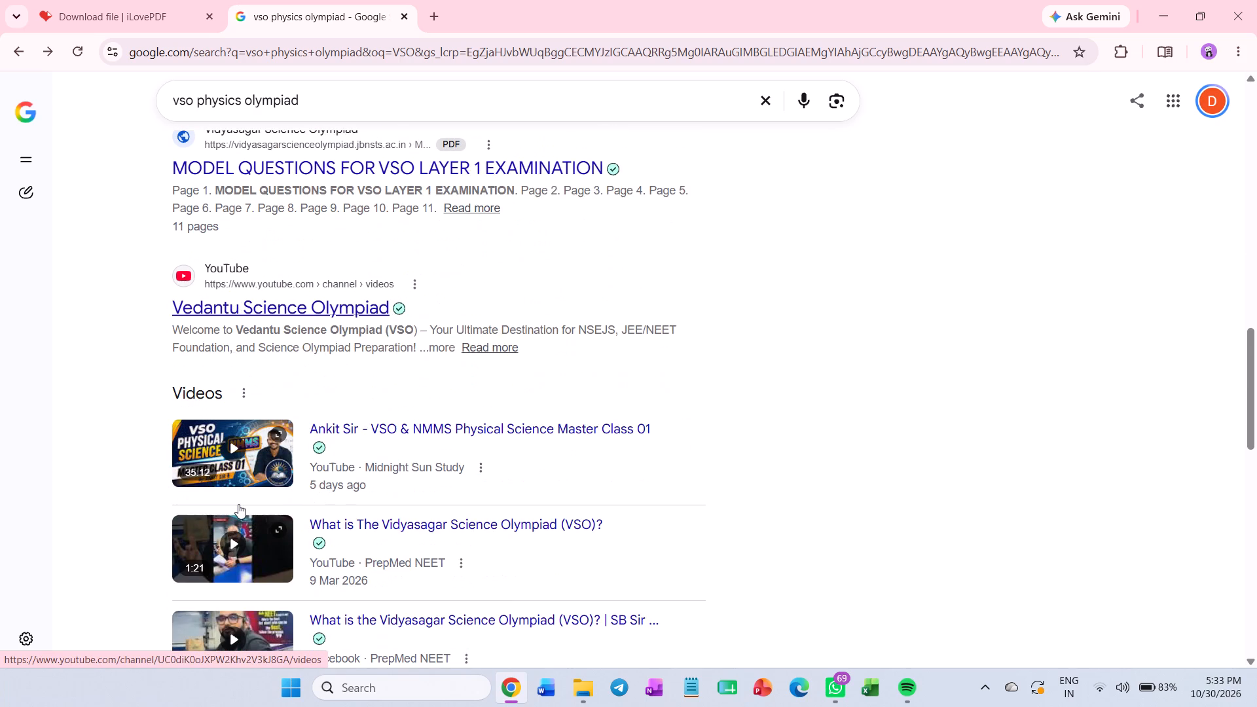
{"action": "scroll", "coordinate": [238, 504], "scroll_direction": "down", "scroll_amount": 5}
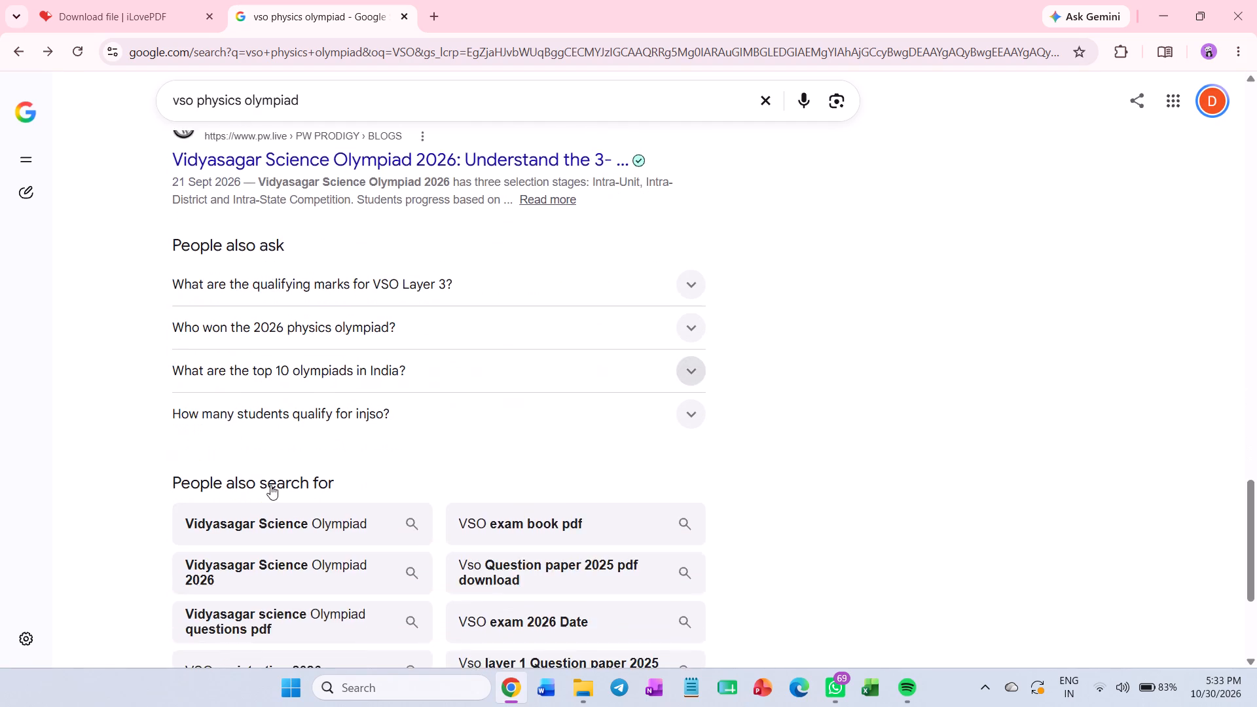
{"action": "scroll", "coordinate": [270, 485], "scroll_direction": "down", "scroll_amount": 4}
{"action": "scroll", "coordinate": [270, 485], "scroll_direction": "up", "scroll_amount": 4}
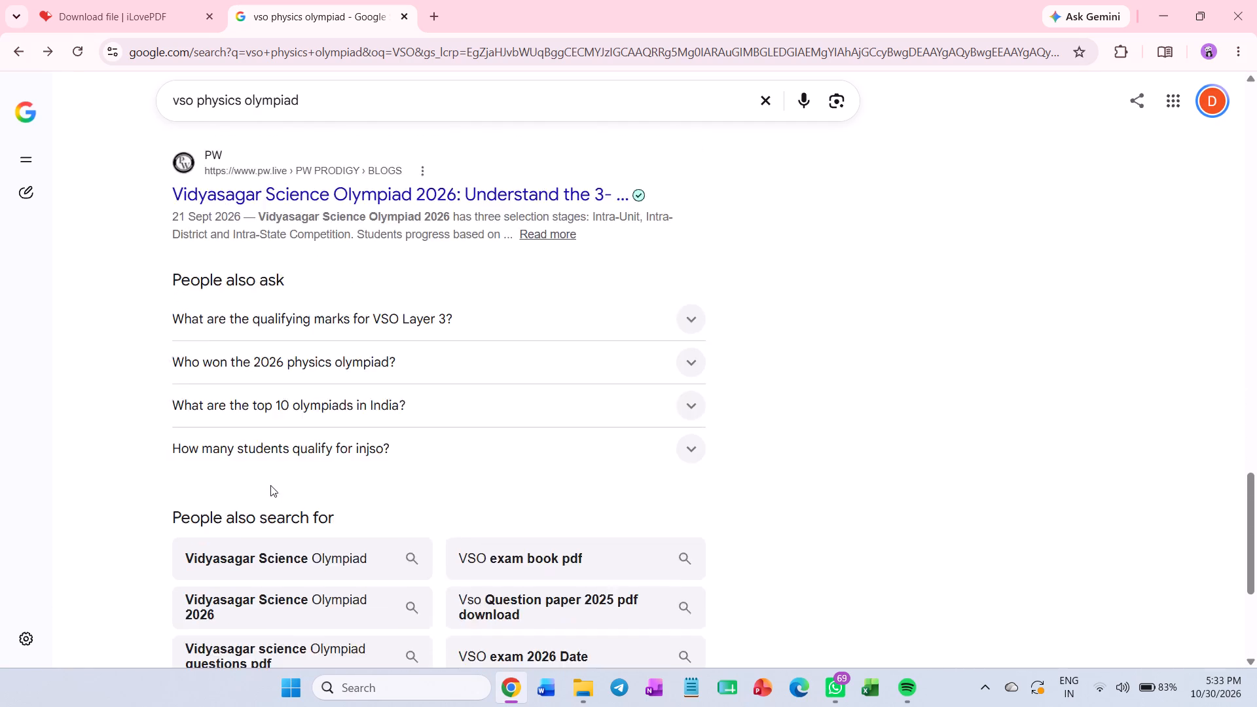
{"action": "scroll", "coordinate": [270, 485], "scroll_direction": "up", "scroll_amount": 12}
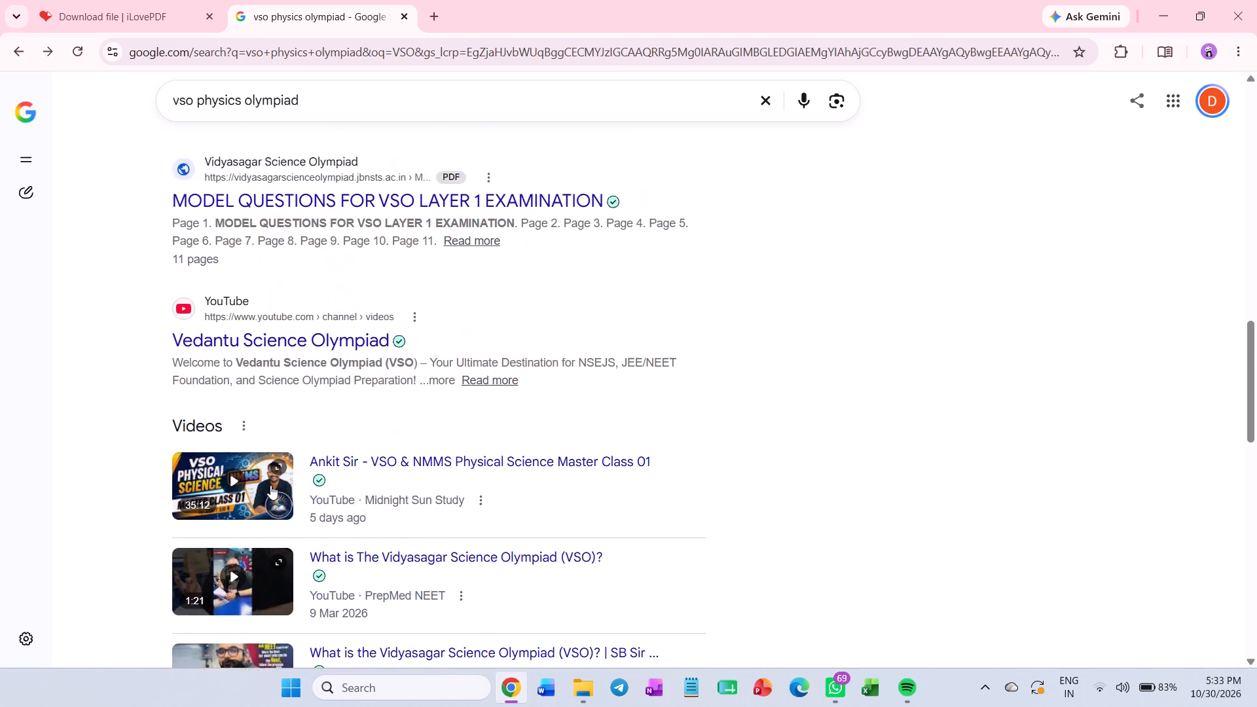
{"action": "scroll", "coordinate": [270, 485], "scroll_direction": "up", "scroll_amount": 8}
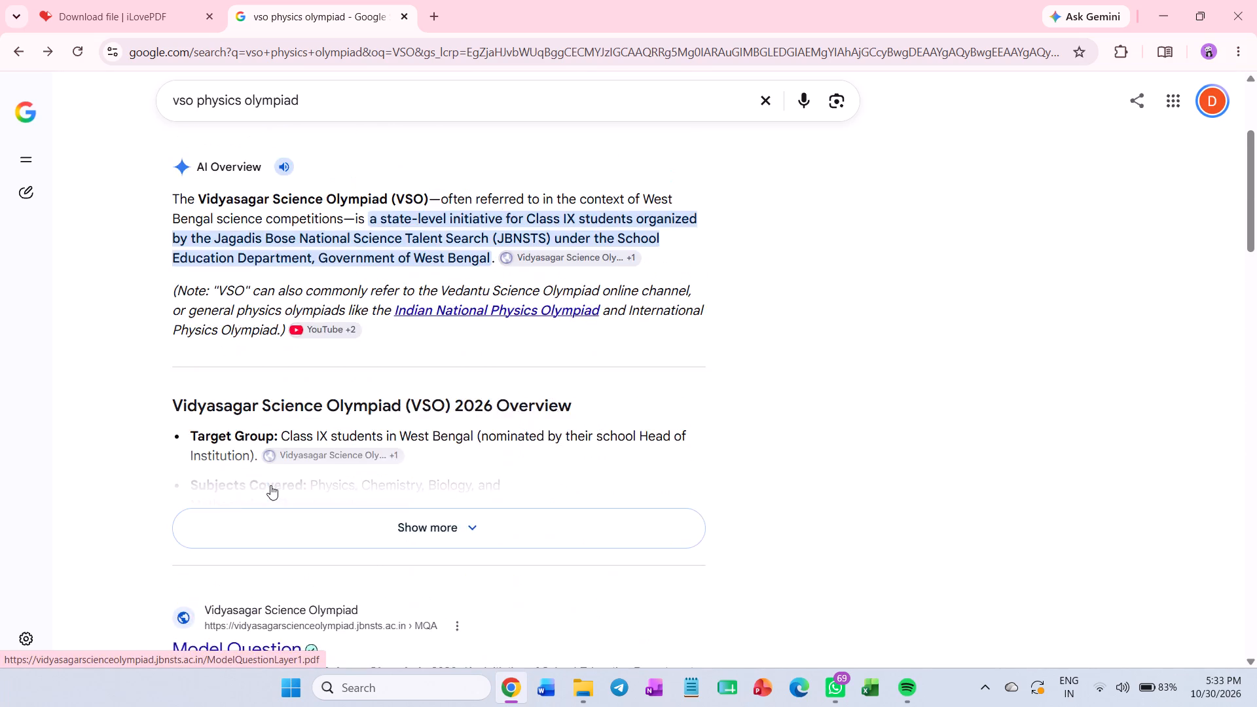
{"action": "scroll", "coordinate": [270, 485], "scroll_direction": "up", "scroll_amount": 8}
{"action": "scroll", "coordinate": [269, 485], "scroll_direction": "down", "scroll_amount": 2}
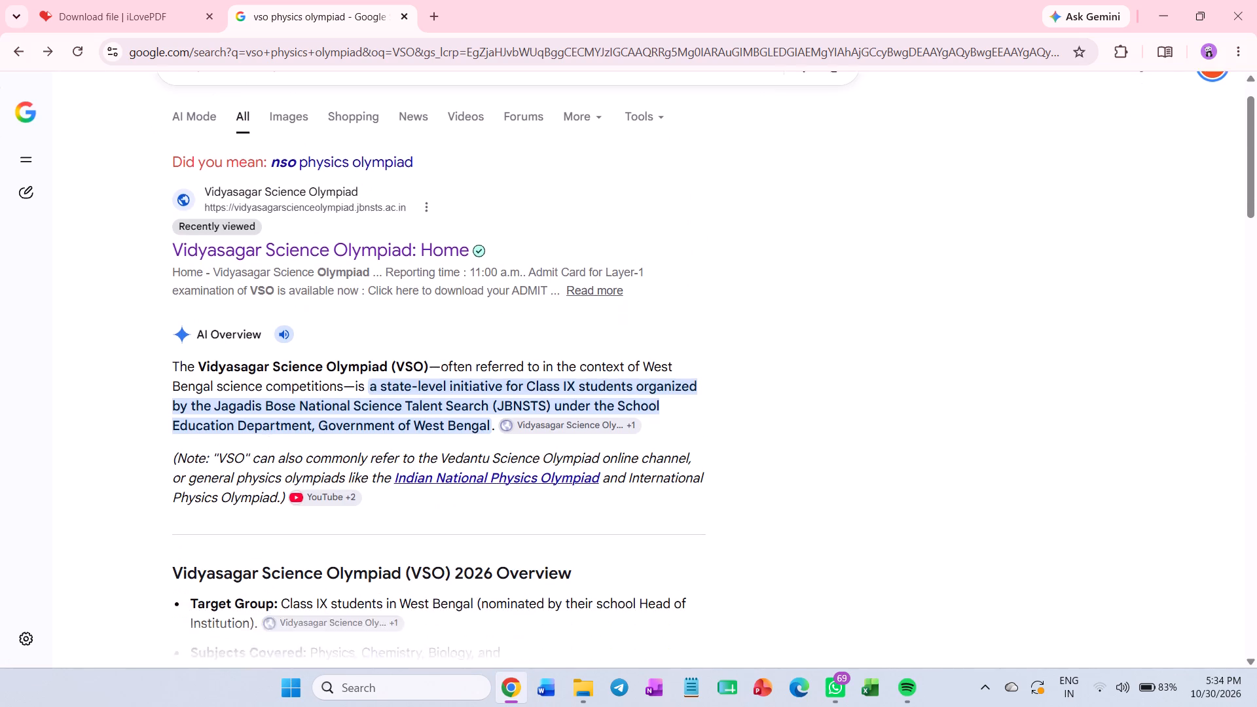
{"action": "scroll", "coordinate": [269, 485], "scroll_direction": "down", "scroll_amount": 6}
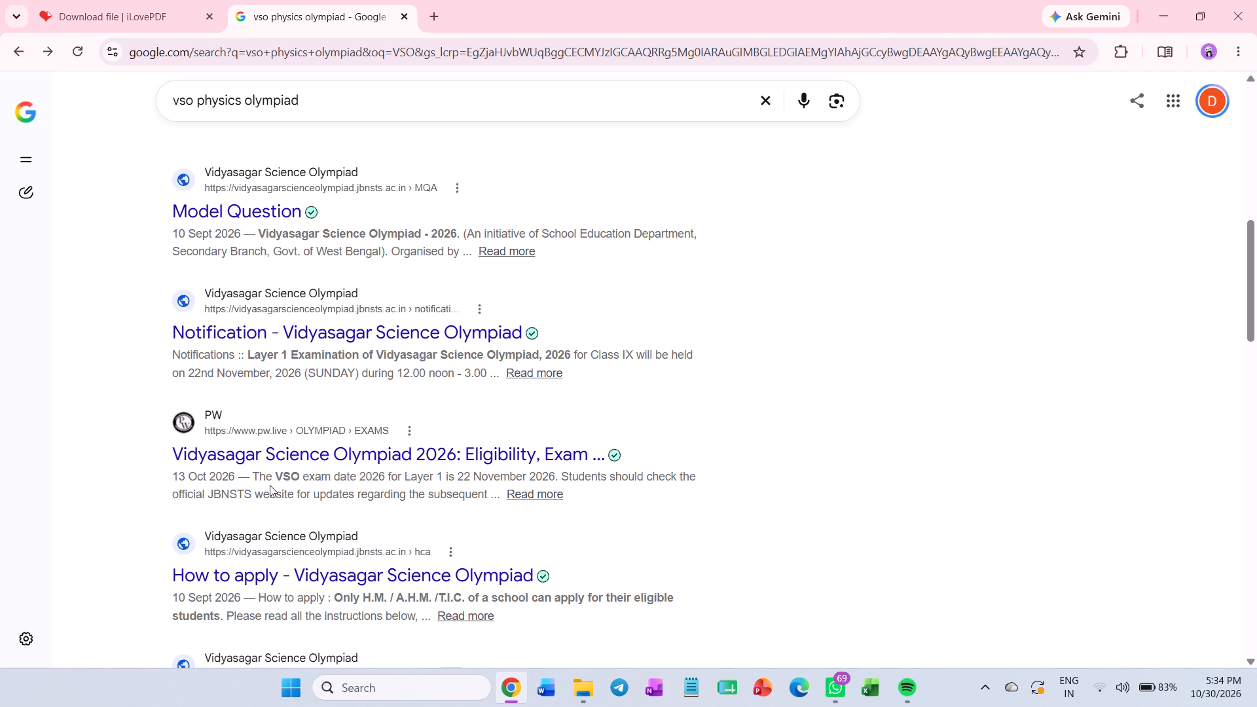
{"action": "scroll", "coordinate": [245, 516], "scroll_direction": "down", "scroll_amount": 6}
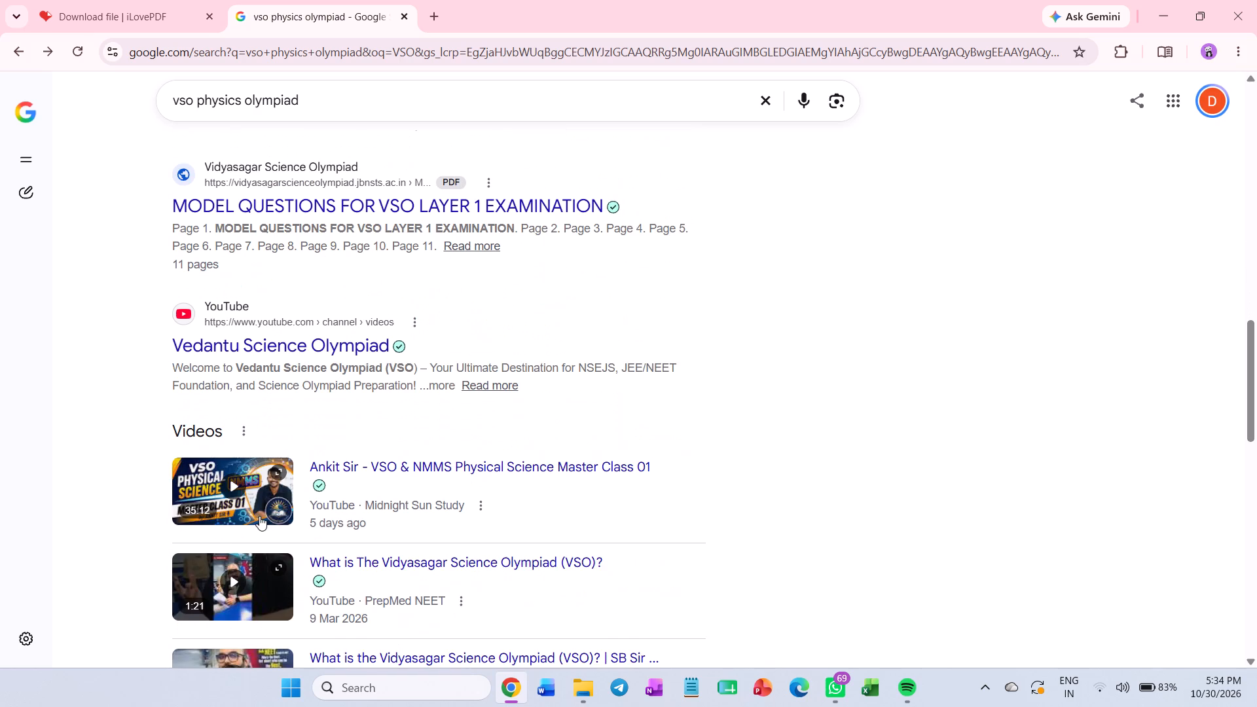
{"action": "scroll", "coordinate": [261, 516], "scroll_direction": "down", "scroll_amount": 3}
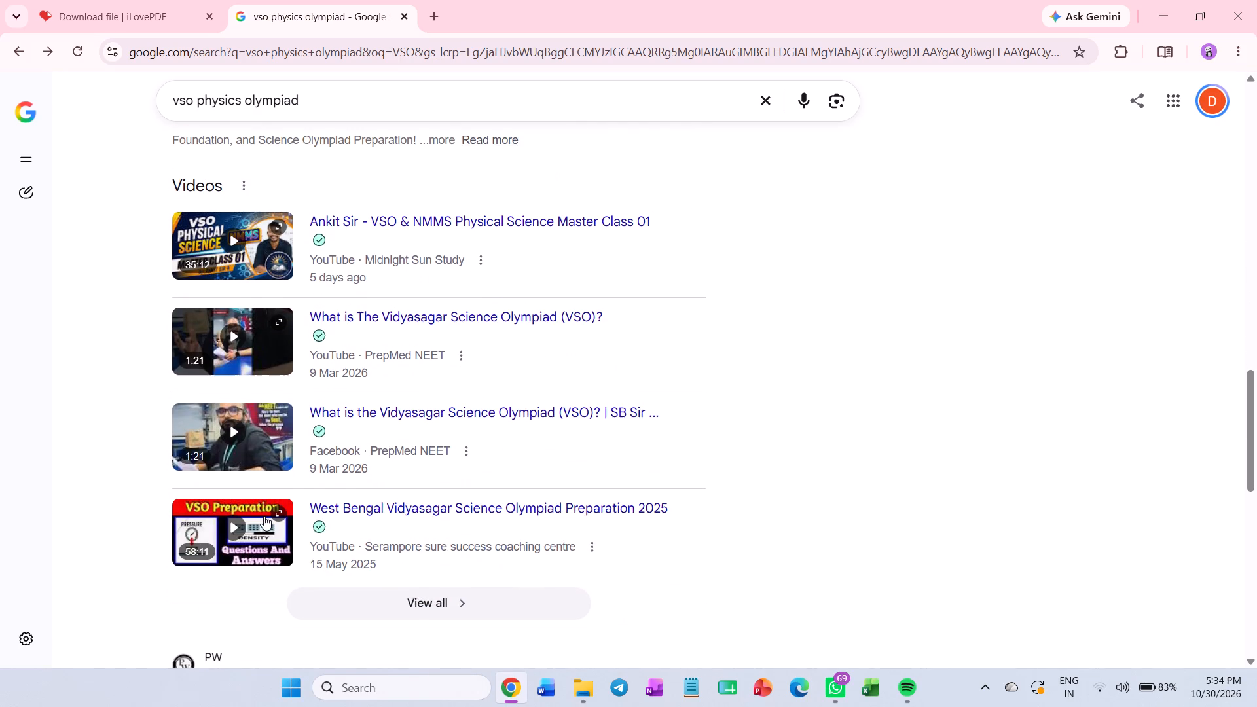
{"action": "scroll", "coordinate": [264, 516], "scroll_direction": "down", "scroll_amount": 4}
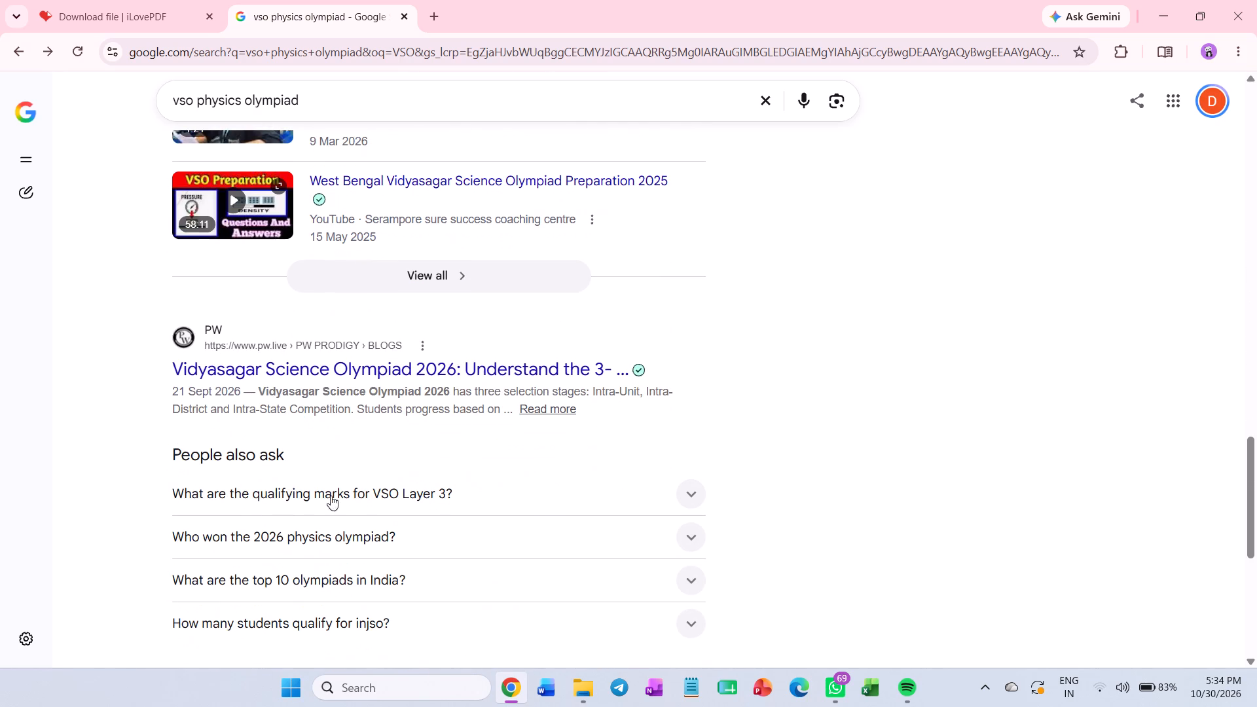
Refine the Google search to "vso physics olympiad previous year question paper".
{"action": "left_click", "coordinate": [439, 96]}
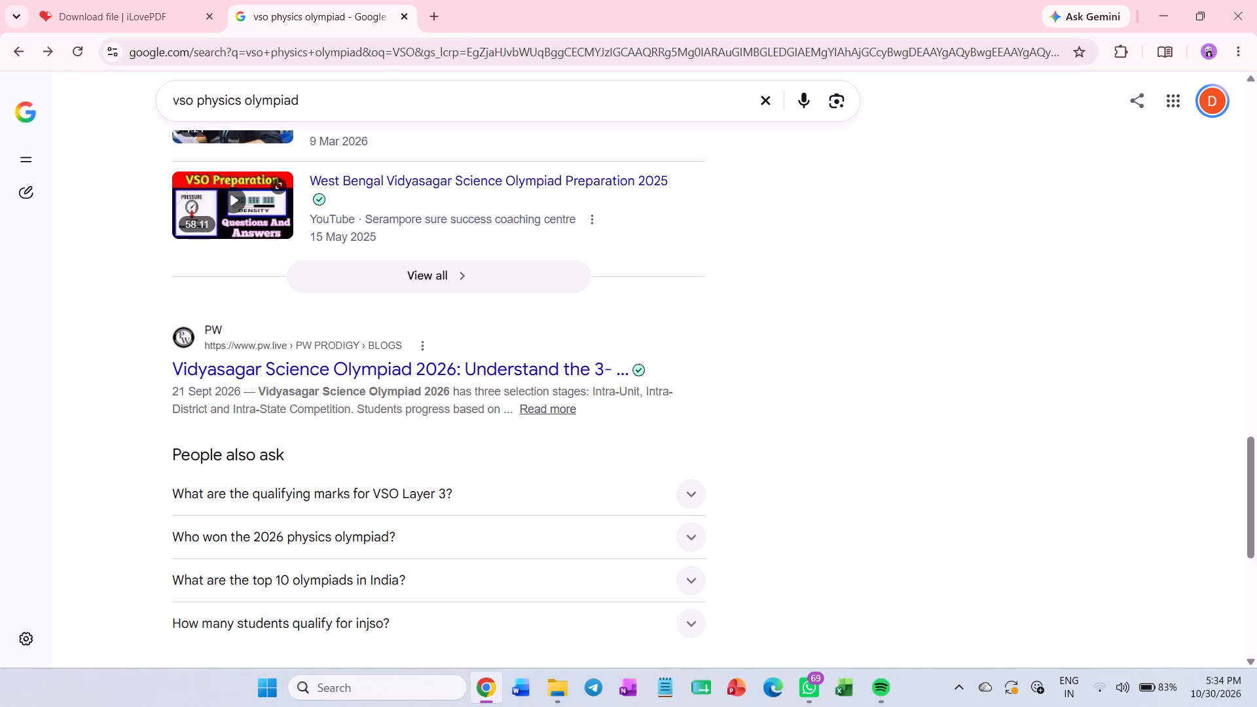
{"action": "key", "text": "space"}
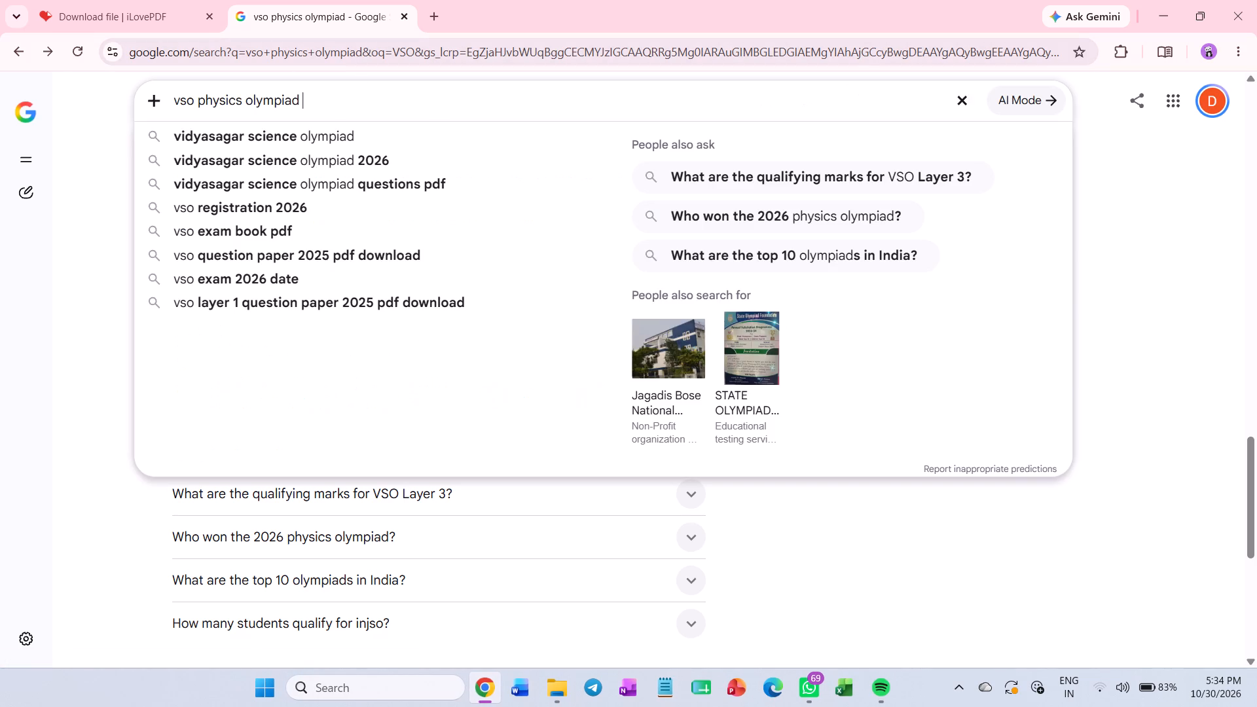
{"action": "type", "text": "PRE"}
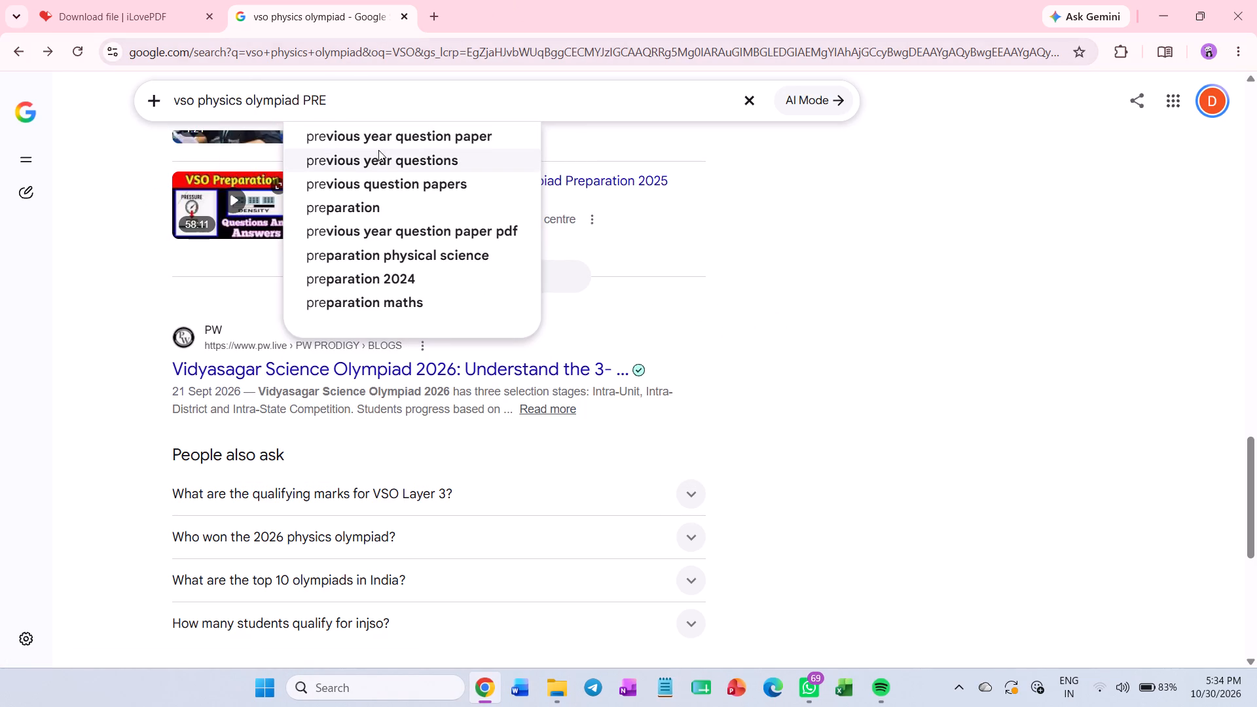
{"action": "left_click", "coordinate": [378, 128]}
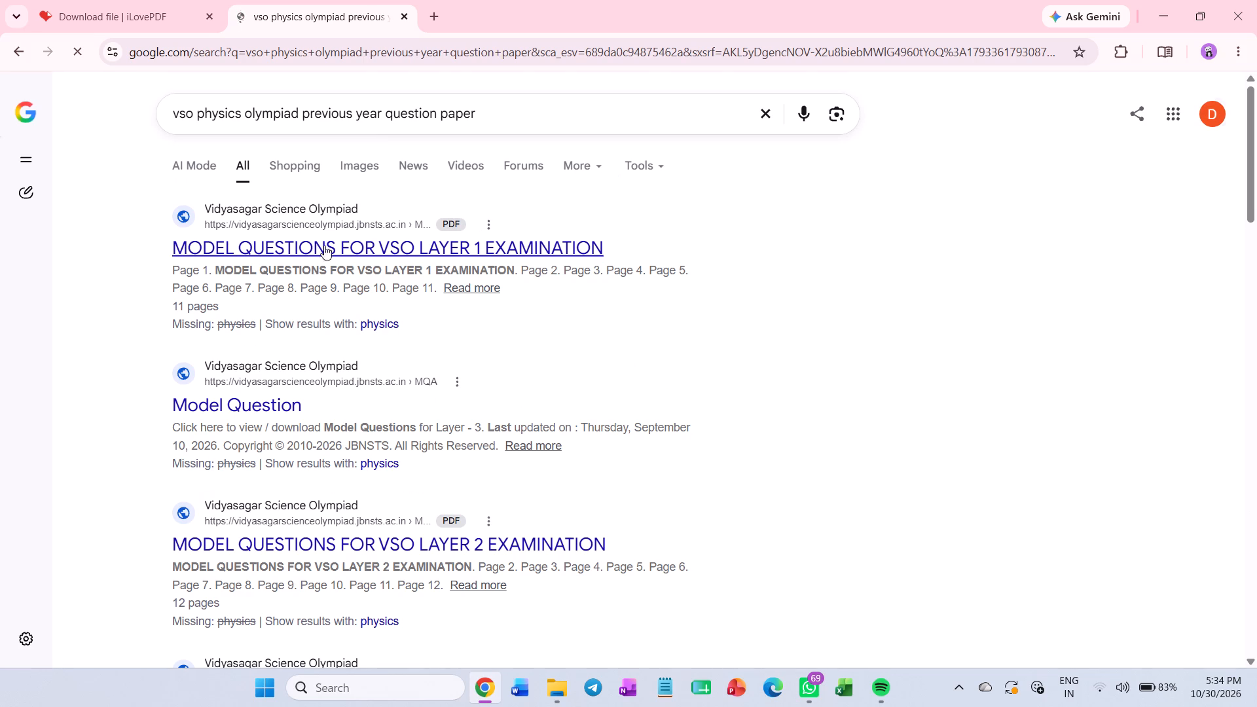
Open the Science Master search result on Vidyasagar Science Olympiad previous years question papers.
{"action": "scroll", "coordinate": [299, 281], "scroll_direction": "down", "scroll_amount": 2}
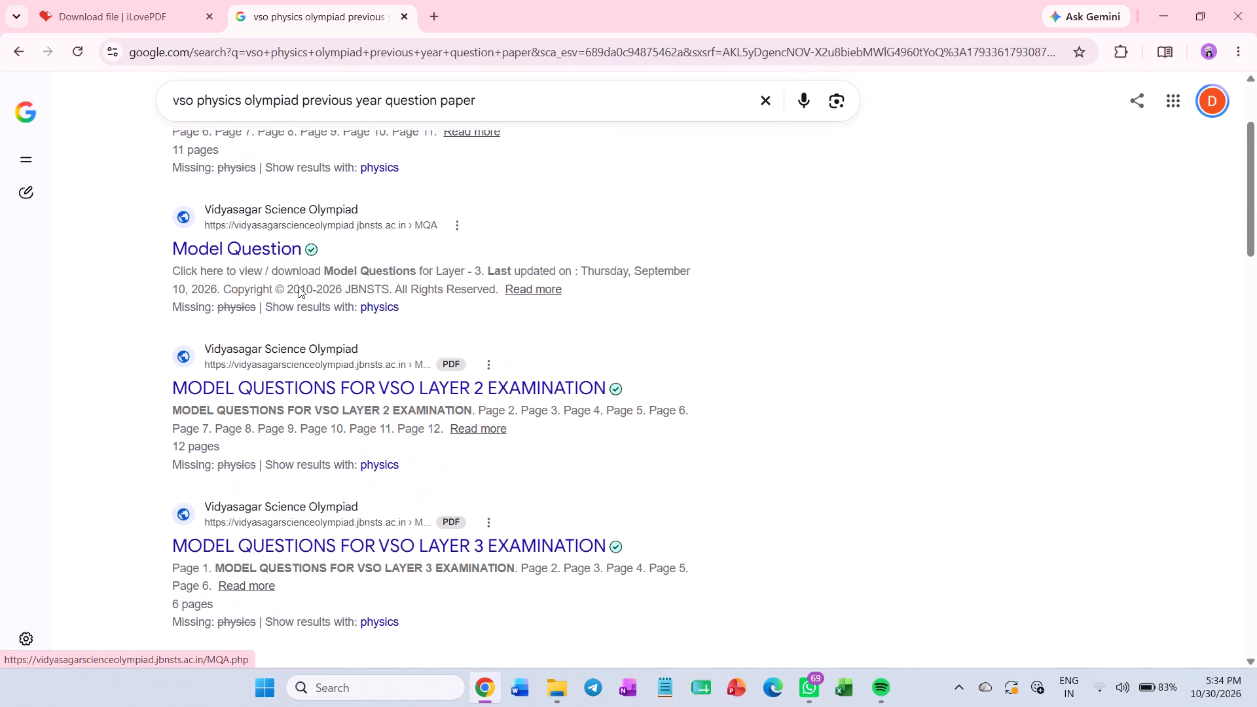
{"action": "scroll", "coordinate": [299, 287], "scroll_direction": "down", "scroll_amount": 8}
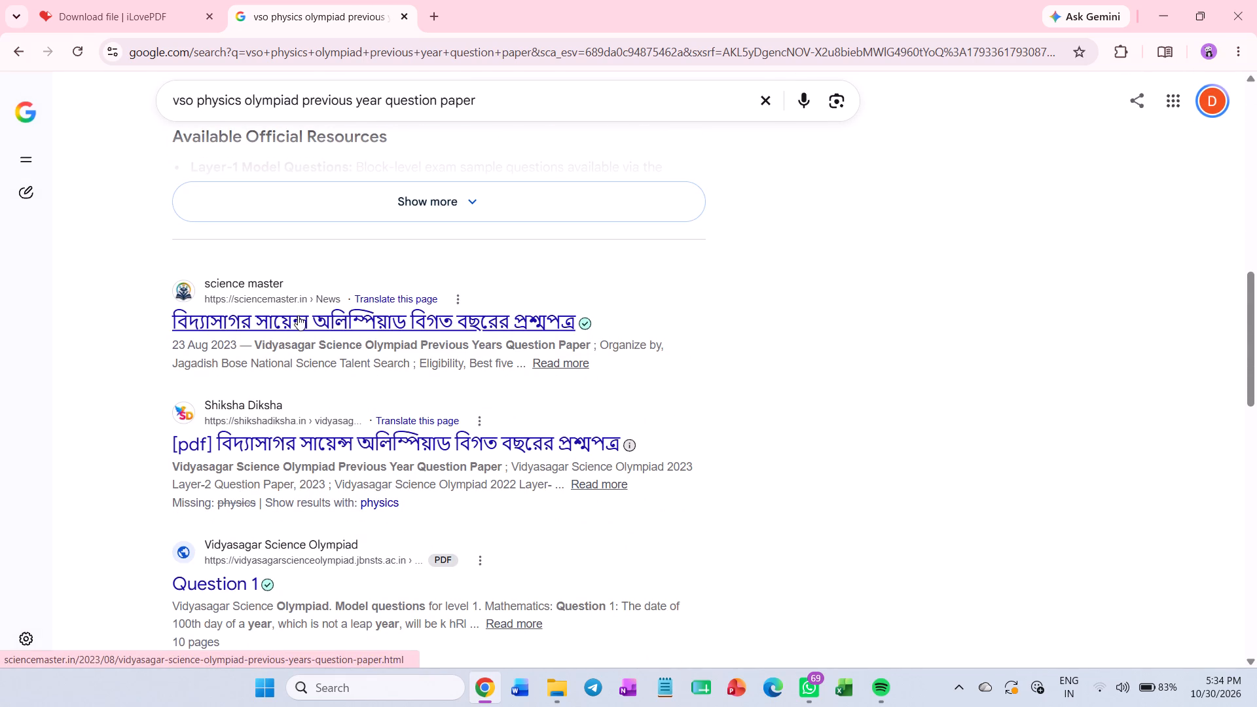
{"action": "left_click", "coordinate": [298, 316]}
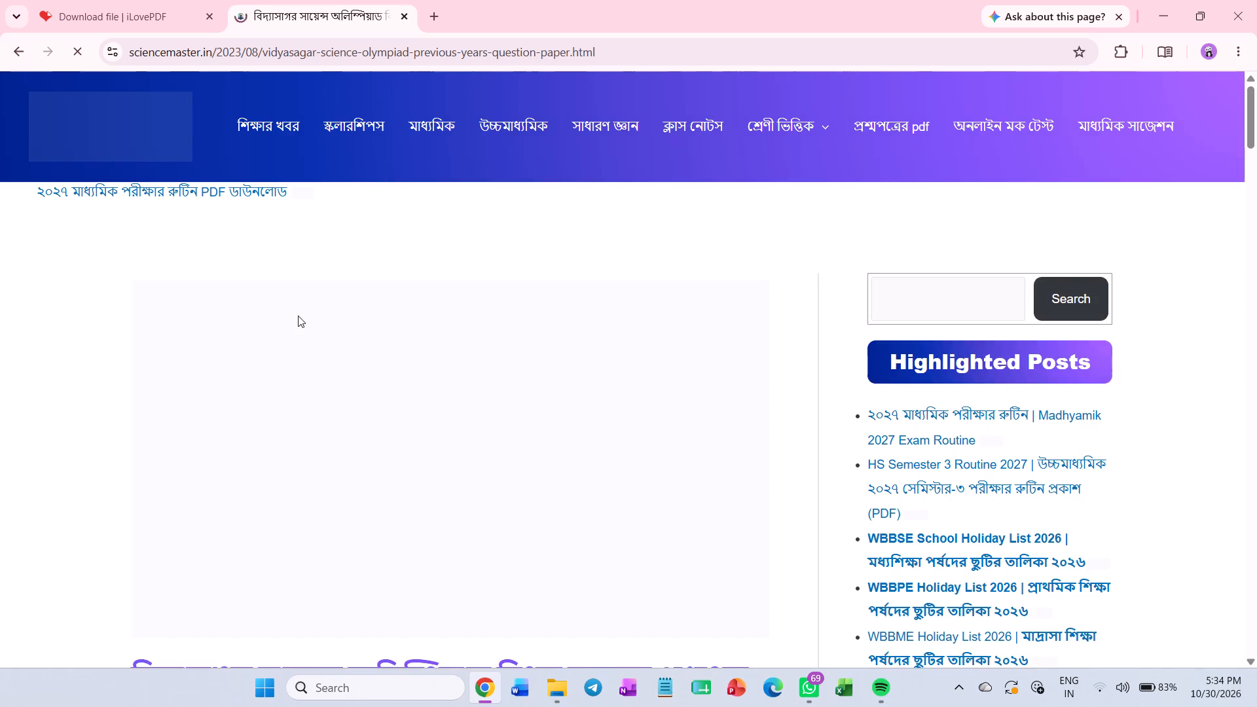
Get past the "Support Us: Watch an Ads" overlay on the Science Master page by viewing the short ad and closing it.
{"action": "scroll", "coordinate": [611, 327], "scroll_direction": "down", "scroll_amount": 8}
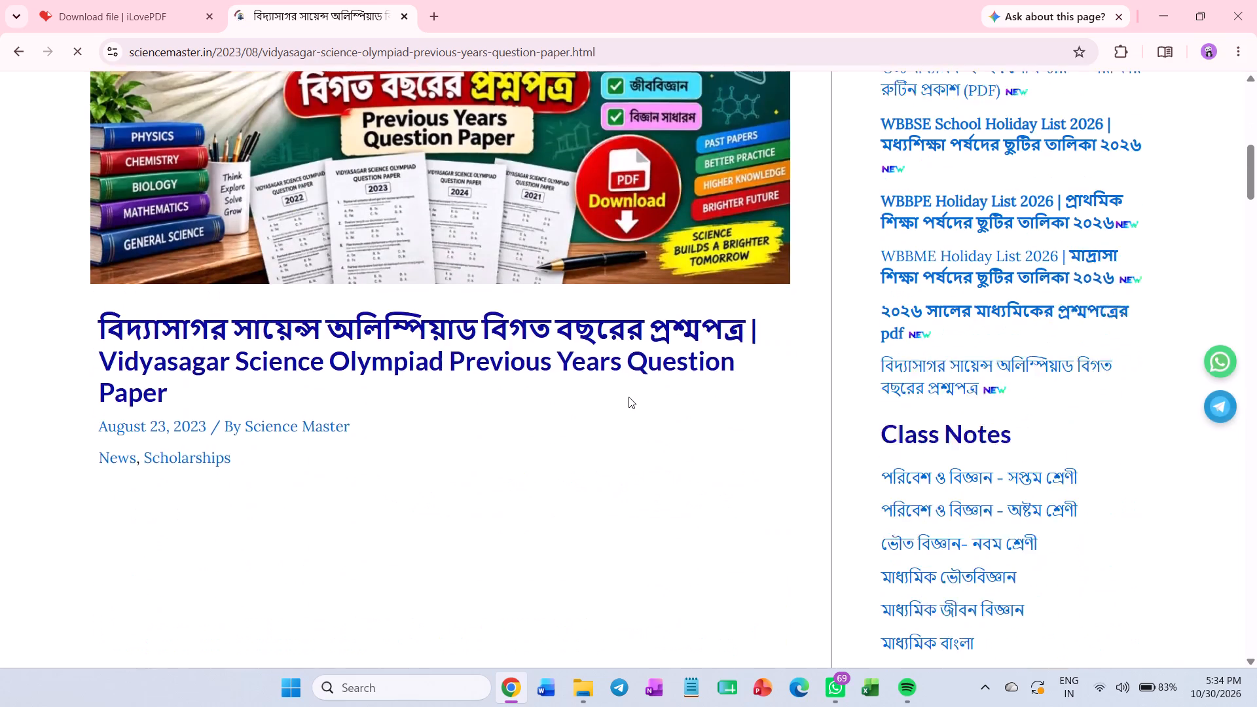
{"action": "scroll", "coordinate": [628, 397], "scroll_direction": "down", "scroll_amount": 2}
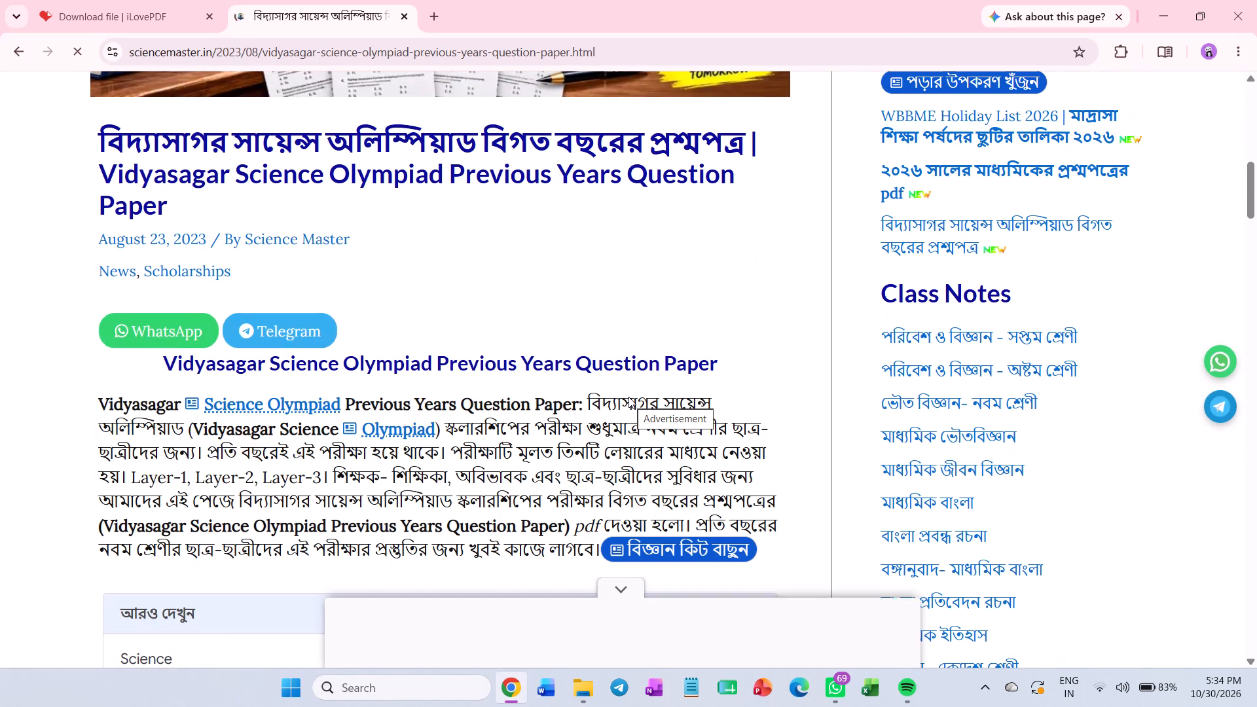
{"action": "scroll", "coordinate": [659, 400], "scroll_direction": "down", "scroll_amount": 1}
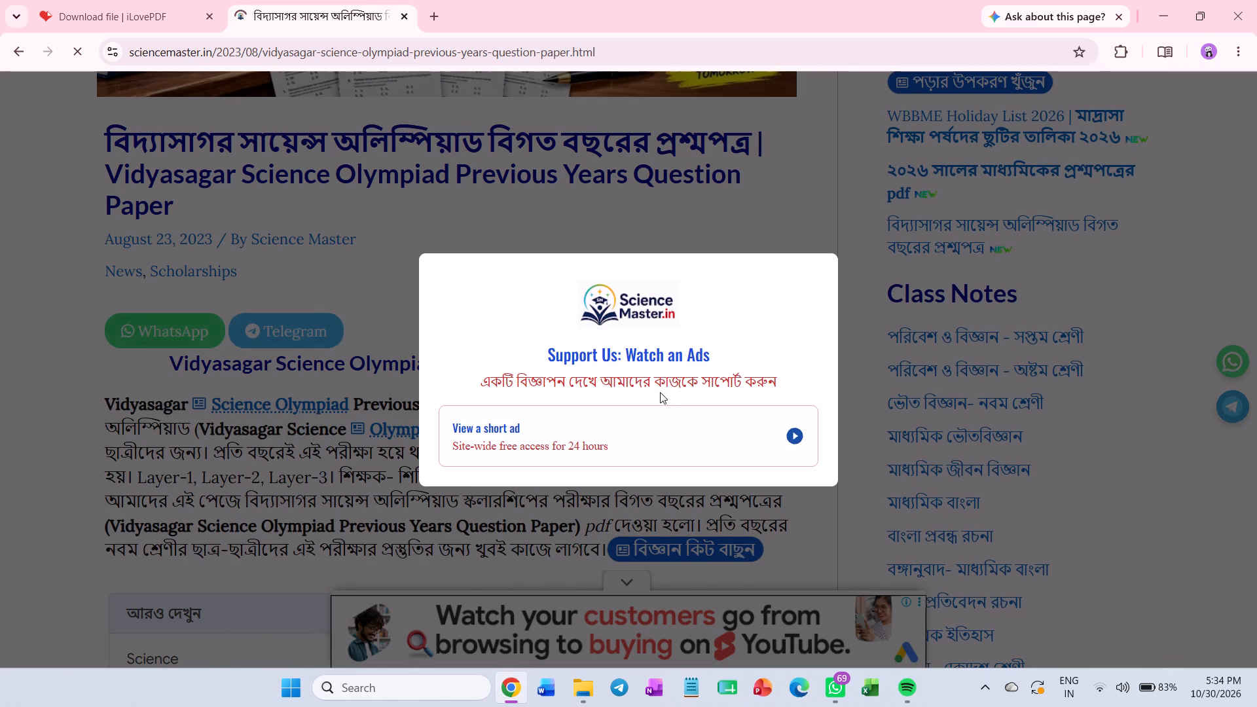
{"action": "scroll", "coordinate": [627, 405], "scroll_direction": "down", "scroll_amount": 1}
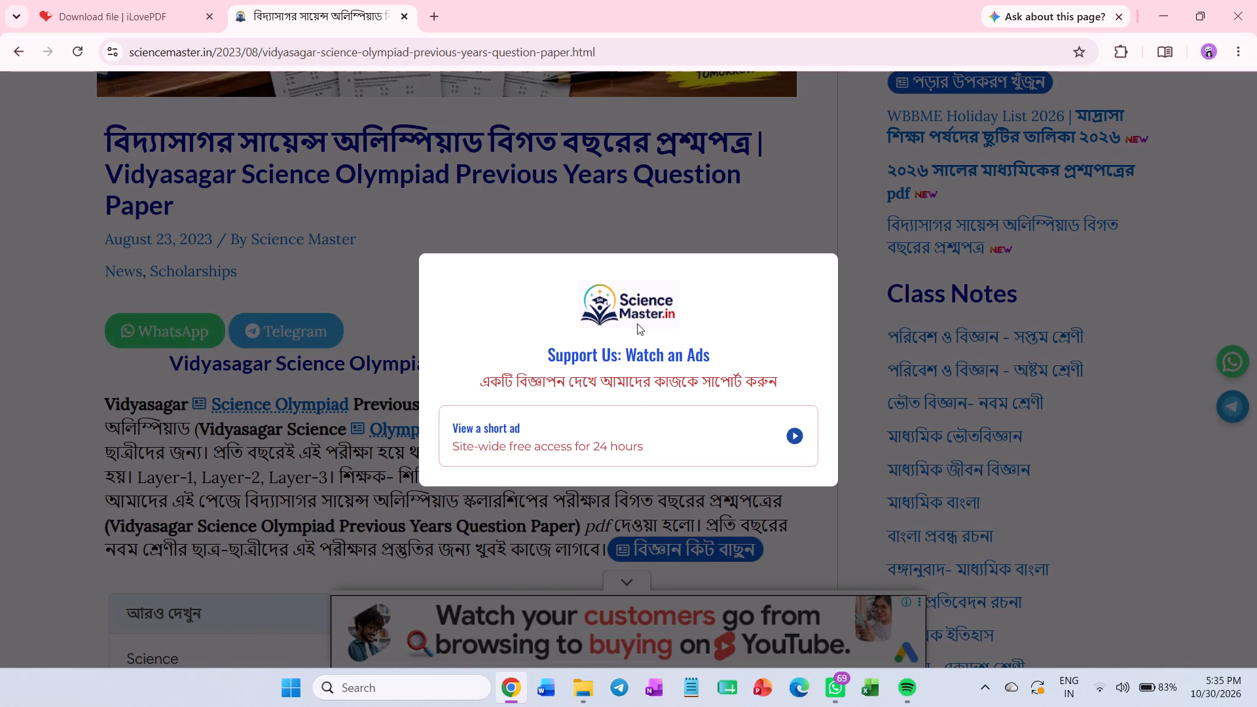
{"action": "left_click", "coordinate": [792, 242]}
{"action": "left_click", "coordinate": [821, 274]}
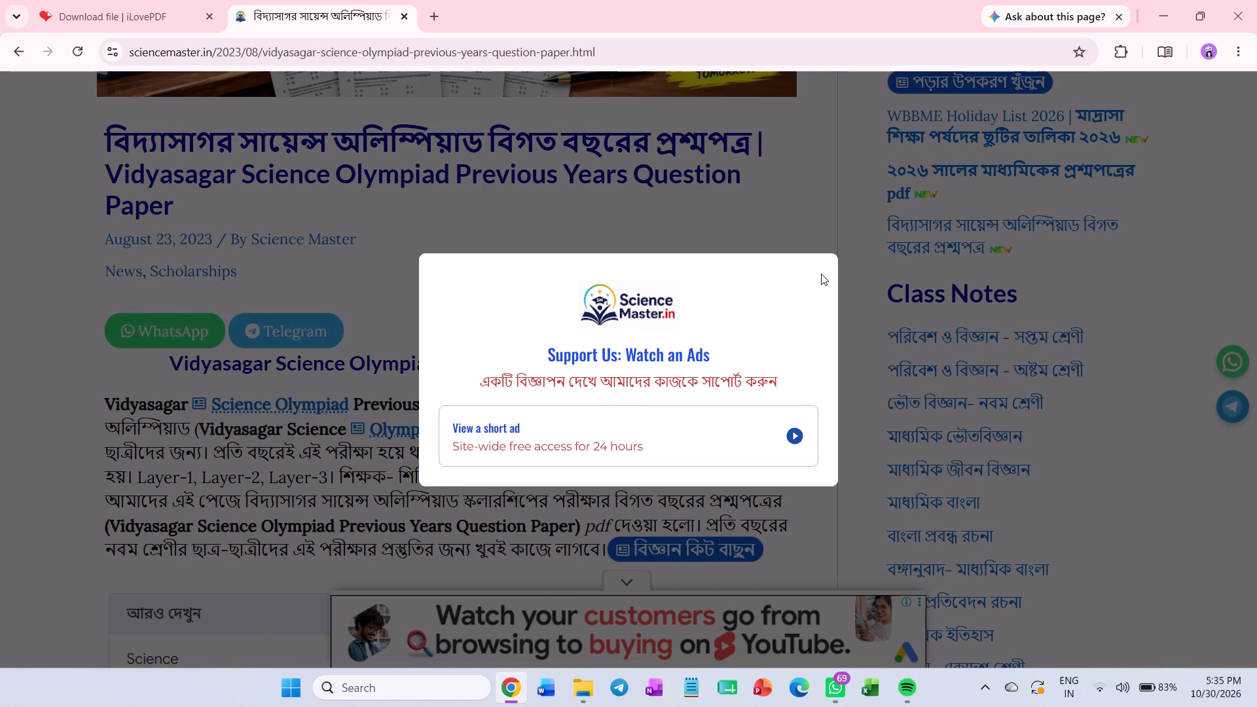
{"action": "left_click", "coordinate": [797, 433]}
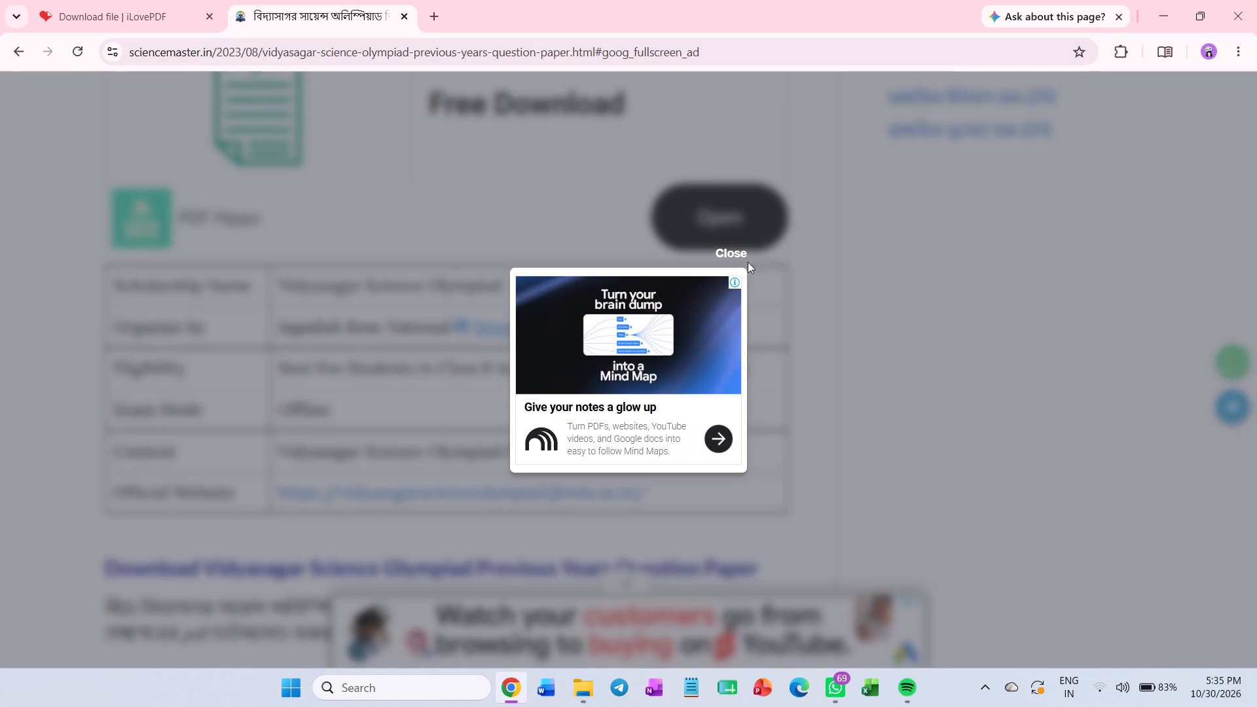
{"action": "left_click", "coordinate": [723, 252]}
Postpone the website's prompt to subscribe to notifications.
{"action": "scroll", "coordinate": [593, 287], "scroll_direction": "down", "scroll_amount": 4}
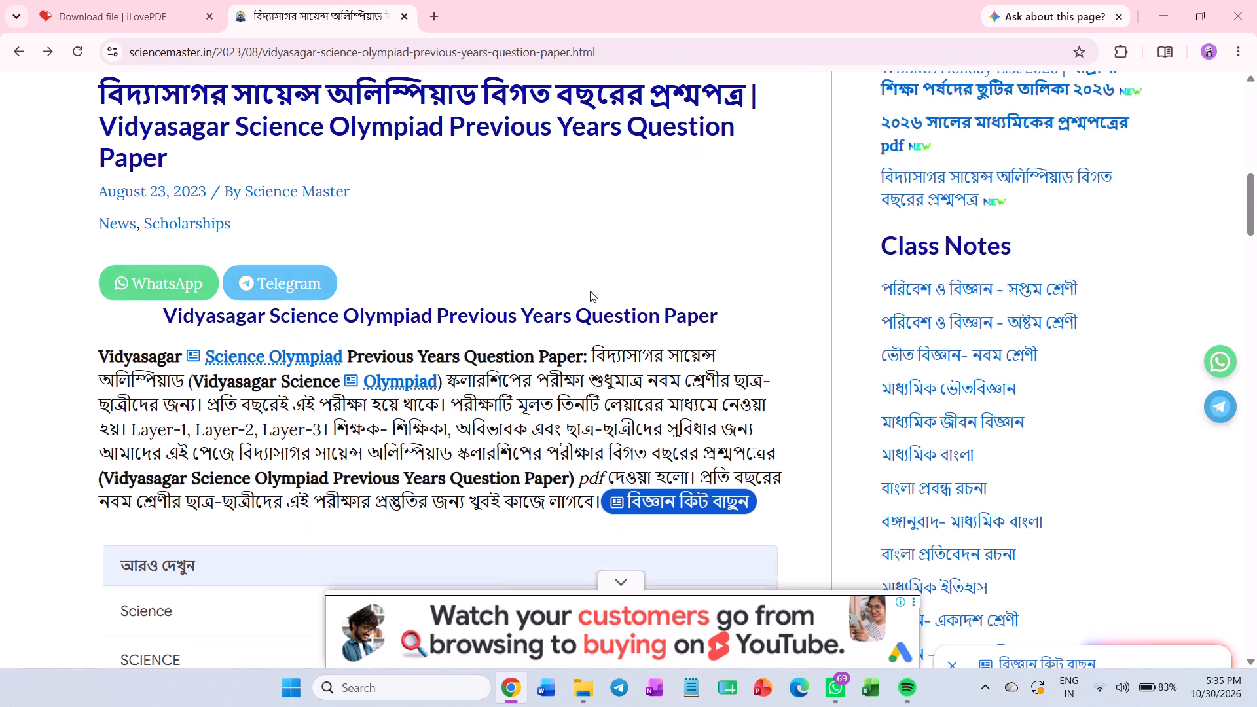
{"action": "scroll", "coordinate": [590, 291], "scroll_direction": "down", "scroll_amount": 4}
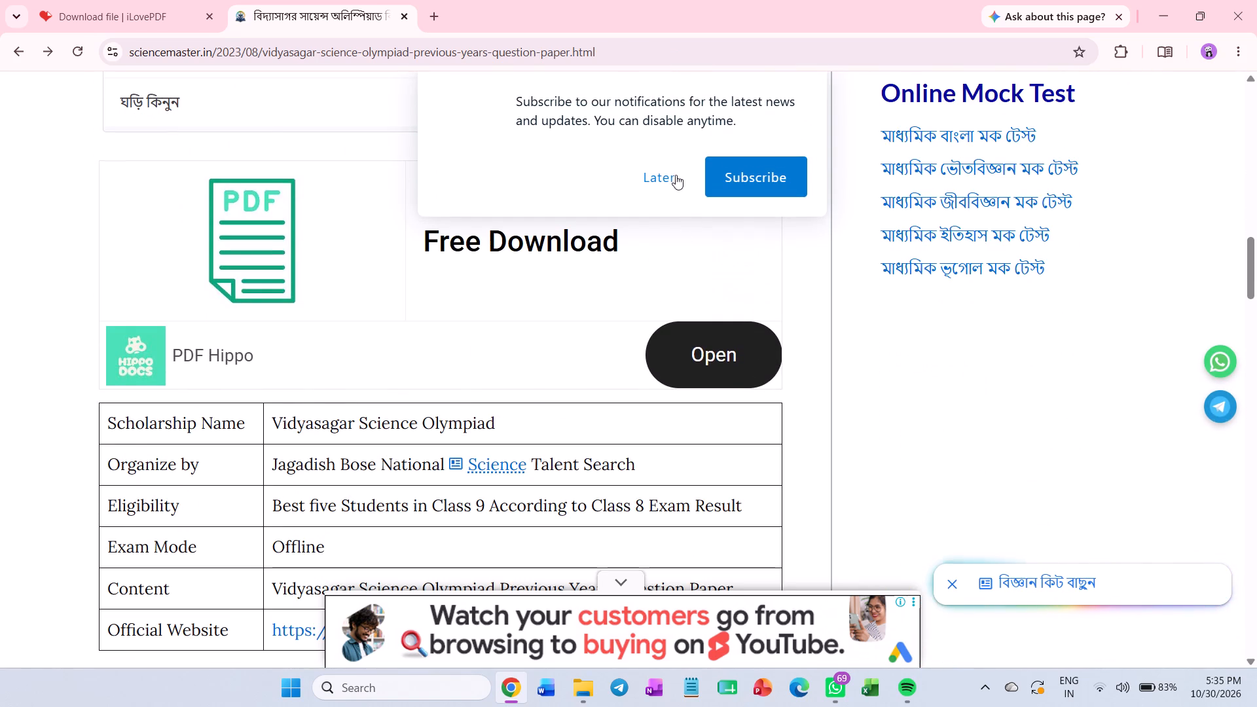
{"action": "left_click", "coordinate": [659, 179]}
Try to open the download for the Vidyasagar Science Olympiad 2024 Layer-1 Question Paper, dismissing the full-screen ad.
{"action": "scroll", "coordinate": [598, 255], "scroll_direction": "up", "scroll_amount": 4}
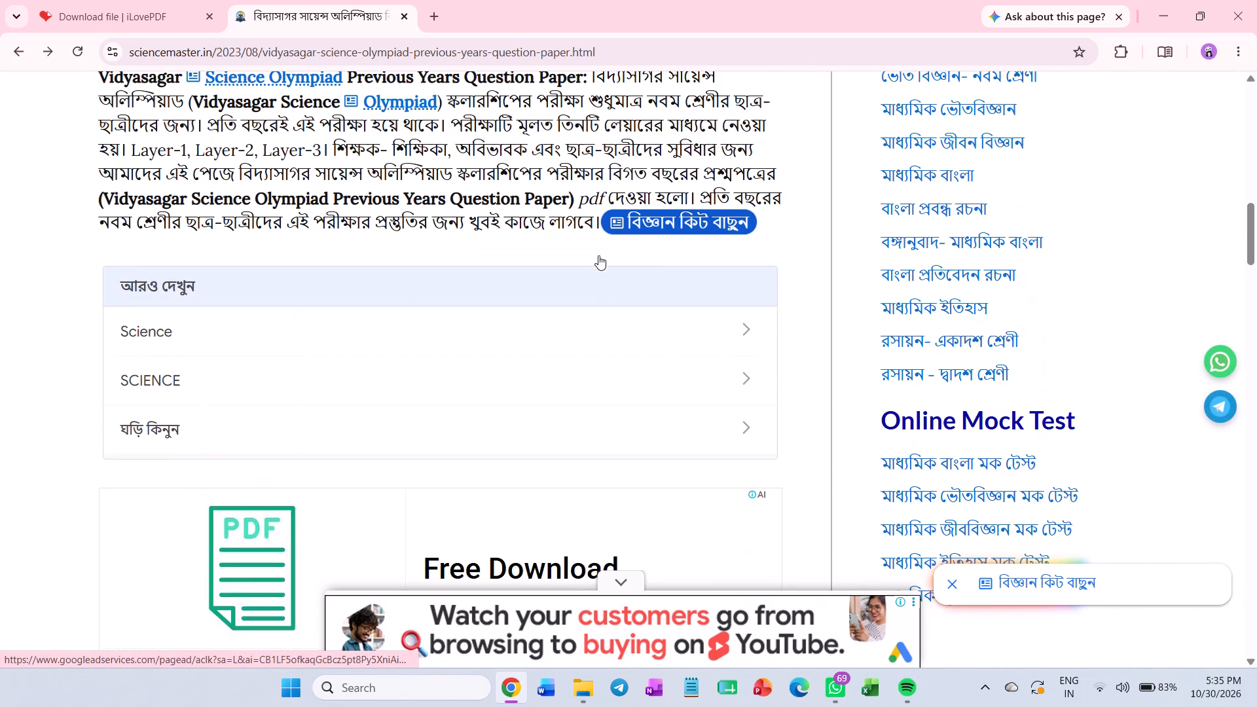
{"action": "scroll", "coordinate": [529, 332], "scroll_direction": "down", "scroll_amount": 6}
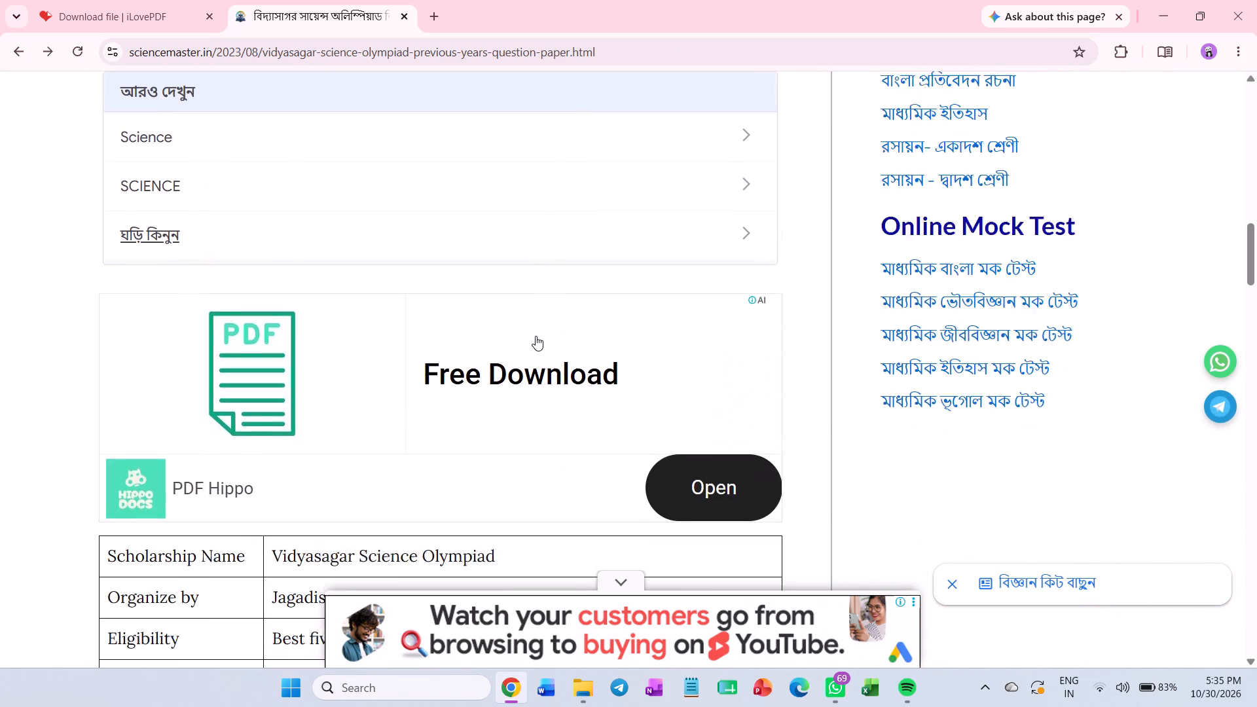
{"action": "scroll", "coordinate": [536, 336], "scroll_direction": "down", "scroll_amount": 6}
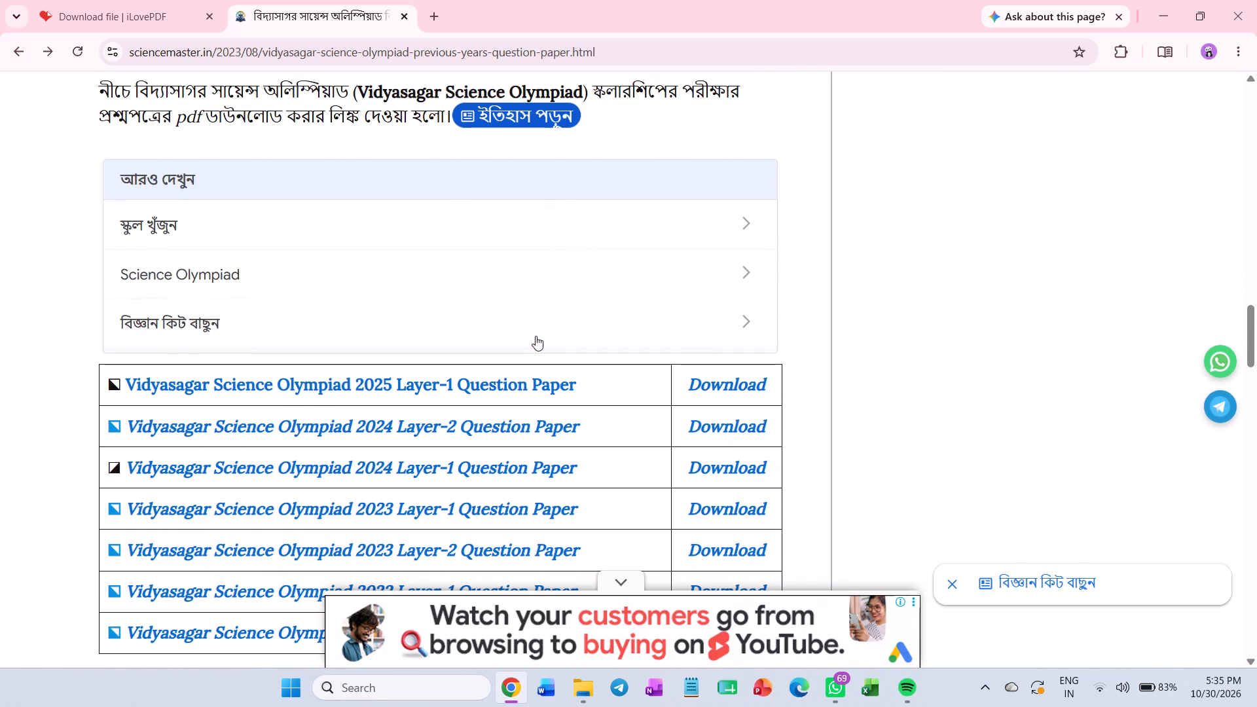
{"action": "scroll", "coordinate": [536, 336], "scroll_direction": "down", "scroll_amount": 1}
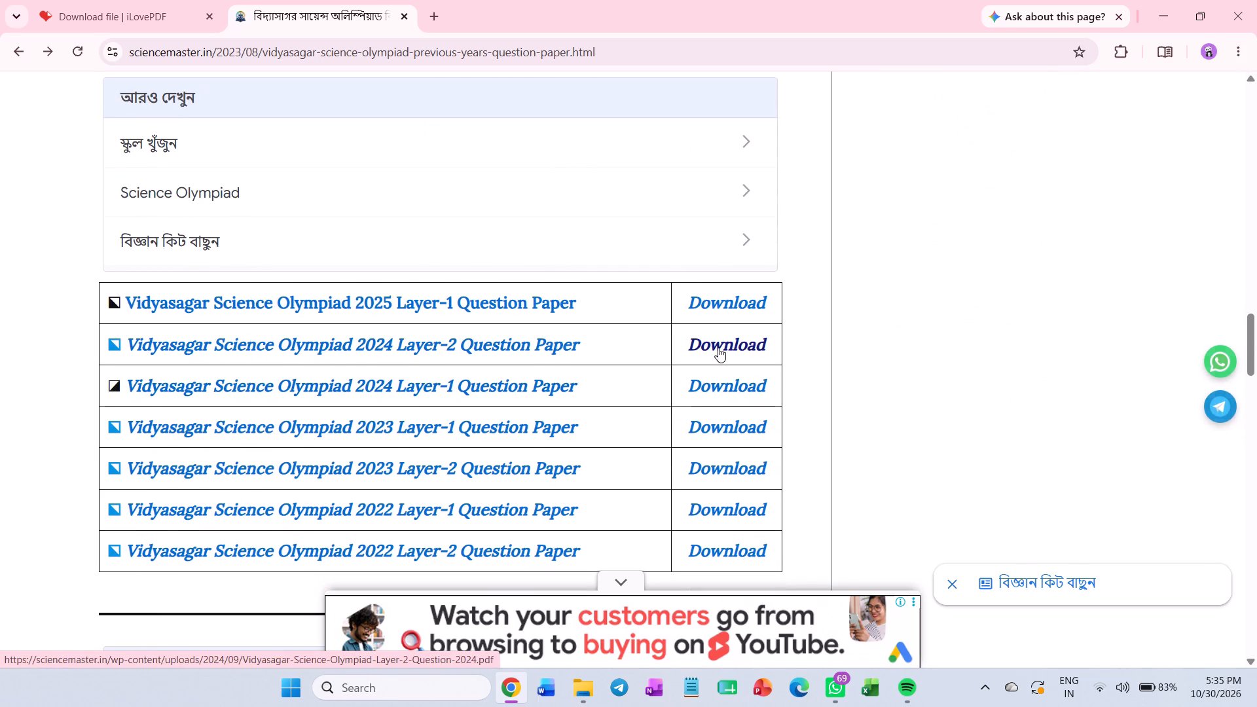
{"action": "left_click", "coordinate": [718, 380]}
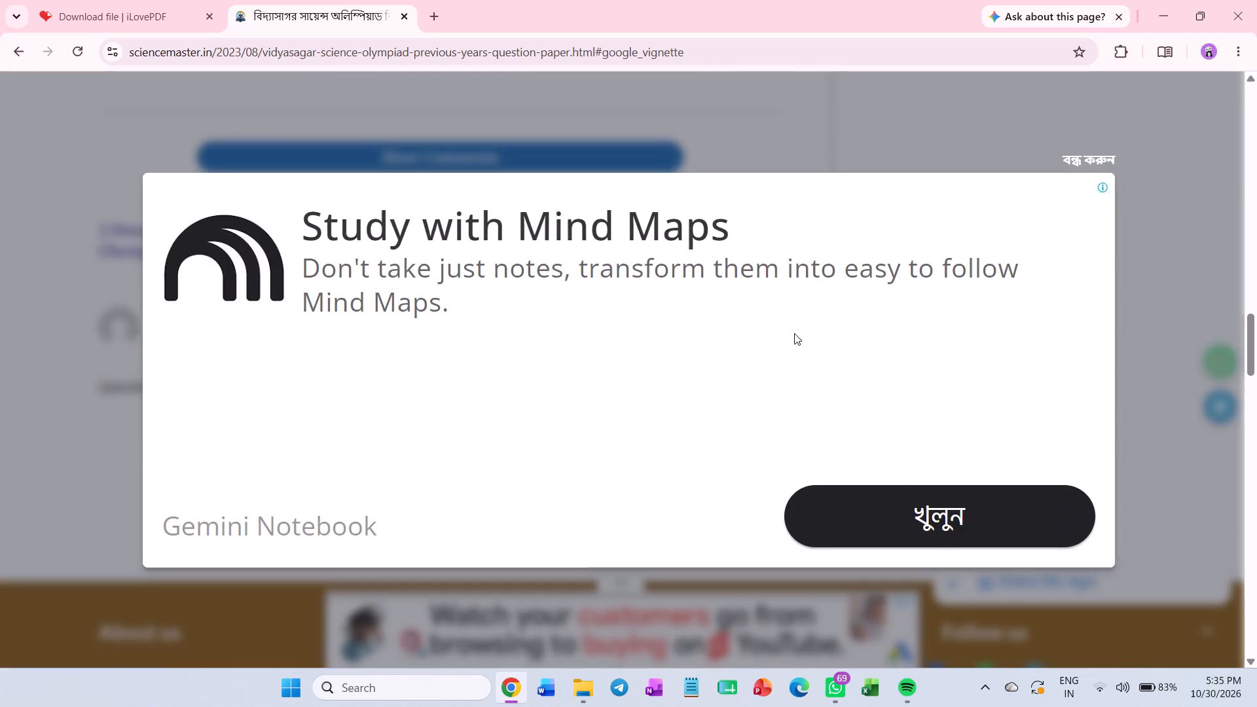
{"action": "left_click", "coordinate": [1108, 162]}
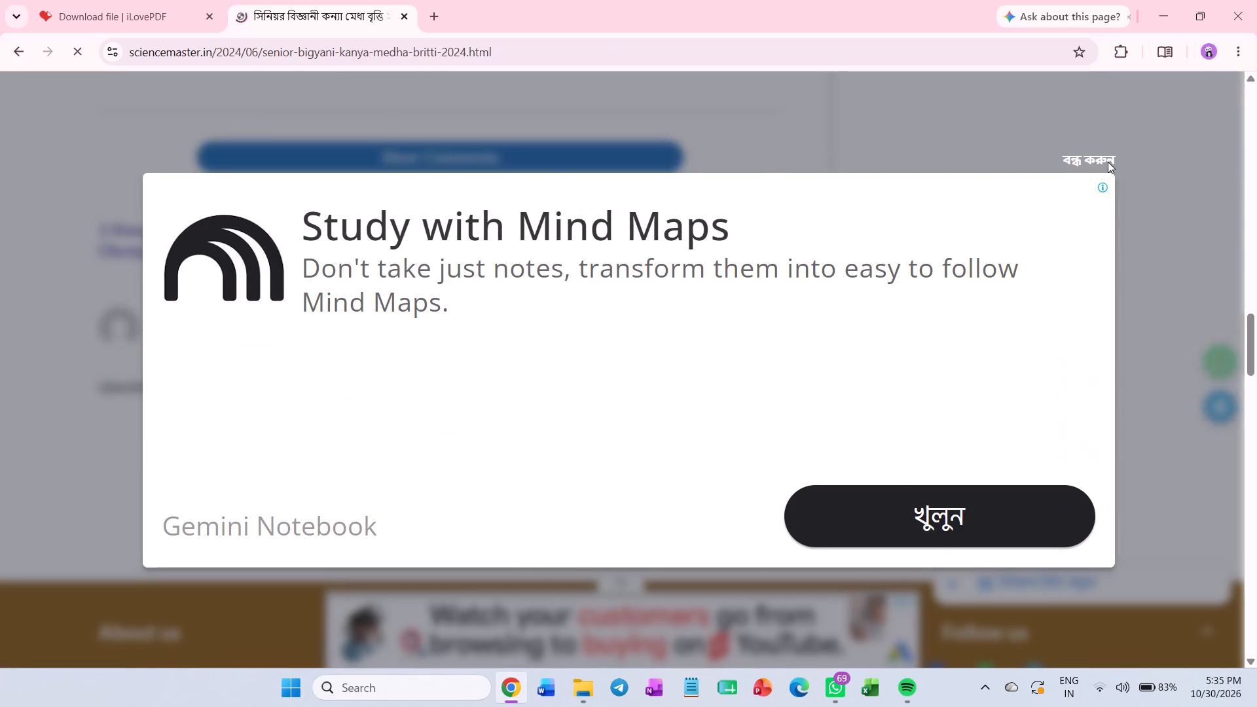
Look through the Senior Bigyani Kanya Medha Britti 2024 page, from eligibility and question pattern to the links and related posts.
{"action": "scroll", "coordinate": [625, 363], "scroll_direction": "down", "scroll_amount": 2}
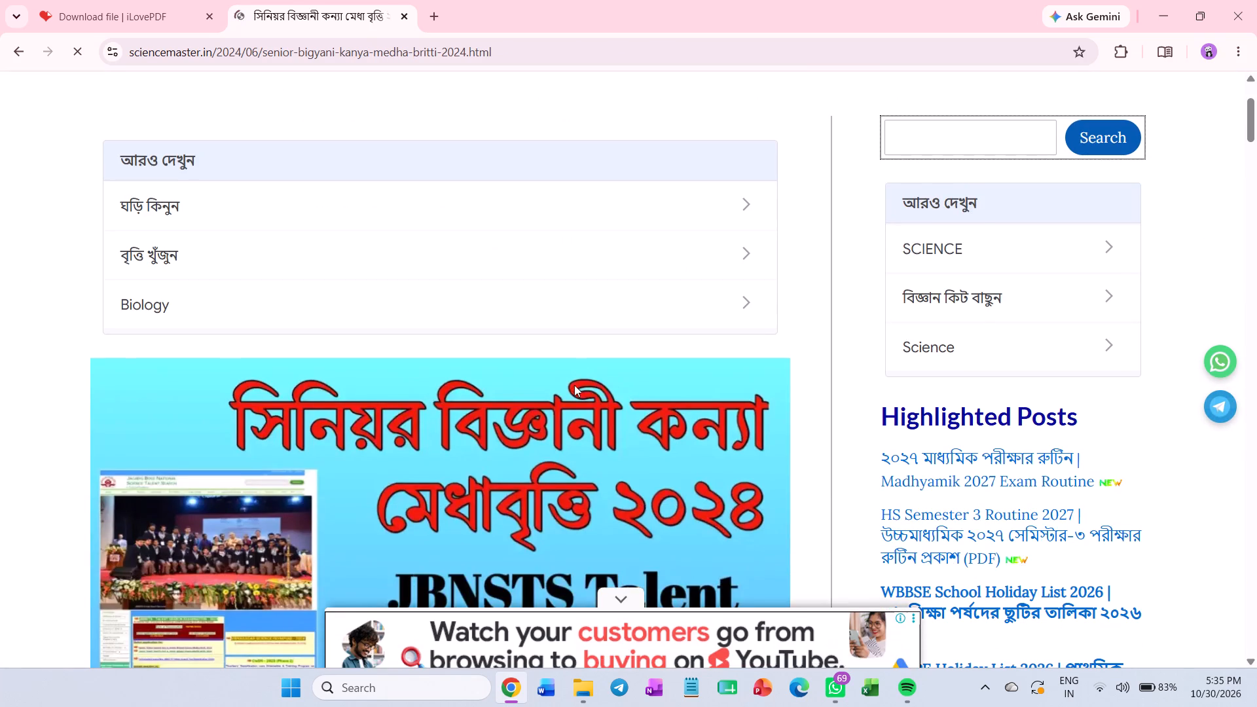
{"action": "scroll", "coordinate": [571, 385], "scroll_direction": "down", "scroll_amount": 13}
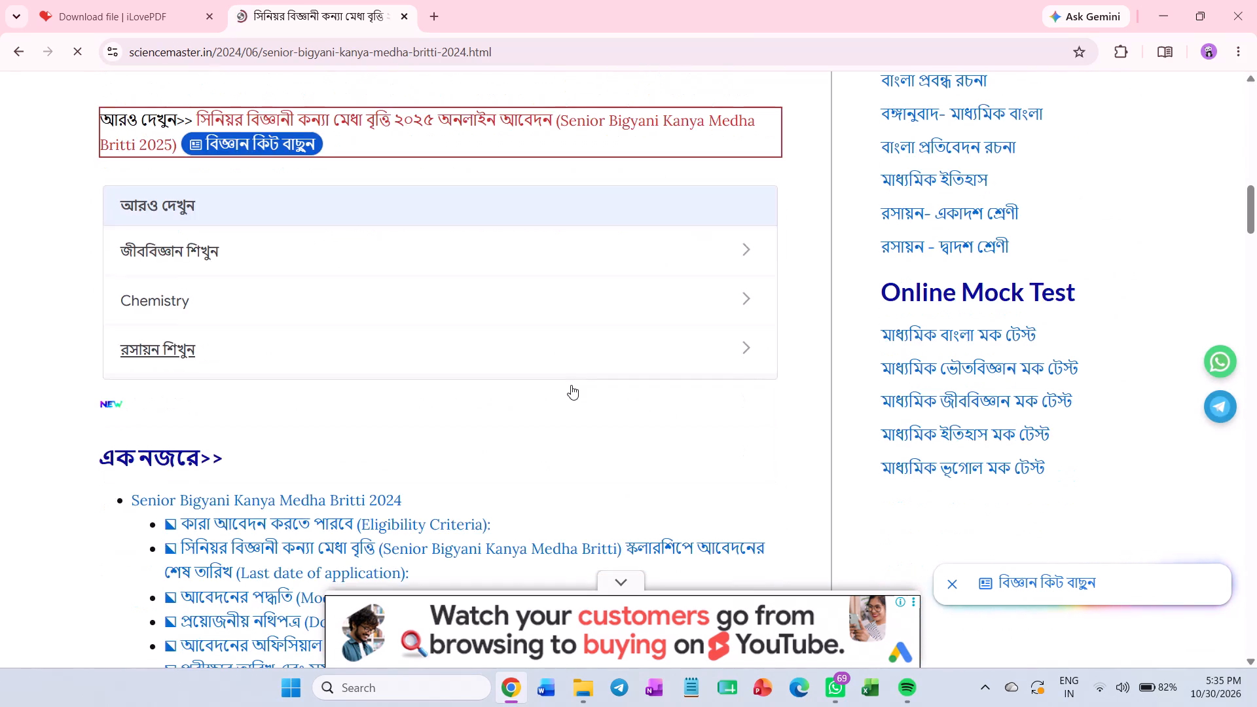
{"action": "scroll", "coordinate": [571, 385], "scroll_direction": "down", "scroll_amount": 12}
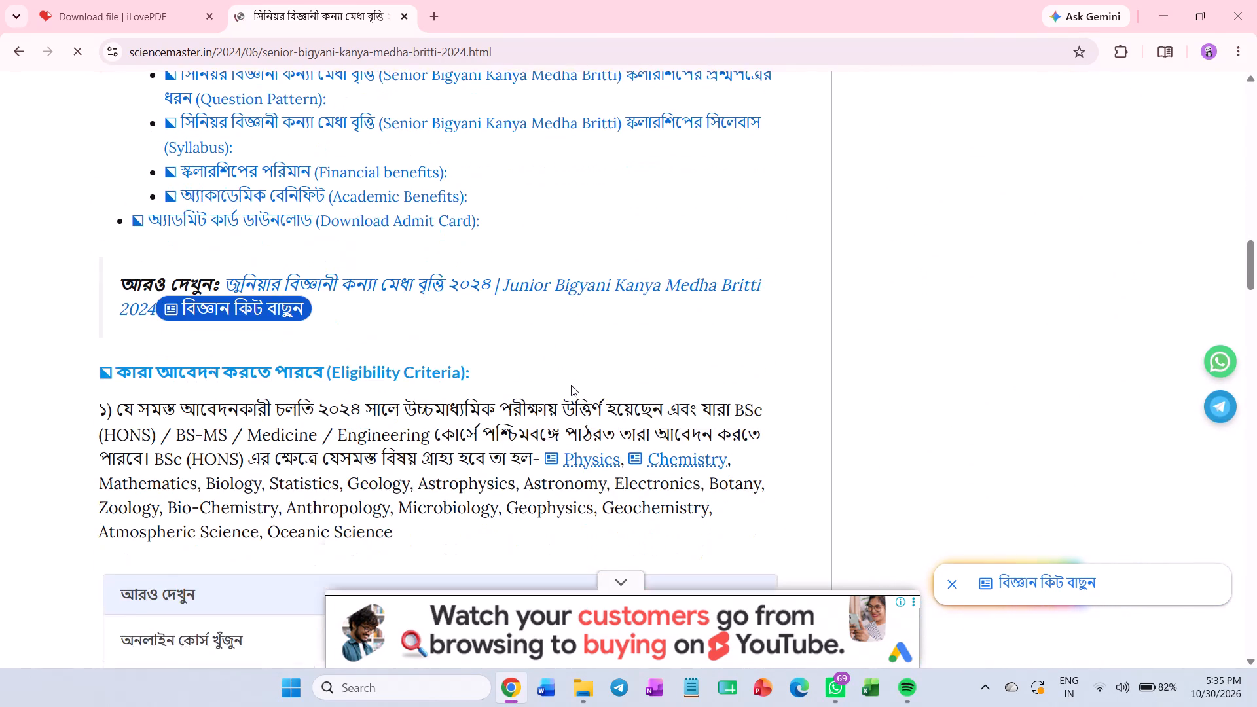
{"action": "scroll", "coordinate": [571, 385], "scroll_direction": "down", "scroll_amount": 10}
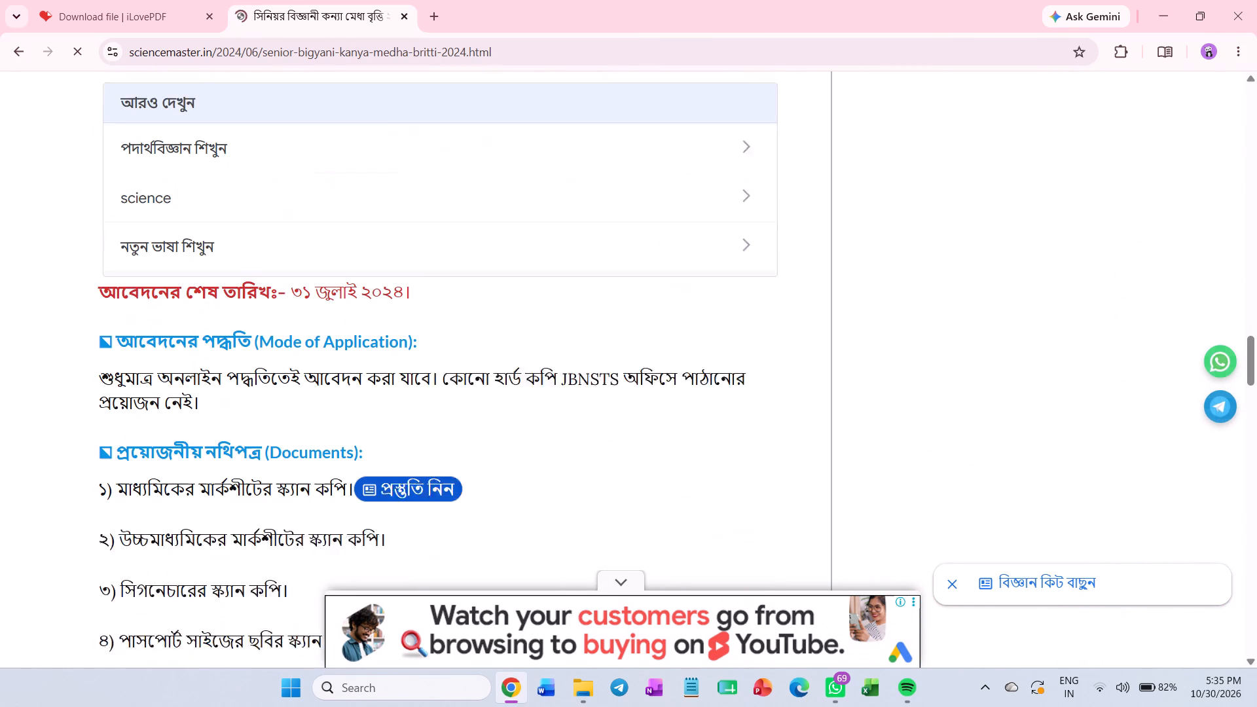
{"action": "scroll", "coordinate": [571, 385], "scroll_direction": "down", "scroll_amount": 3}
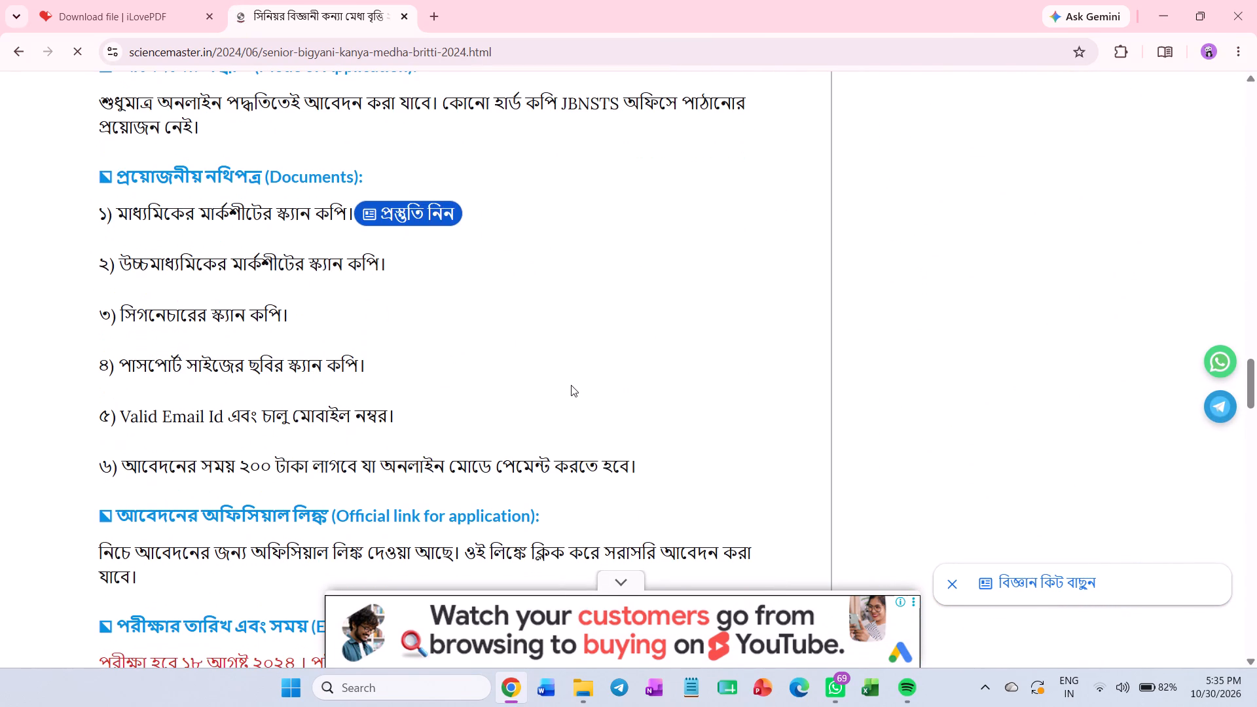
{"action": "scroll", "coordinate": [571, 385], "scroll_direction": "up", "scroll_amount": 1}
{"action": "scroll", "coordinate": [571, 385], "scroll_direction": "down", "scroll_amount": 8}
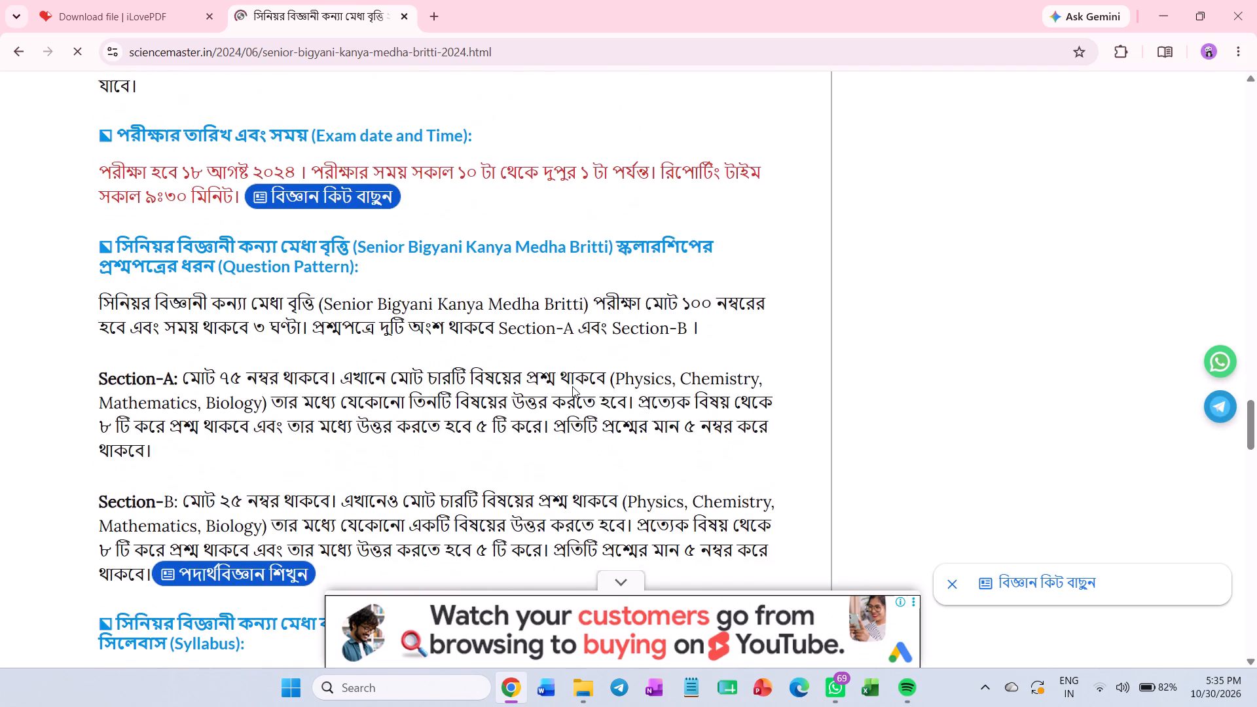
{"action": "scroll", "coordinate": [572, 386], "scroll_direction": "down", "scroll_amount": 12}
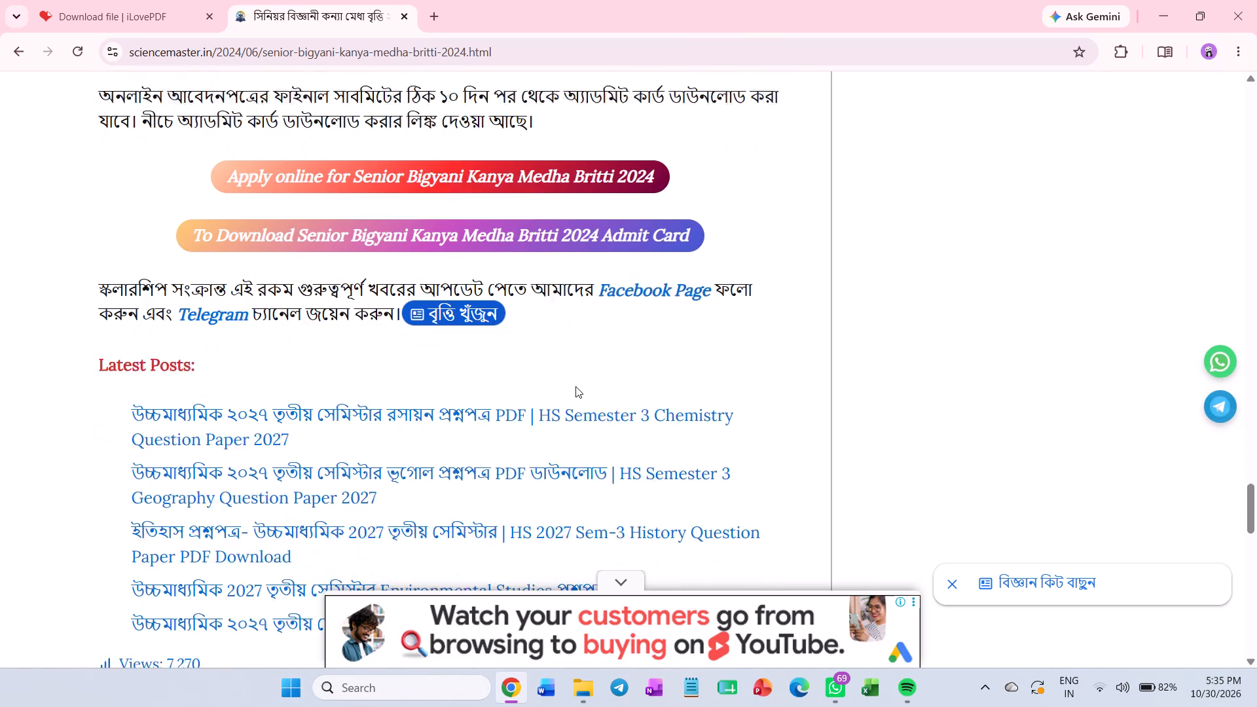
{"action": "scroll", "coordinate": [577, 386], "scroll_direction": "down", "scroll_amount": 9}
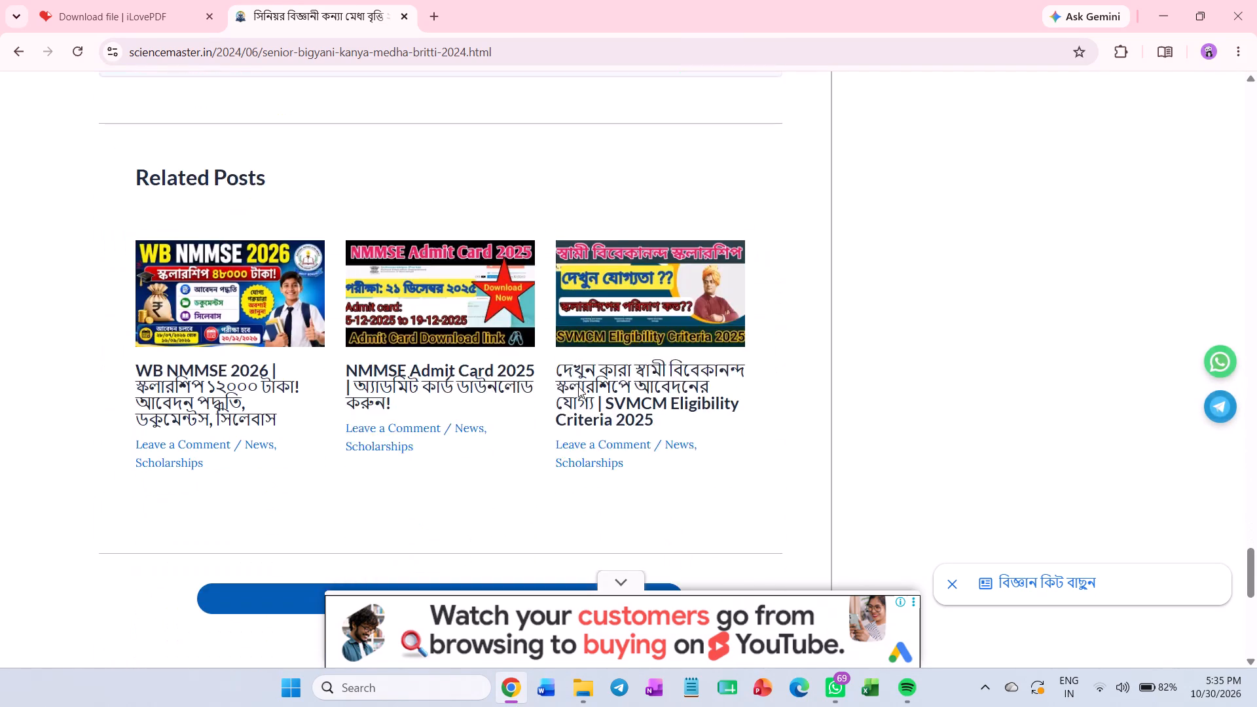
{"action": "scroll", "coordinate": [578, 386], "scroll_direction": "down", "scroll_amount": 5}
Recheck the Senior Bigyani Kanya Medha Britti 2024 page from its end back to the beginning, including syllabus, eligibility and contents list.
{"action": "scroll", "coordinate": [578, 386], "scroll_direction": "up", "scroll_amount": 19}
{"action": "scroll", "coordinate": [578, 385], "scroll_direction": "up", "scroll_amount": 6}
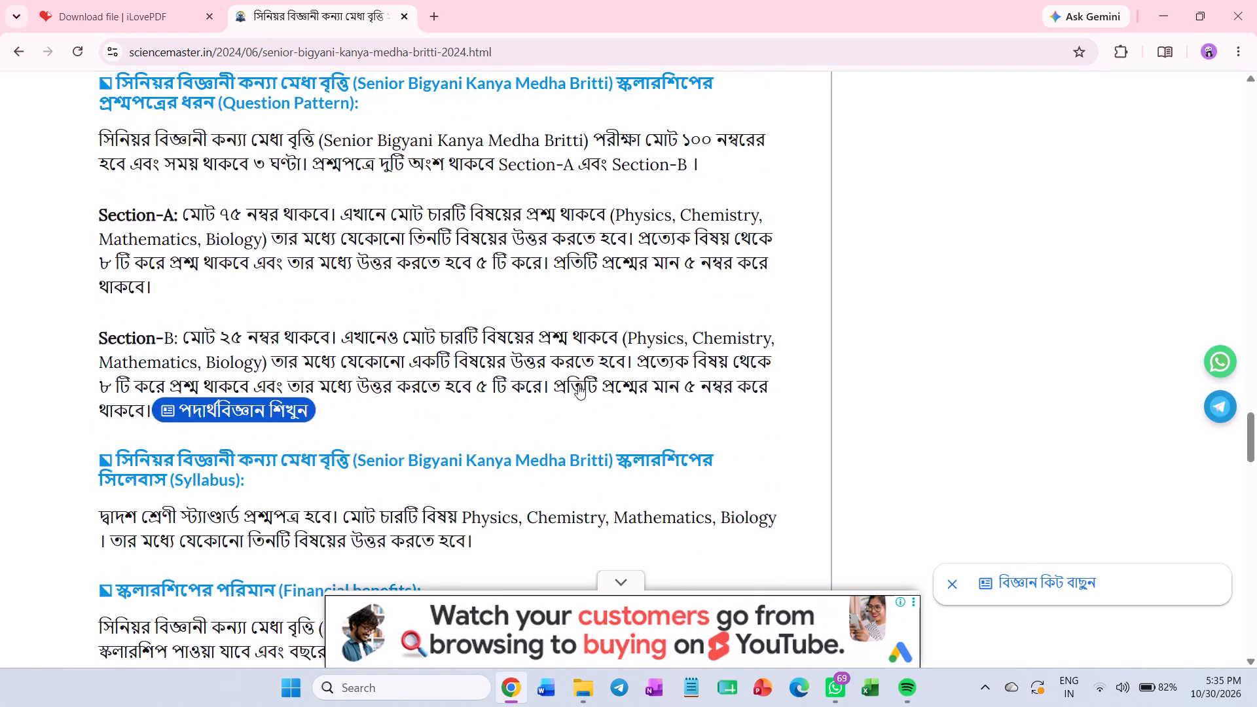
{"action": "scroll", "coordinate": [578, 385], "scroll_direction": "up", "scroll_amount": 16}
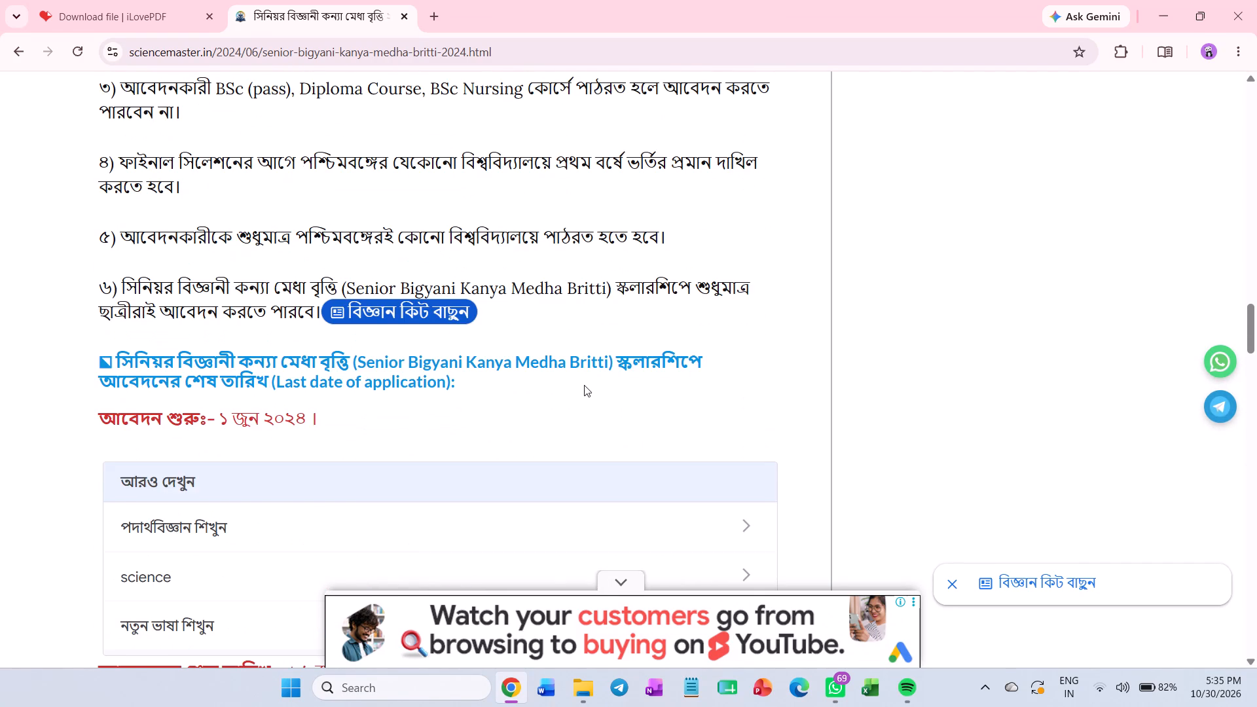
{"action": "scroll", "coordinate": [584, 385], "scroll_direction": "up", "scroll_amount": 8}
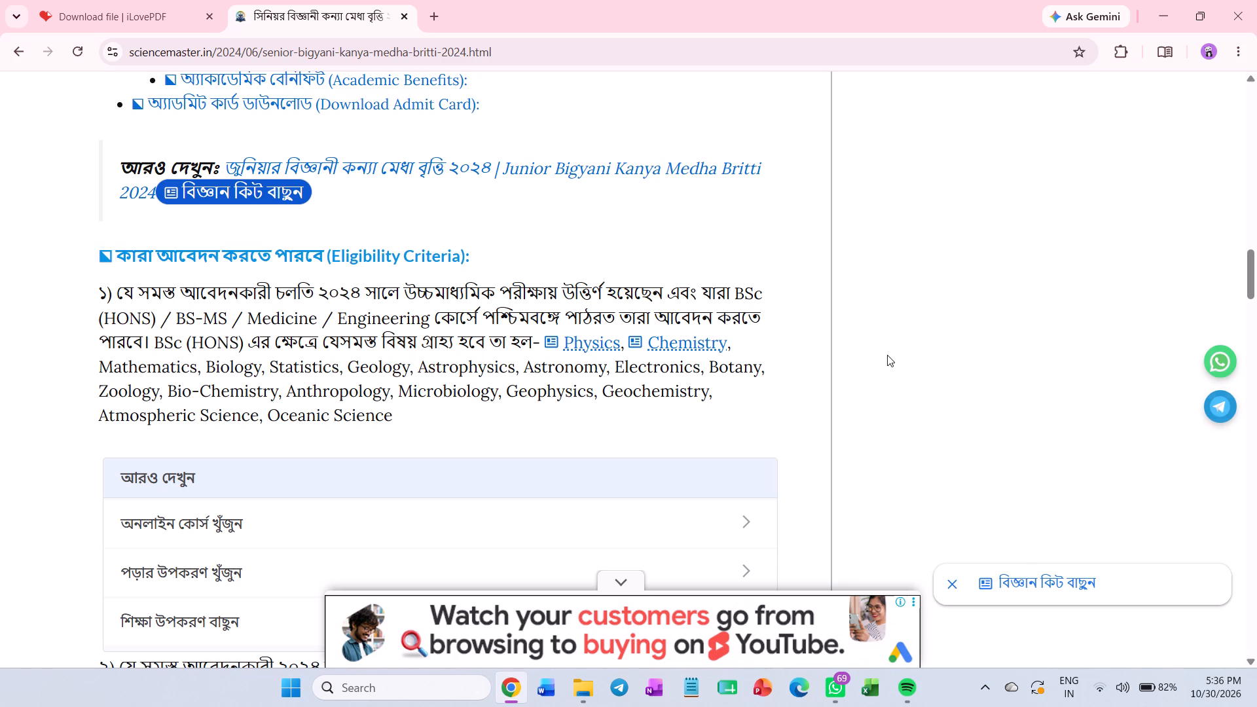
{"action": "scroll", "coordinate": [808, 348], "scroll_direction": "up", "scroll_amount": 1}
{"action": "scroll", "coordinate": [556, 362], "scroll_direction": "up", "scroll_amount": 3}
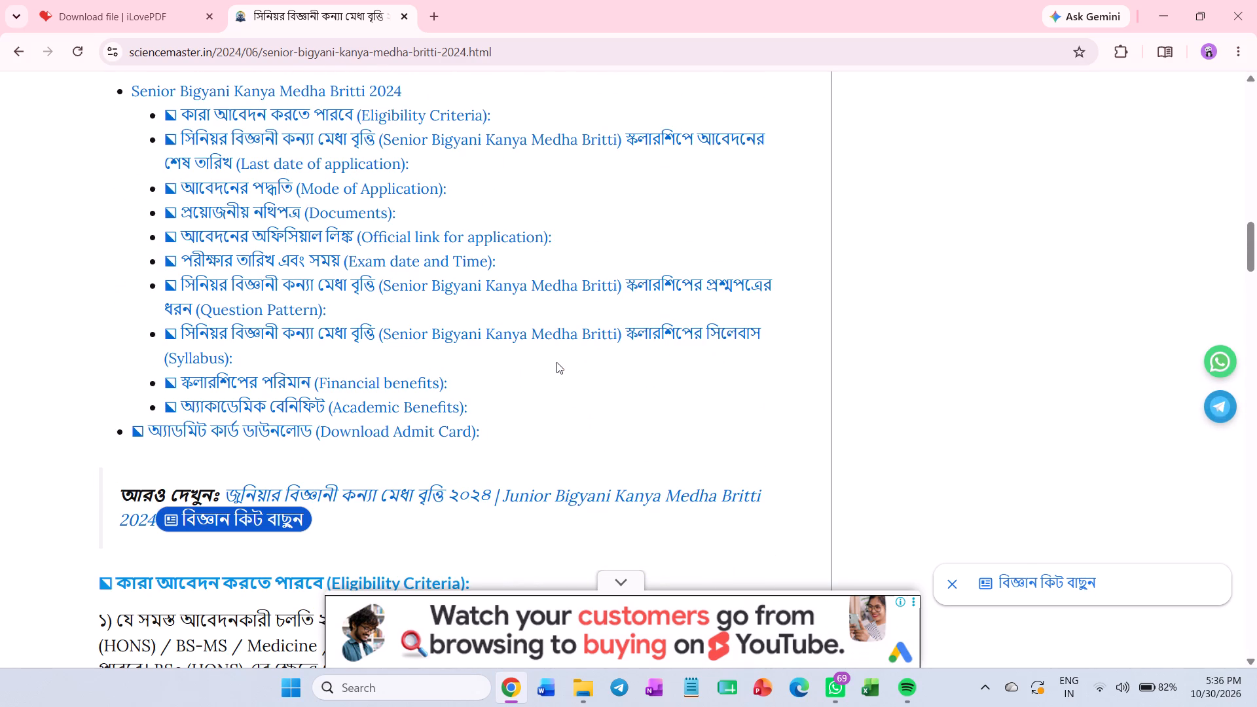
{"action": "scroll", "coordinate": [558, 362], "scroll_direction": "up", "scroll_amount": 4}
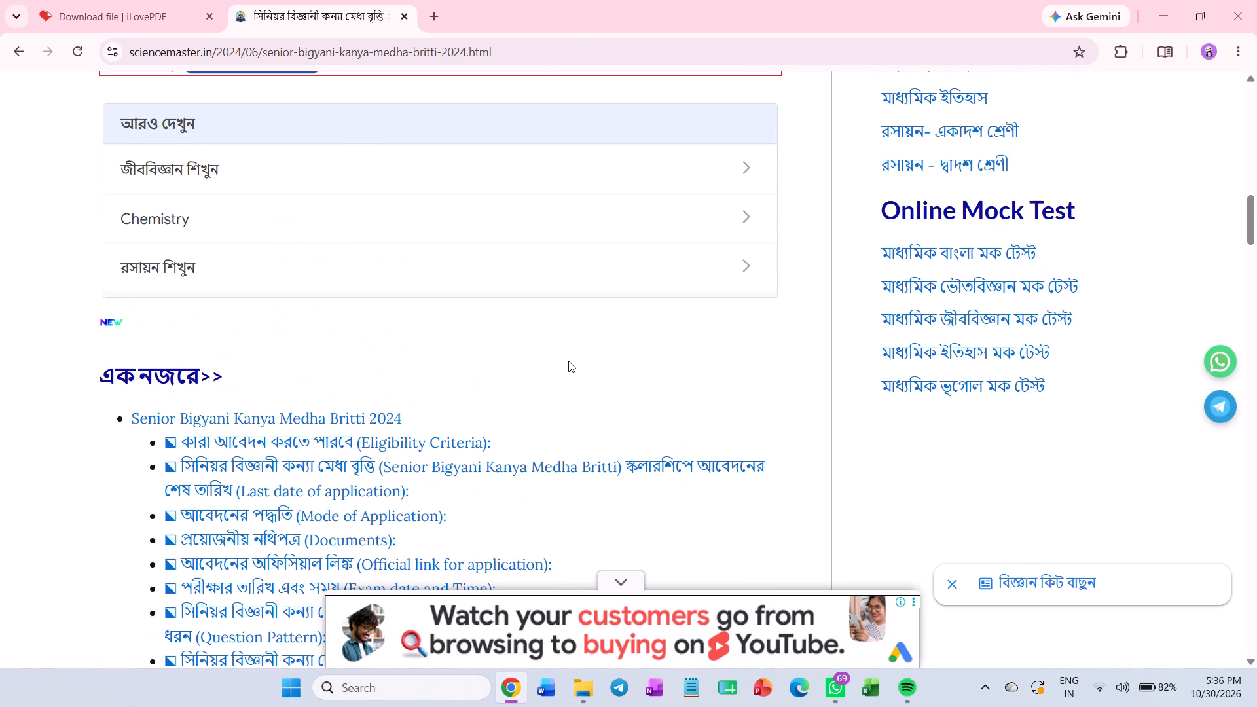
{"action": "scroll", "coordinate": [570, 361], "scroll_direction": "up", "scroll_amount": 4}
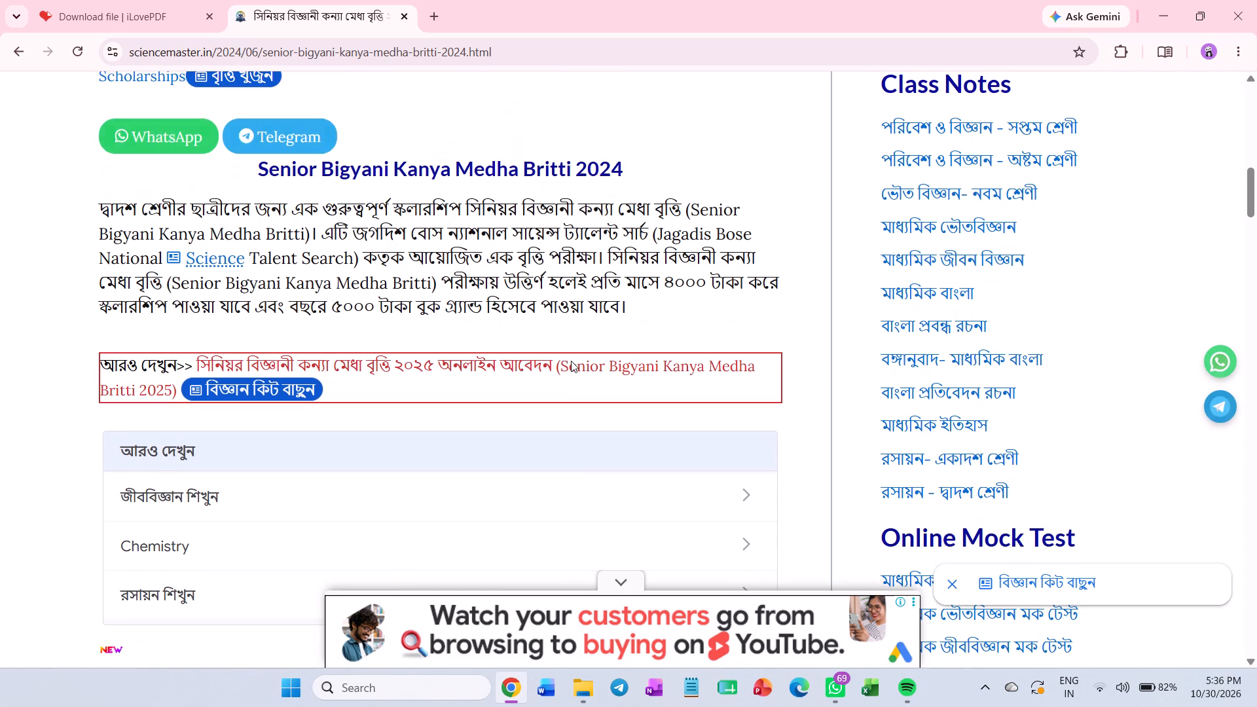
{"action": "scroll", "coordinate": [571, 361], "scroll_direction": "up", "scroll_amount": 13}
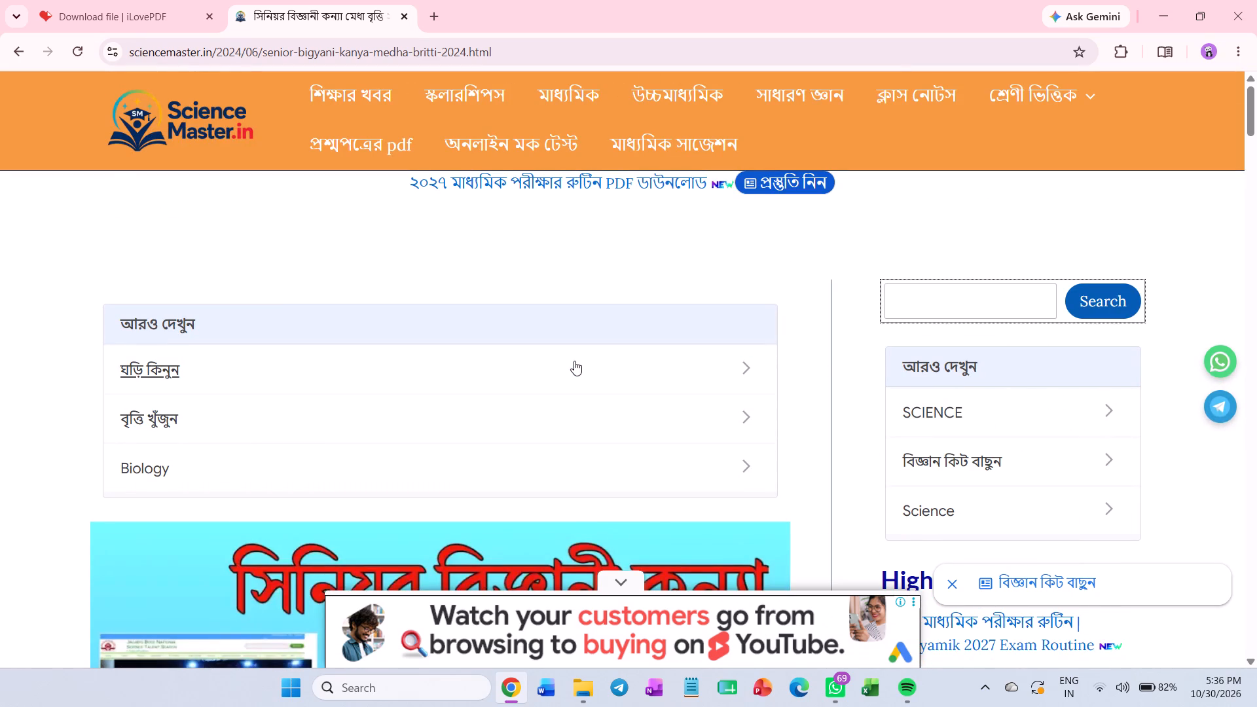
{"action": "scroll", "coordinate": [574, 361], "scroll_direction": "up", "scroll_amount": 2}
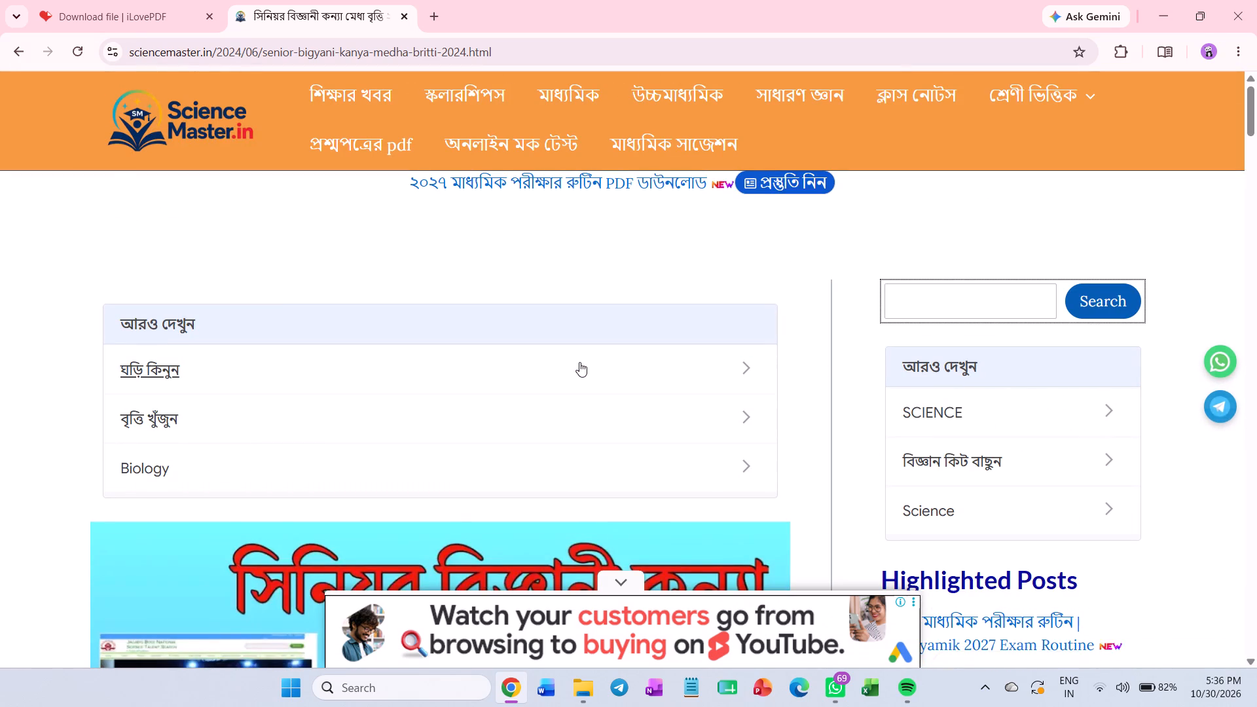
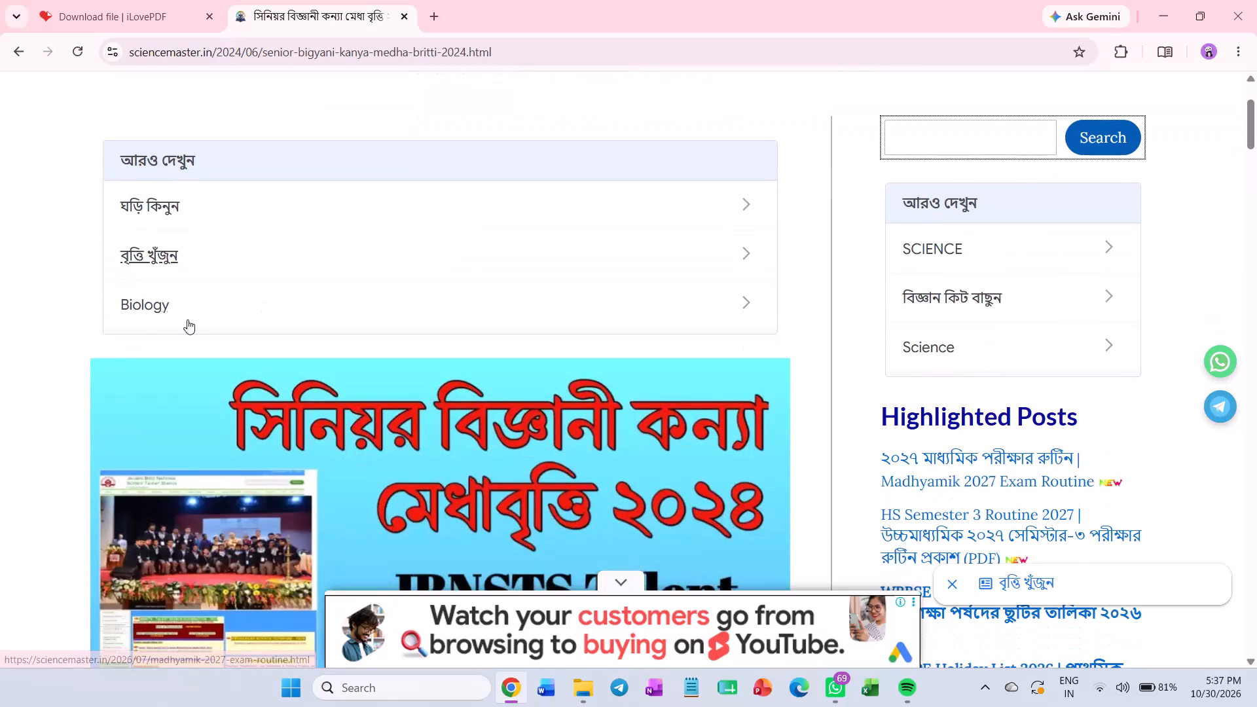
Return to the Vidyasagar Science Olympiad previous years page and find its table of question paper downloads.
{"action": "scroll", "coordinate": [425, 321], "scroll_direction": "down", "scroll_amount": 1}
{"action": "scroll", "coordinate": [1011, 373], "scroll_direction": "down", "scroll_amount": 5}
{"action": "scroll", "coordinate": [1015, 369], "scroll_direction": "up", "scroll_amount": 2}
{"action": "scroll", "coordinate": [964, 289], "scroll_direction": "up", "scroll_amount": 6}
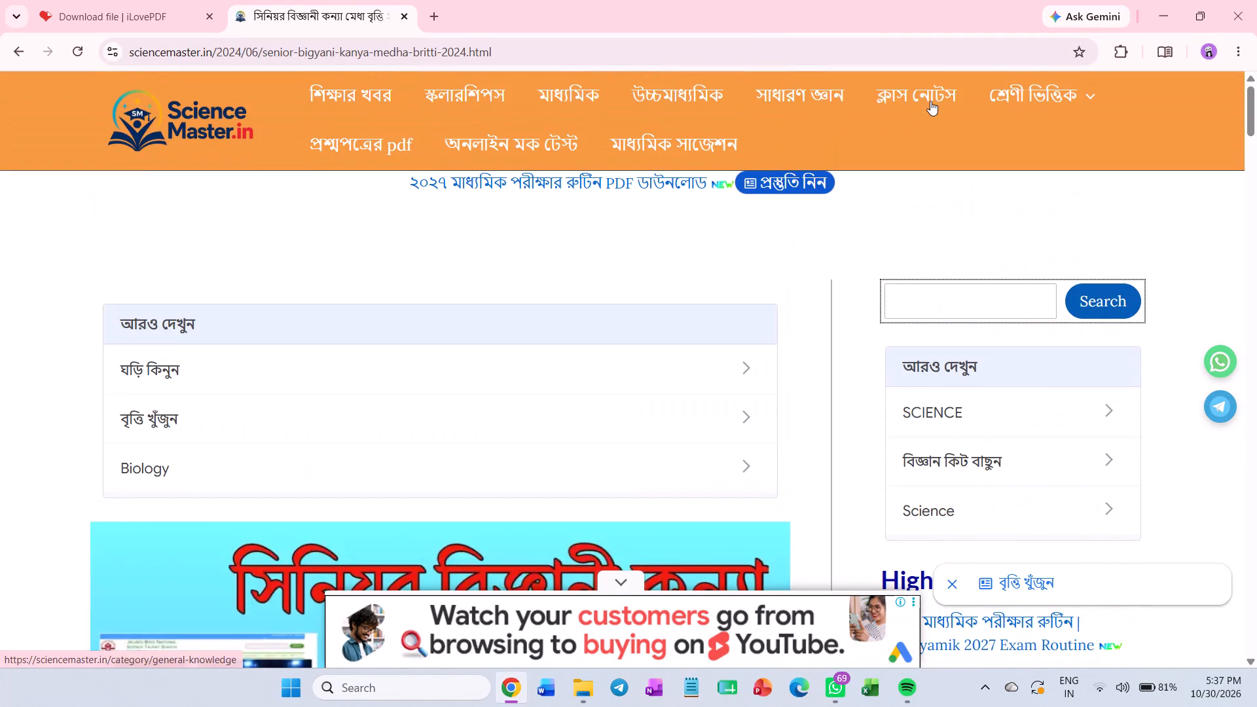
{"action": "left_click", "coordinate": [18, 47]}
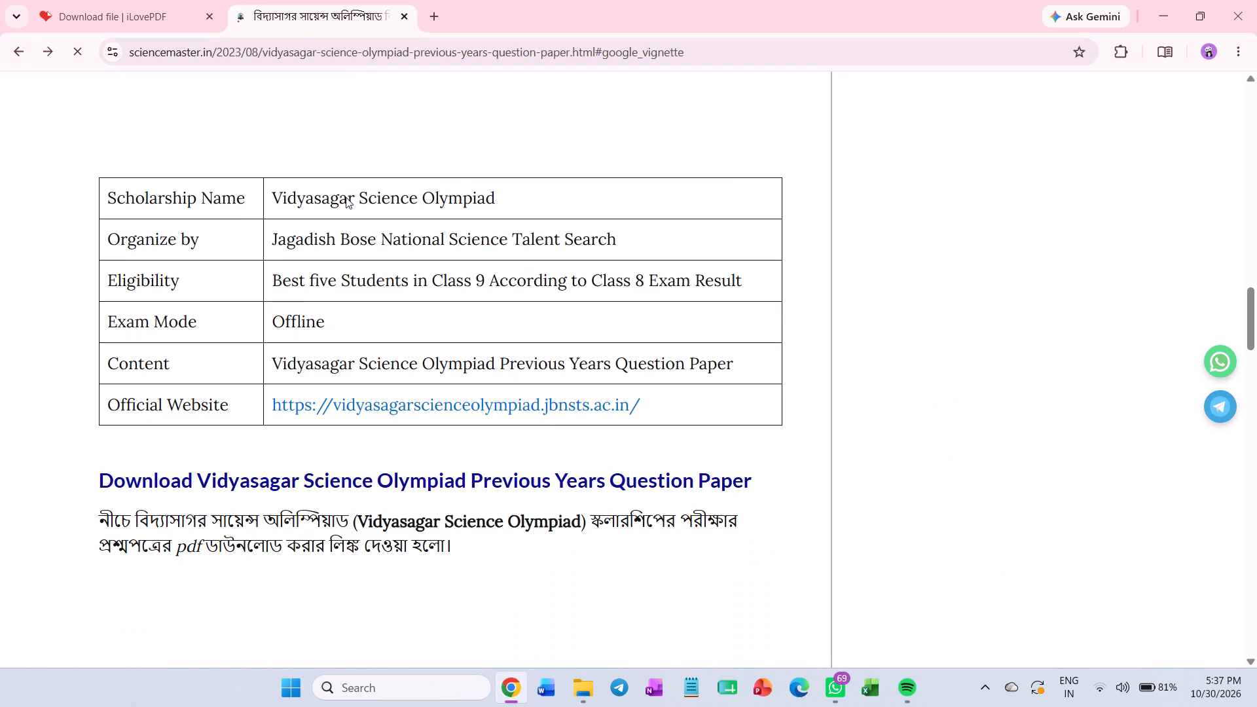
{"action": "scroll", "coordinate": [420, 210], "scroll_direction": "up", "scroll_amount": 5}
{"action": "scroll", "coordinate": [420, 210], "scroll_direction": "down", "scroll_amount": 4}
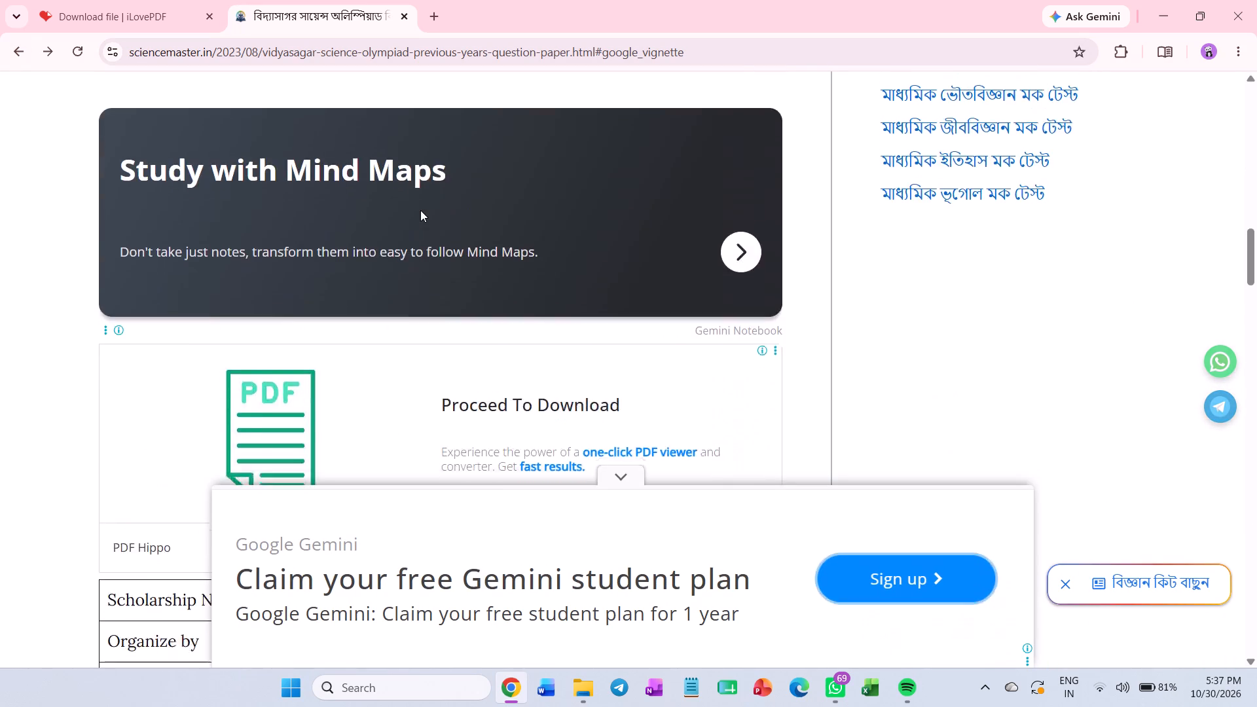
{"action": "scroll", "coordinate": [420, 210], "scroll_direction": "down", "scroll_amount": 9}
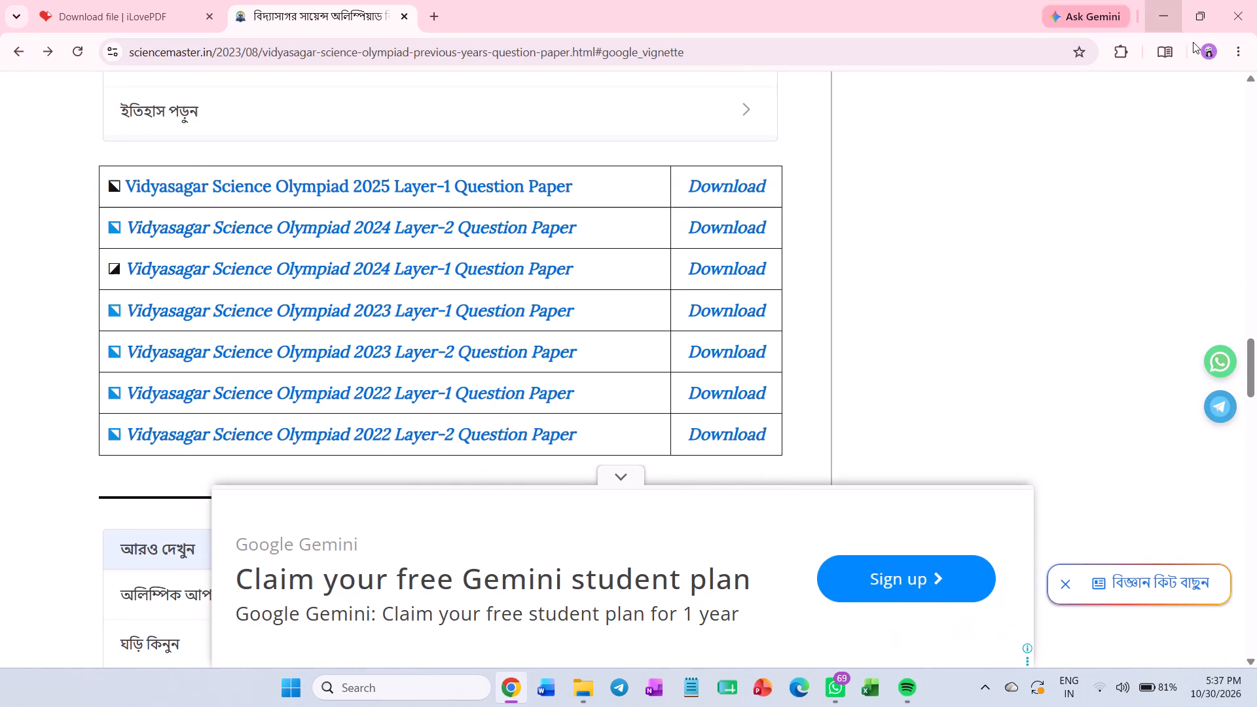
Check the browser's download history and return to the Vidyasagar Science Olympiad question paper page.
{"action": "left_click", "coordinate": [1237, 50]}
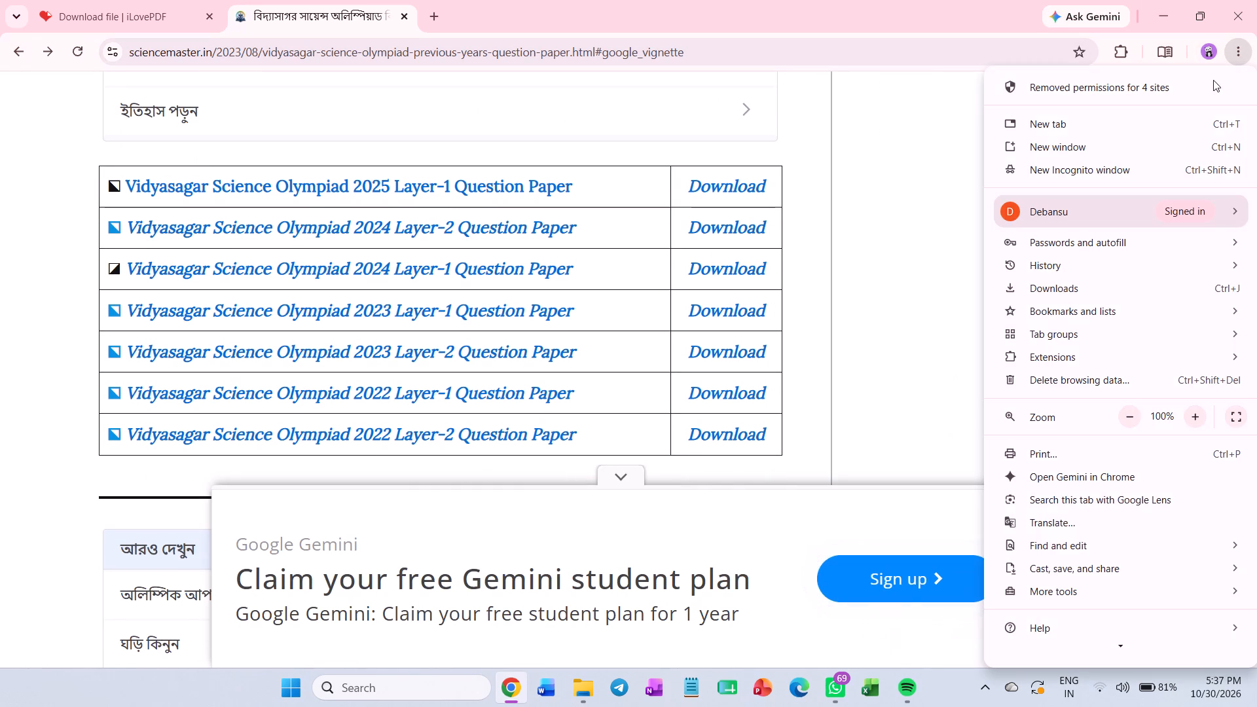
{"action": "left_click", "coordinate": [1070, 284]}
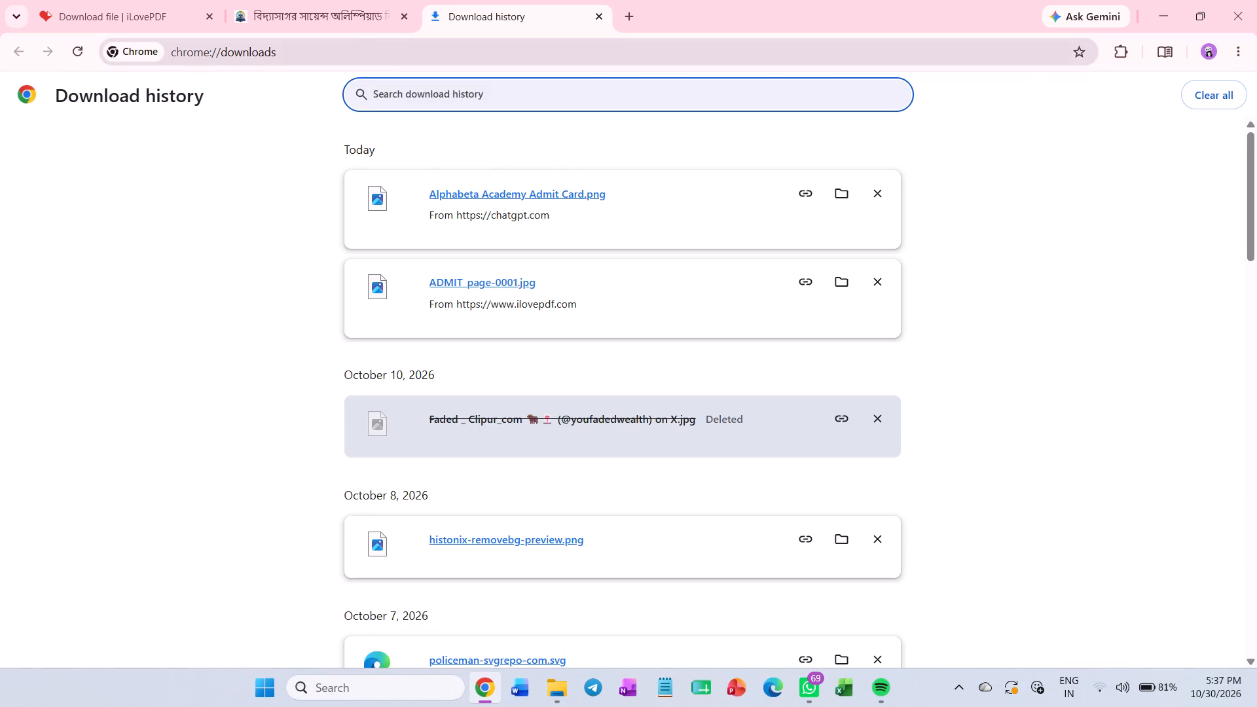
{"action": "left_click", "coordinate": [342, 18]}
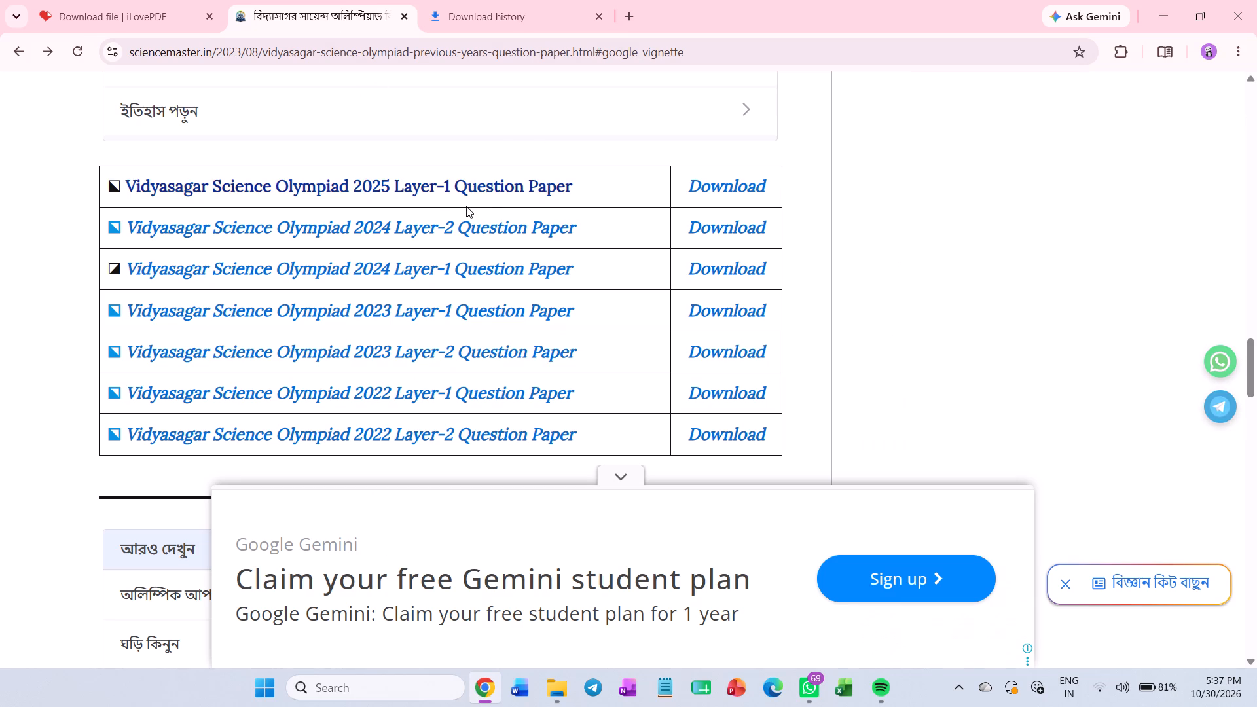
Open the Vidyasagar Science Olympiad 2025 Layer-1 Question Paper and skim its cover, instructions and first questions.
{"action": "left_click", "coordinate": [457, 190]}
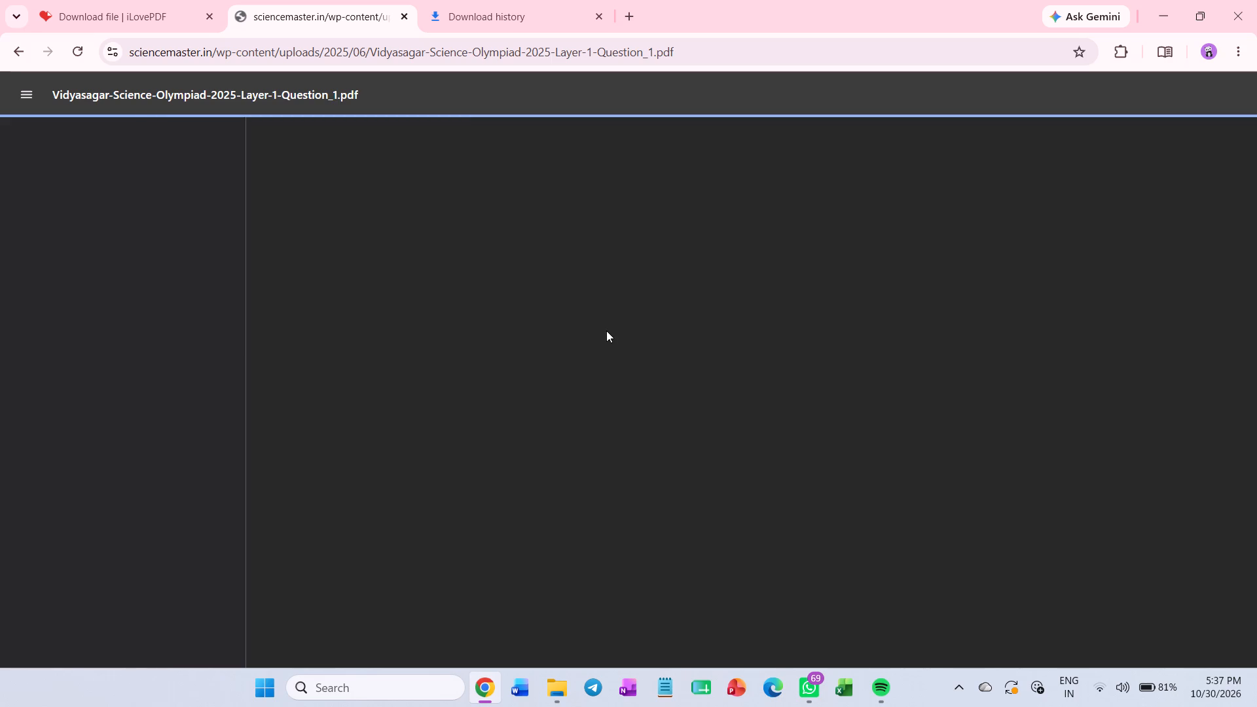
{"action": "scroll", "coordinate": [585, 96], "scroll_direction": "down", "scroll_amount": 1}
{"action": "scroll", "coordinate": [852, 507], "scroll_direction": "down", "scroll_amount": 2}
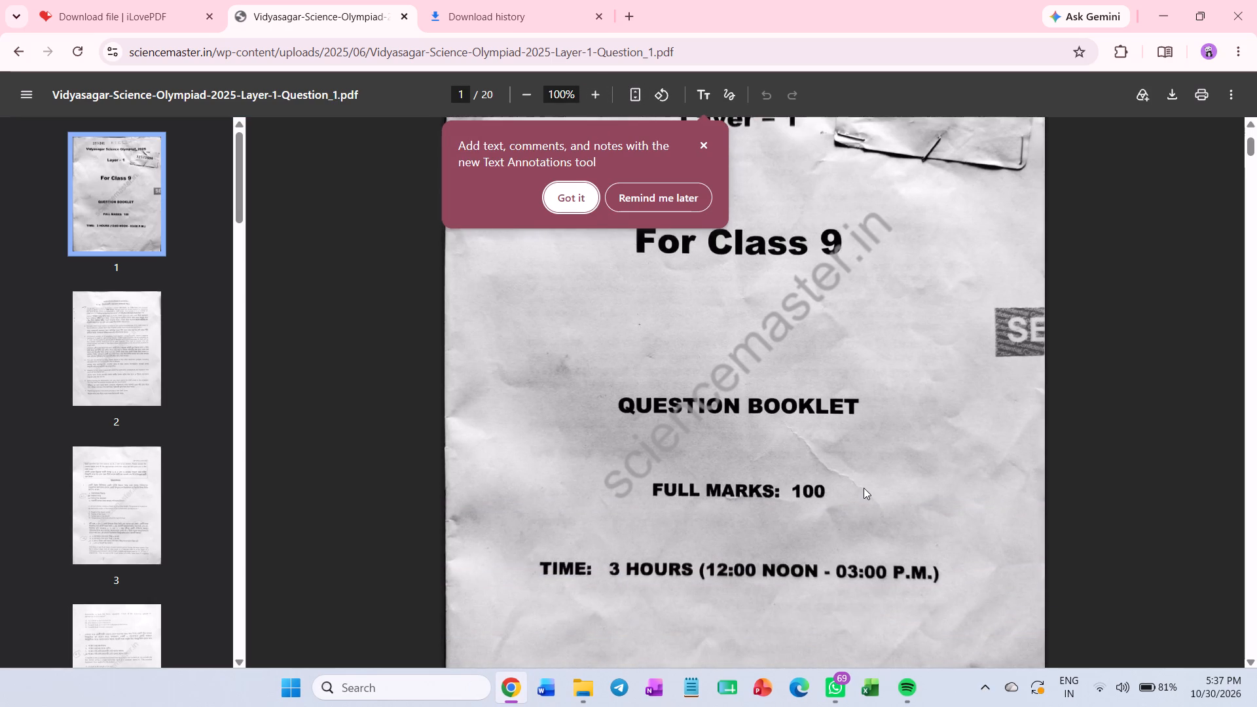
{"action": "scroll", "coordinate": [864, 488], "scroll_direction": "up", "scroll_amount": 5}
{"action": "scroll", "coordinate": [891, 501], "scroll_direction": "down", "scroll_amount": 5}
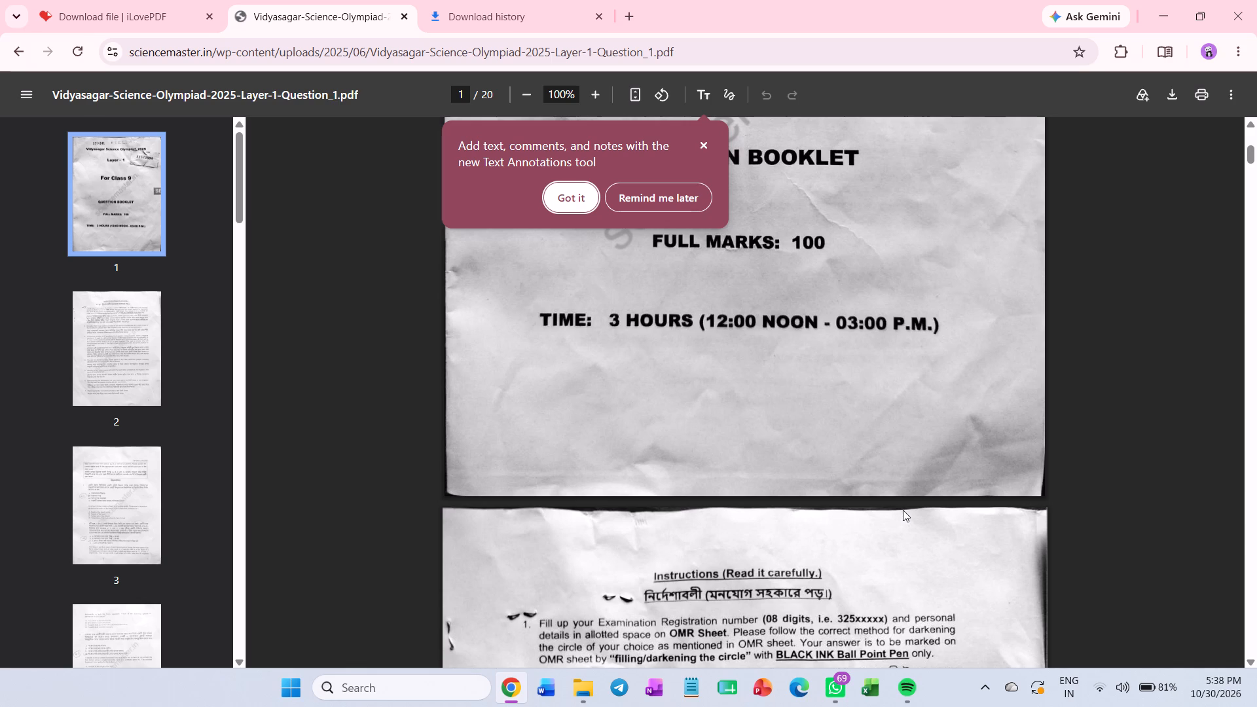
{"action": "scroll", "coordinate": [896, 486], "scroll_direction": "down", "scroll_amount": 6}
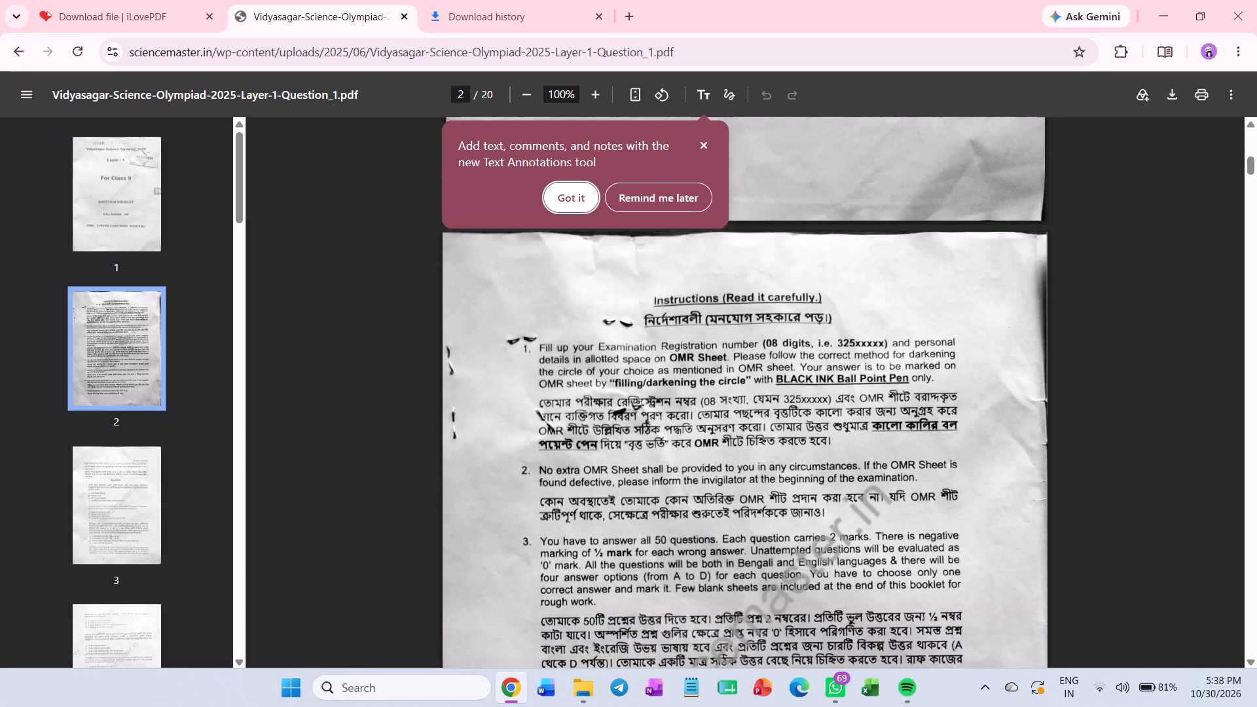
{"action": "scroll", "coordinate": [896, 498], "scroll_direction": "down", "scroll_amount": 13}
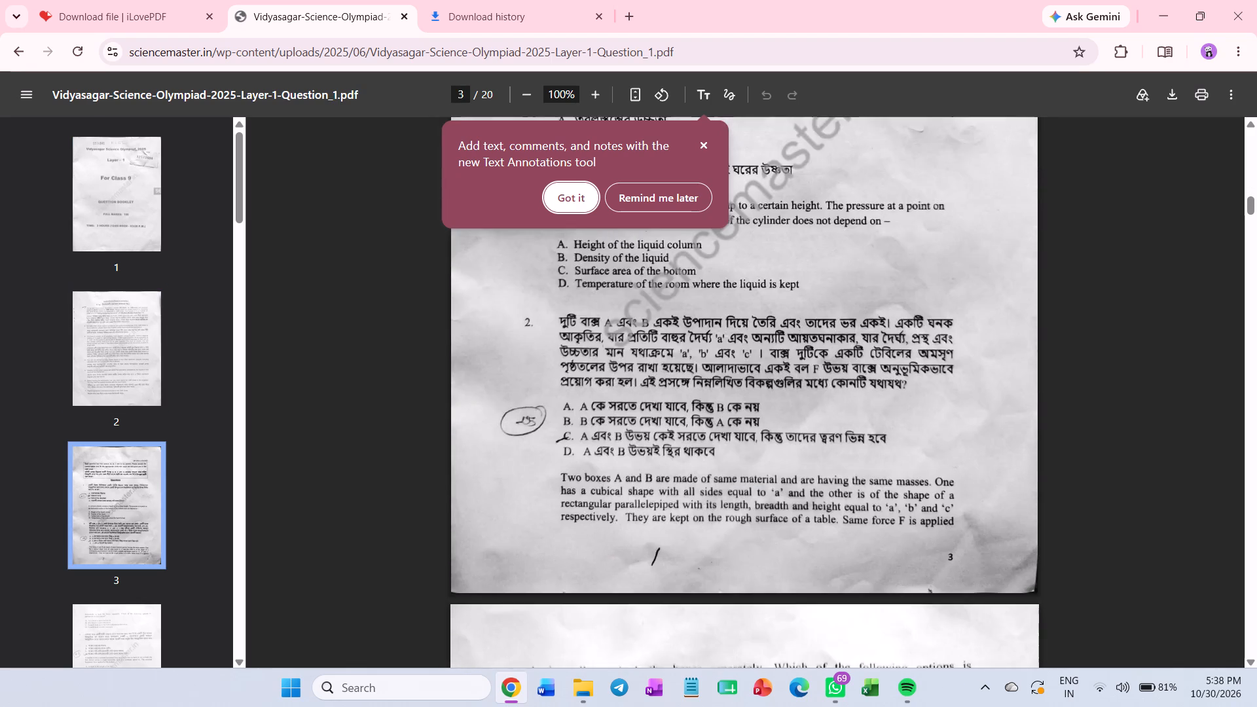
{"action": "scroll", "coordinate": [897, 478], "scroll_direction": "down", "scroll_amount": 1}
{"action": "scroll", "coordinate": [897, 478], "scroll_direction": "up", "scroll_amount": 4}
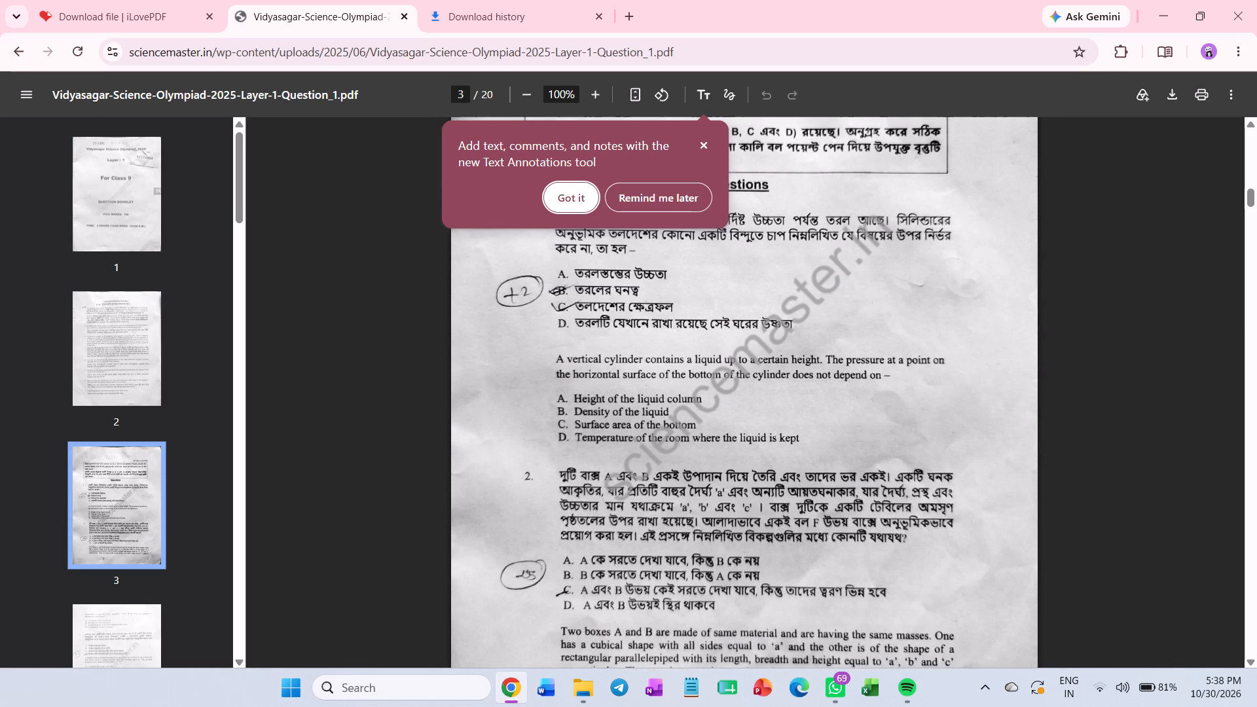
{"action": "scroll", "coordinate": [896, 478], "scroll_direction": "up", "scroll_amount": 1}
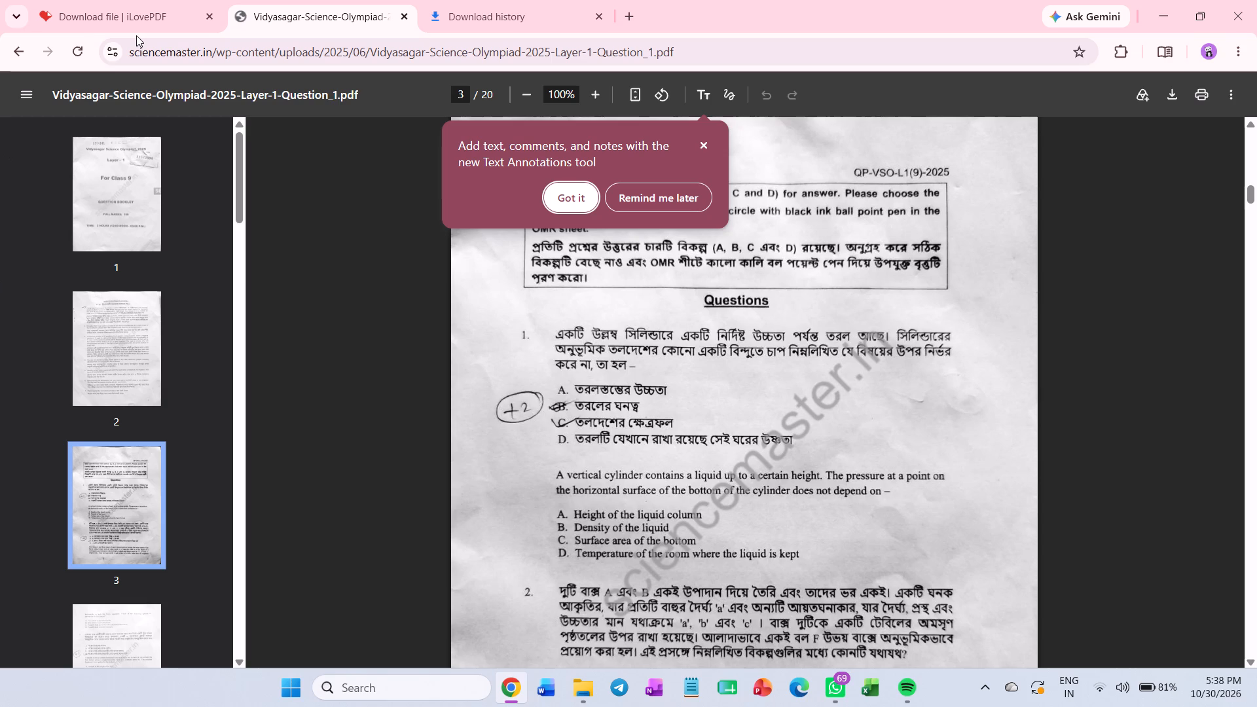
Go back to the question paper page and look over the exam details table and the list of available papers.
{"action": "left_click", "coordinate": [19, 46]}
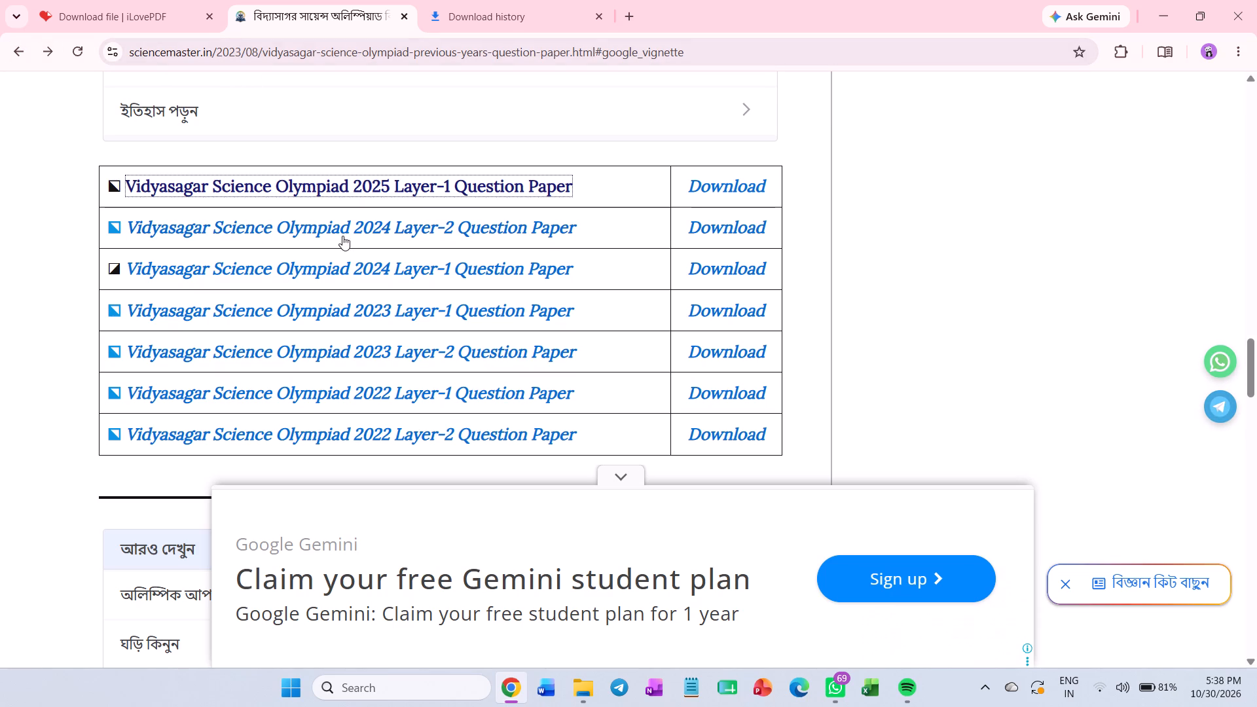
{"action": "scroll", "coordinate": [348, 233], "scroll_direction": "up", "scroll_amount": 6}
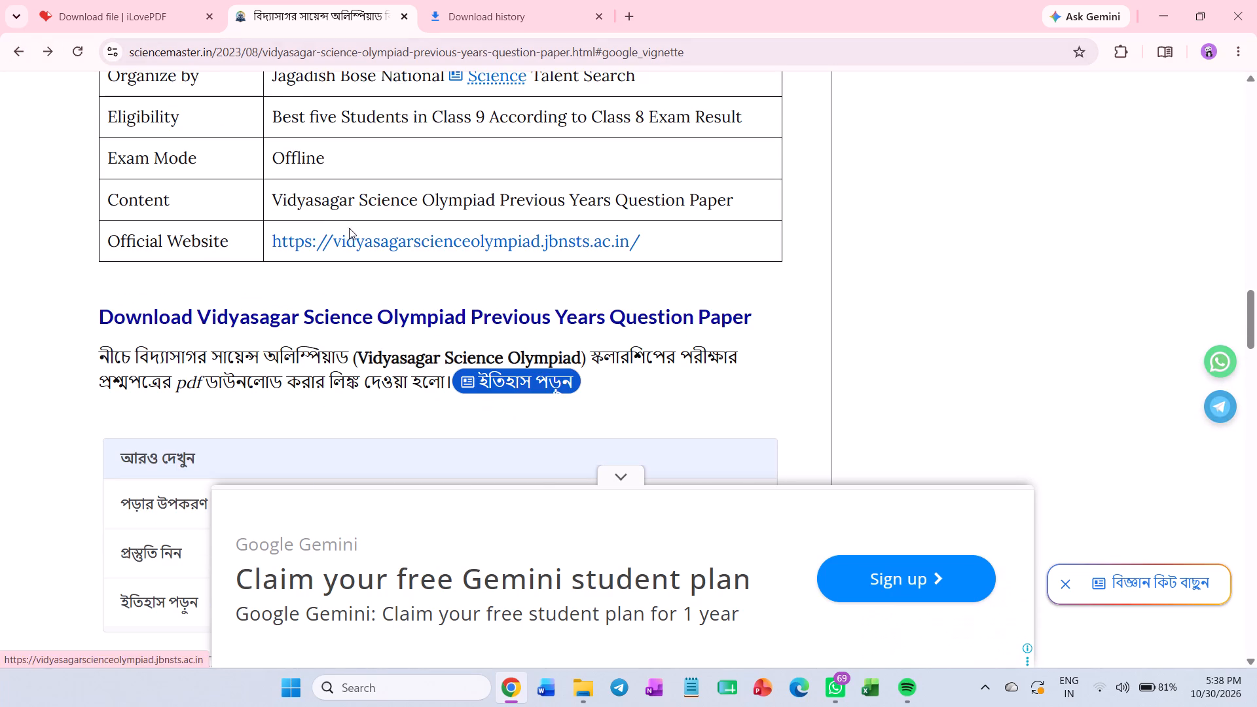
{"action": "scroll", "coordinate": [327, 221], "scroll_direction": "down", "scroll_amount": 5}
{"action": "scroll", "coordinate": [326, 223], "scroll_direction": "up", "scroll_amount": 4}
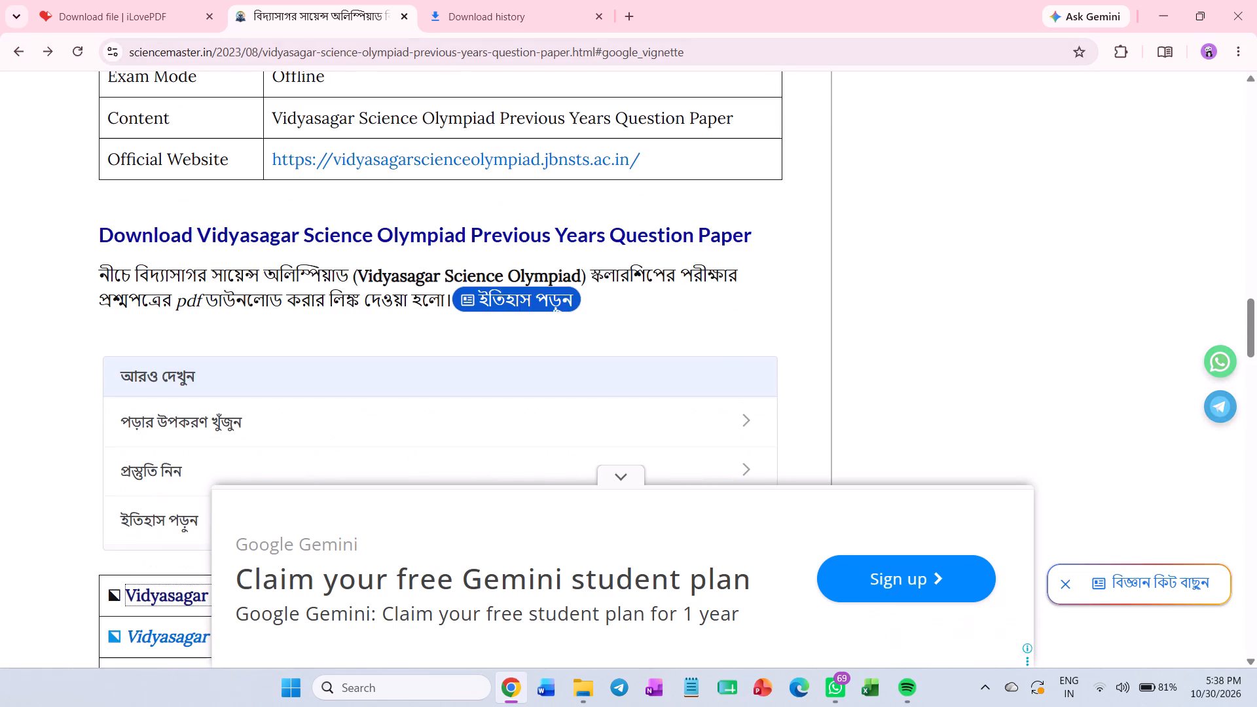
{"action": "scroll", "coordinate": [326, 223], "scroll_direction": "up", "scroll_amount": 2}
{"action": "scroll", "coordinate": [326, 225], "scroll_direction": "down", "scroll_amount": 6}
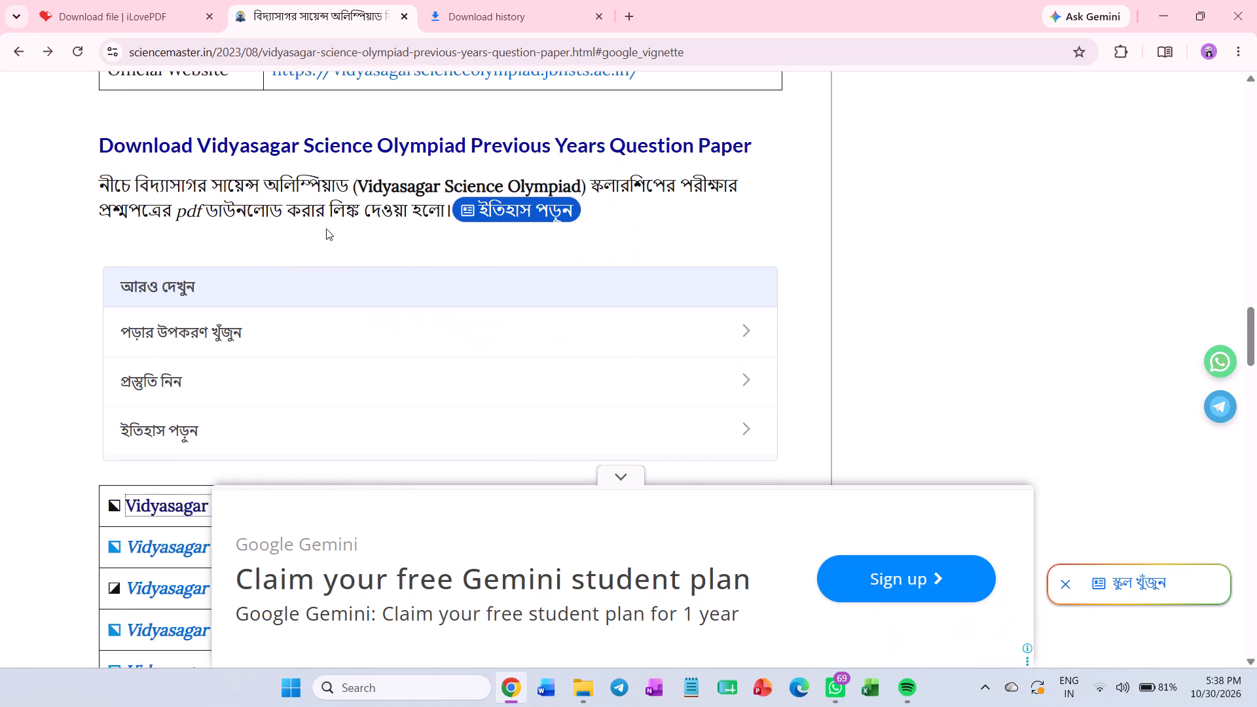
{"action": "scroll", "coordinate": [326, 228], "scroll_direction": "down", "scroll_amount": 2}
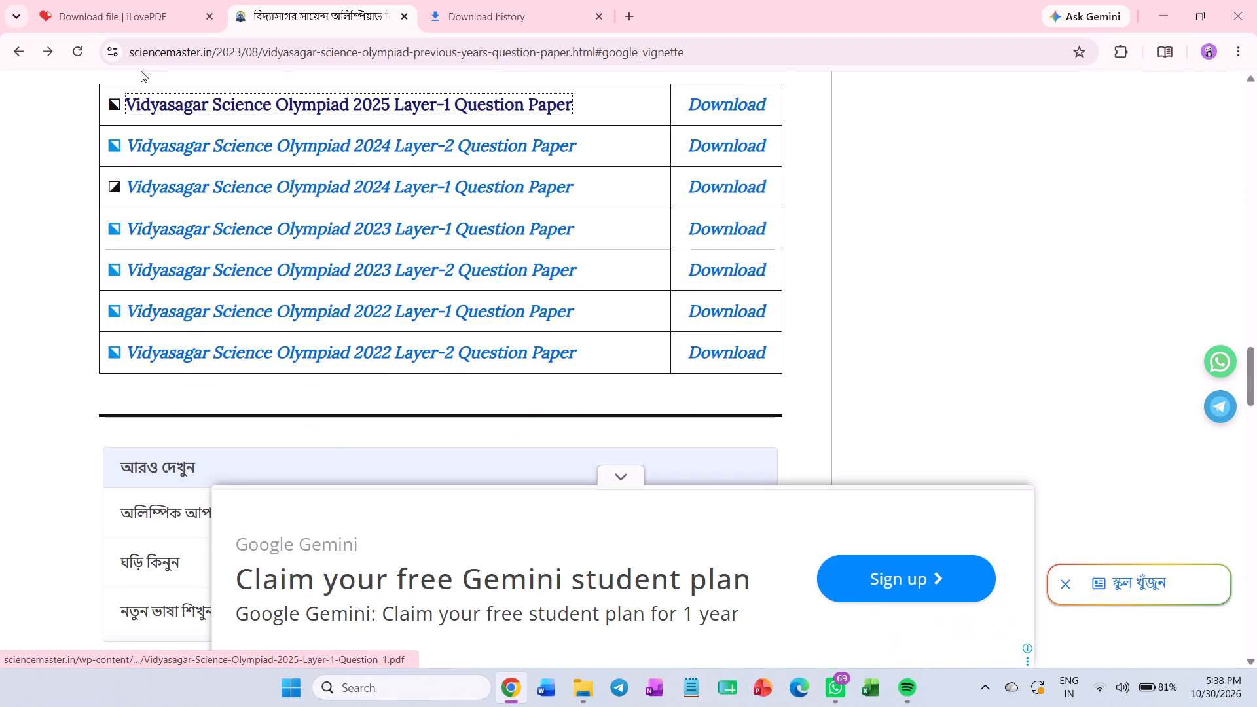
Reopen the 2025 Layer-1 question paper PDF and look over its cover and instructions up to the start of the questions.
{"action": "left_click", "coordinate": [49, 58]}
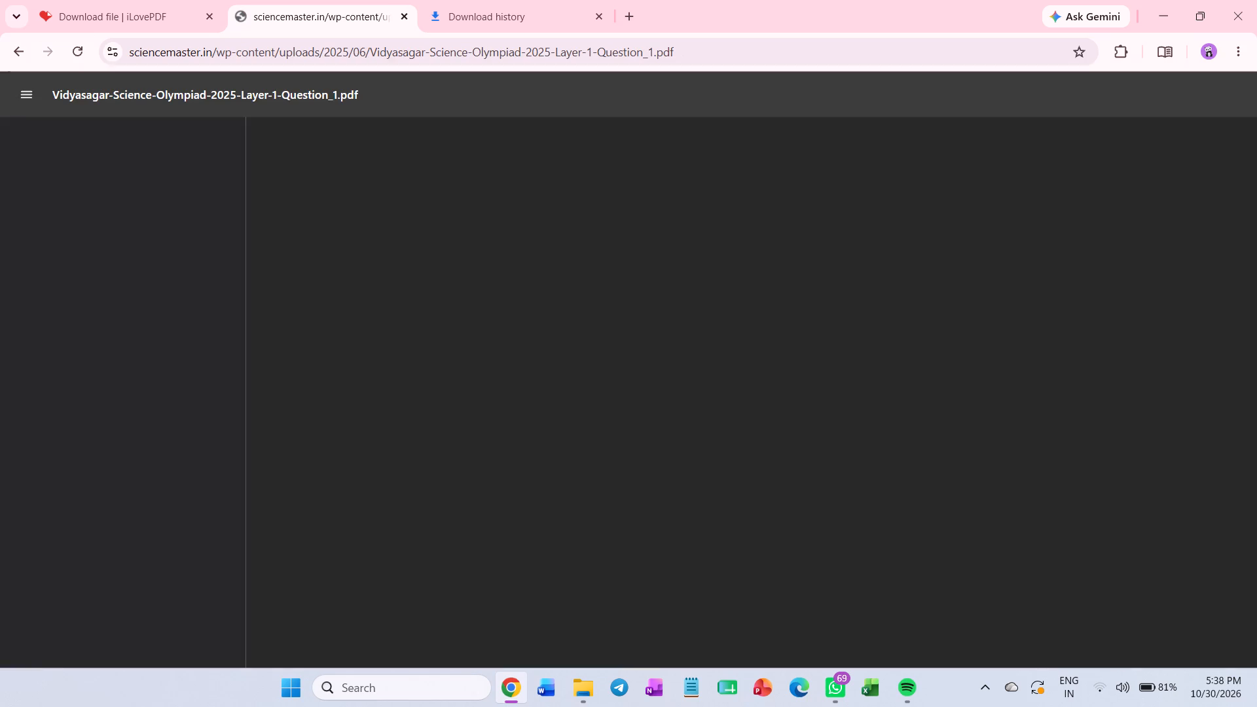
{"action": "scroll", "coordinate": [591, 260], "scroll_direction": "down", "scroll_amount": 1}
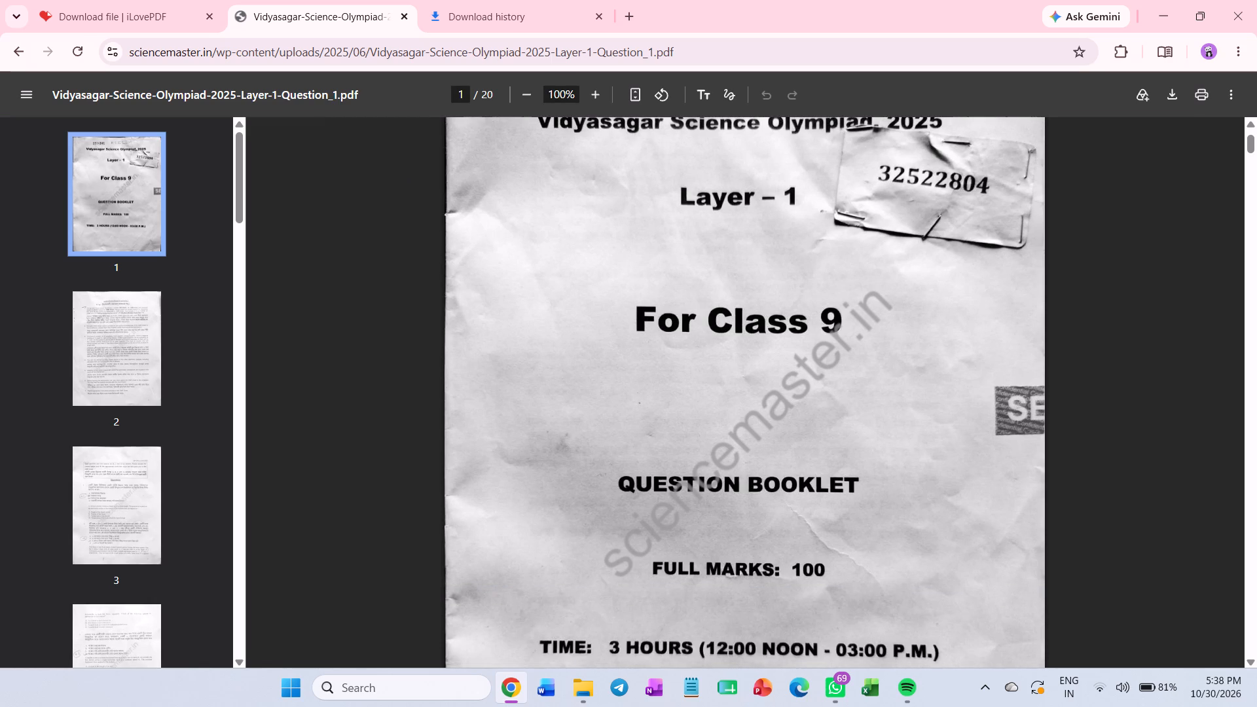
{"action": "scroll", "coordinate": [650, 318], "scroll_direction": "down", "scroll_amount": 4}
{"action": "scroll", "coordinate": [730, 372], "scroll_direction": "down", "scroll_amount": 1}
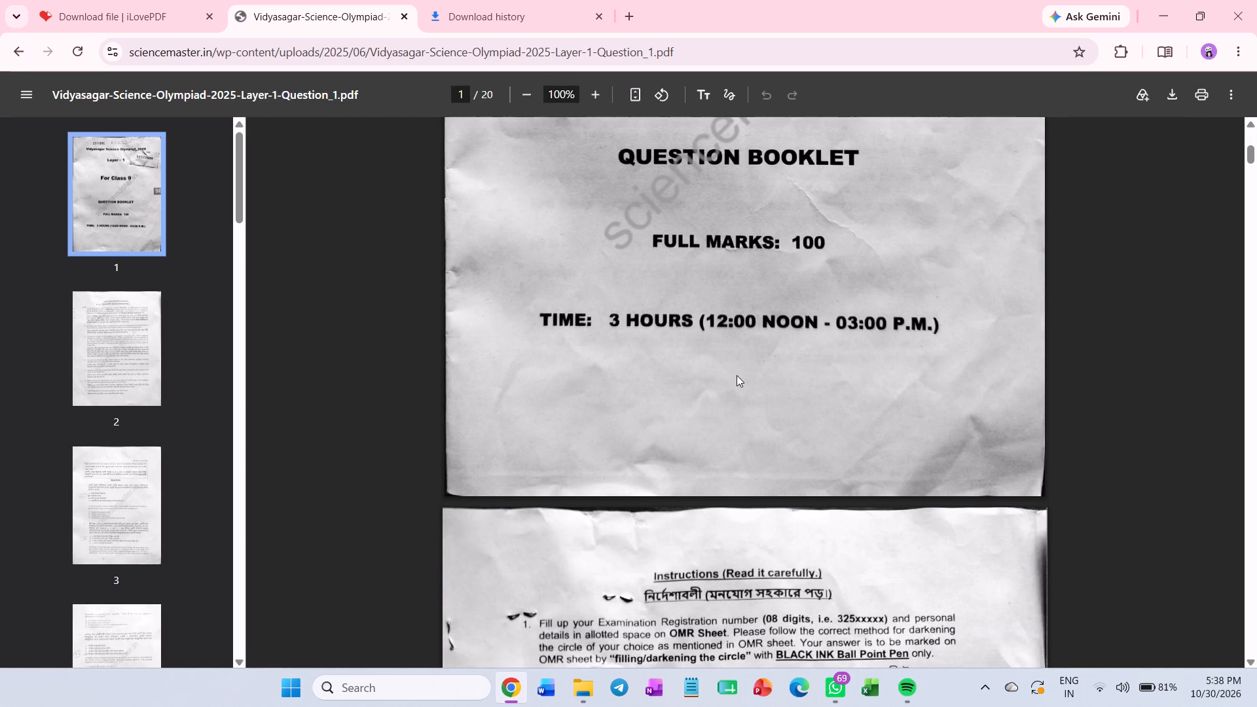
{"action": "scroll", "coordinate": [737, 375], "scroll_direction": "down", "scroll_amount": 13}
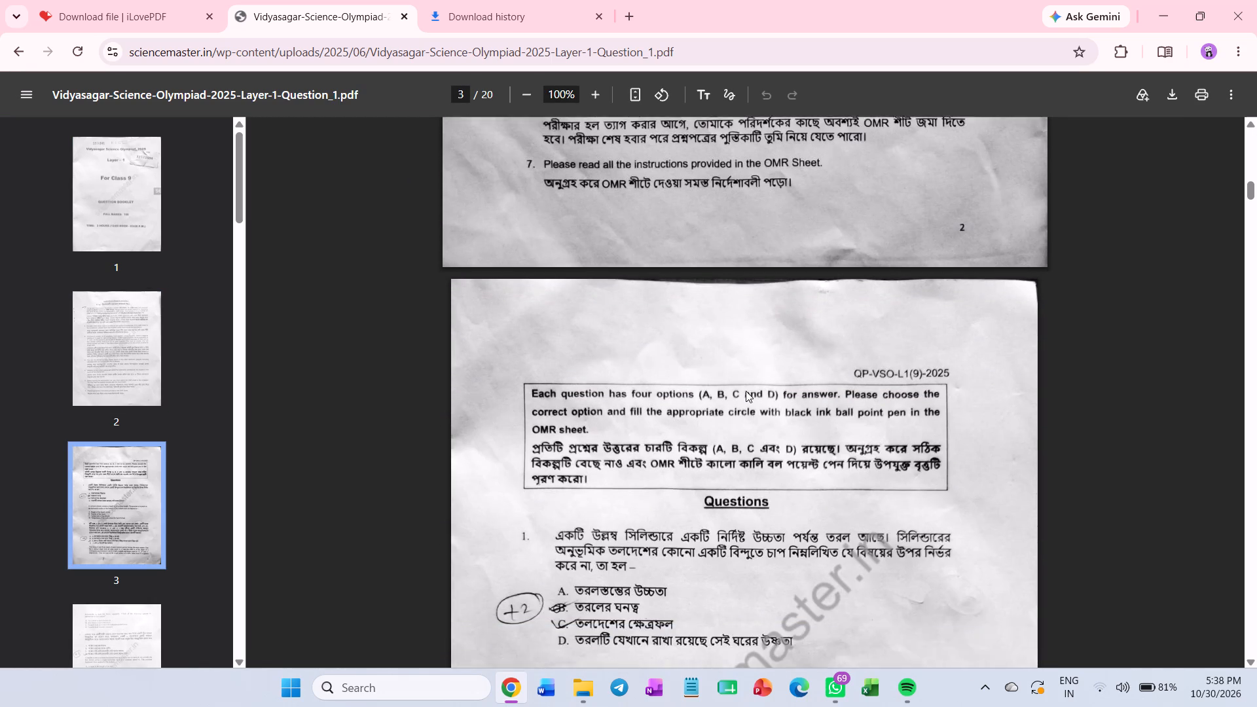
Read through the 2025 Layer-1 paper's questions from question 1 on page 3 to question 8 on page 6.
{"action": "scroll", "coordinate": [748, 406], "scroll_direction": "down", "scroll_amount": 4}
{"action": "scroll", "coordinate": [670, 384], "scroll_direction": "down", "scroll_amount": 1}
{"action": "scroll", "coordinate": [583, 403], "scroll_direction": "down", "scroll_amount": 5}
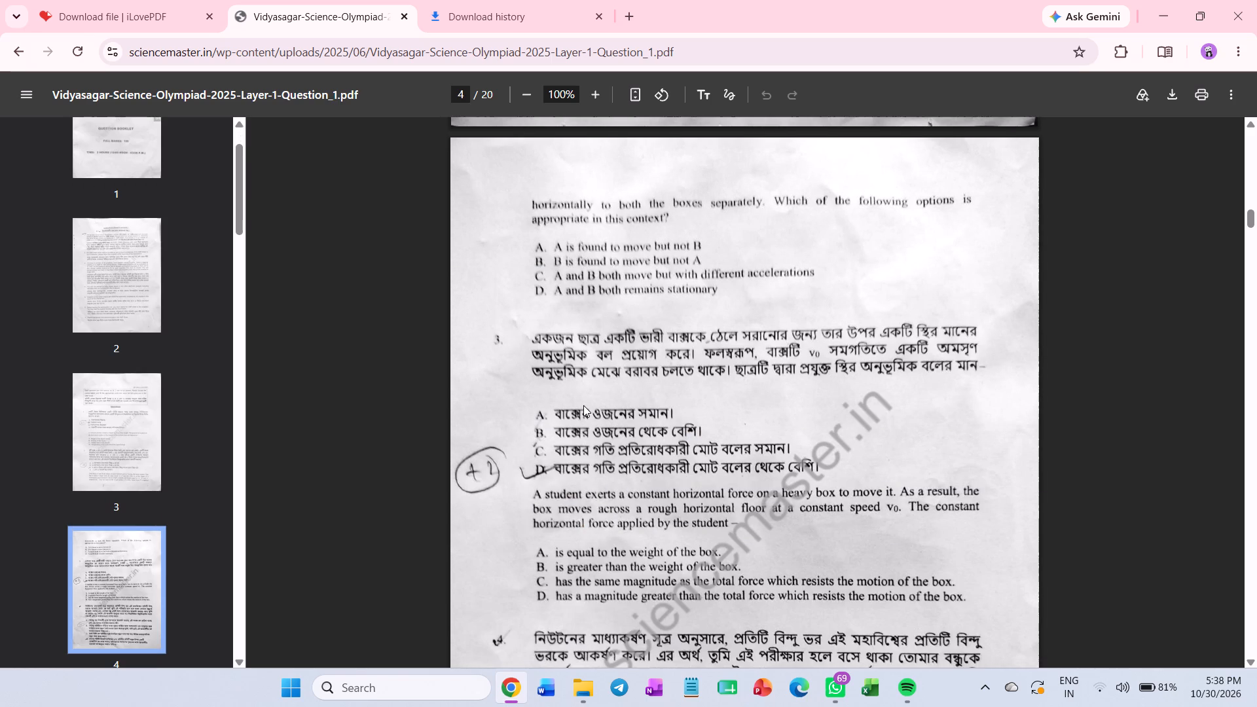
{"action": "scroll", "coordinate": [583, 405], "scroll_direction": "down", "scroll_amount": 3}
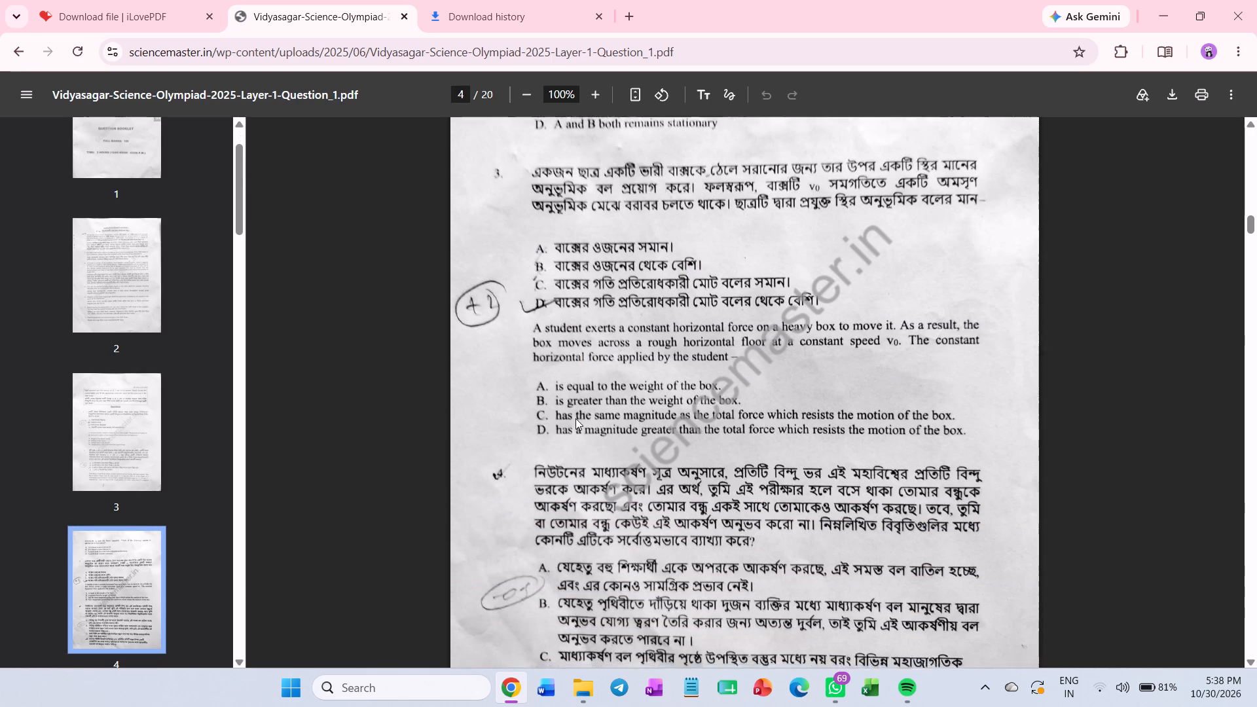
{"action": "scroll", "coordinate": [678, 507], "scroll_direction": "up", "scroll_amount": 1}
{"action": "scroll", "coordinate": [703, 522], "scroll_direction": "down", "scroll_amount": 5}
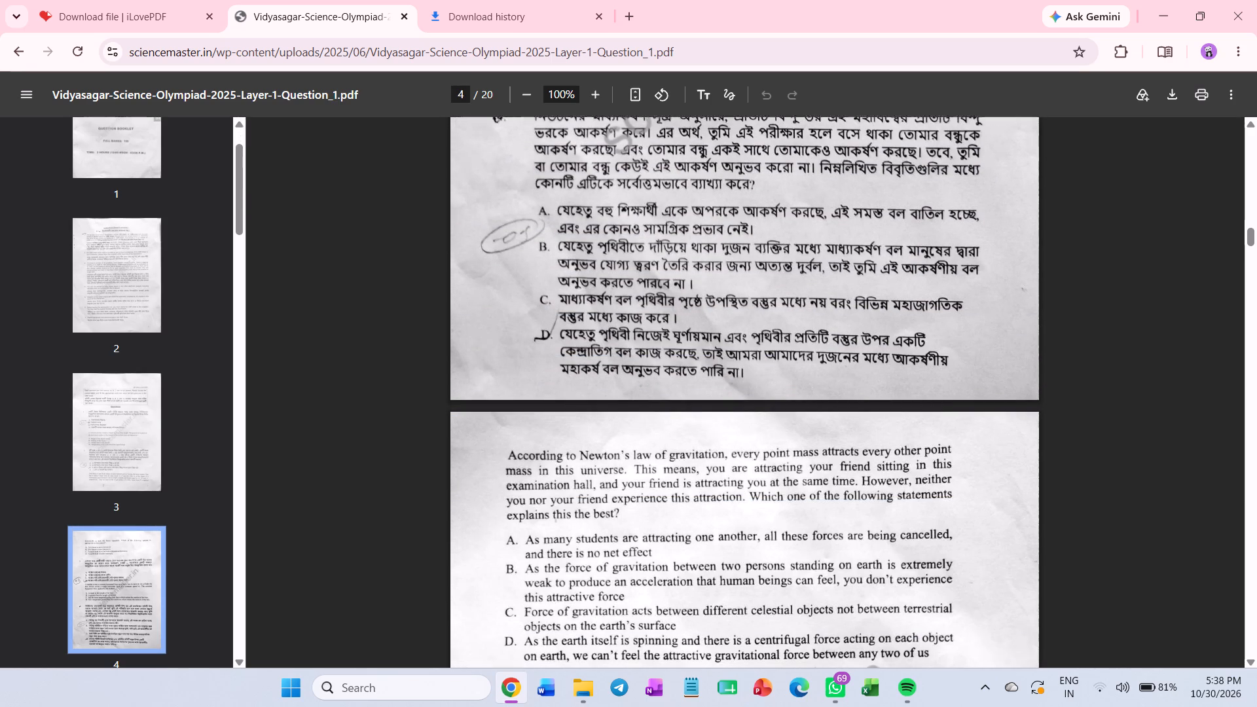
{"action": "scroll", "coordinate": [746, 551], "scroll_direction": "down", "scroll_amount": 5}
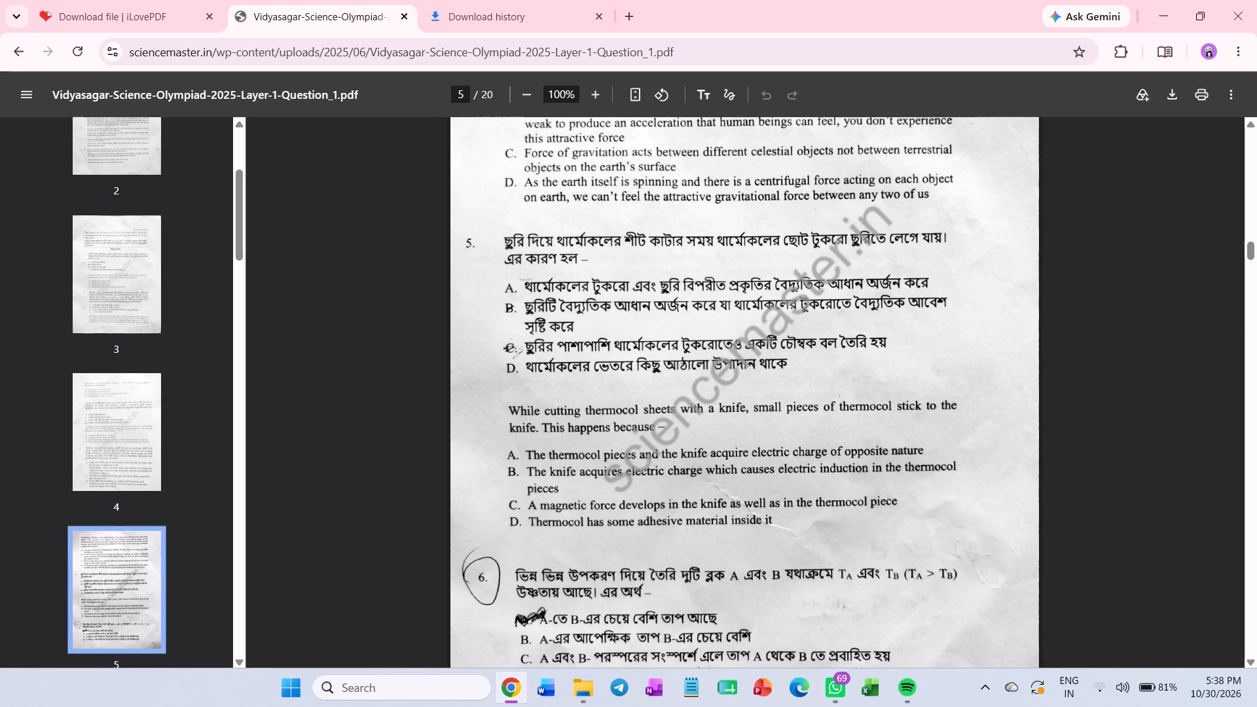
{"action": "scroll", "coordinate": [744, 232], "scroll_direction": "down", "scroll_amount": 6}
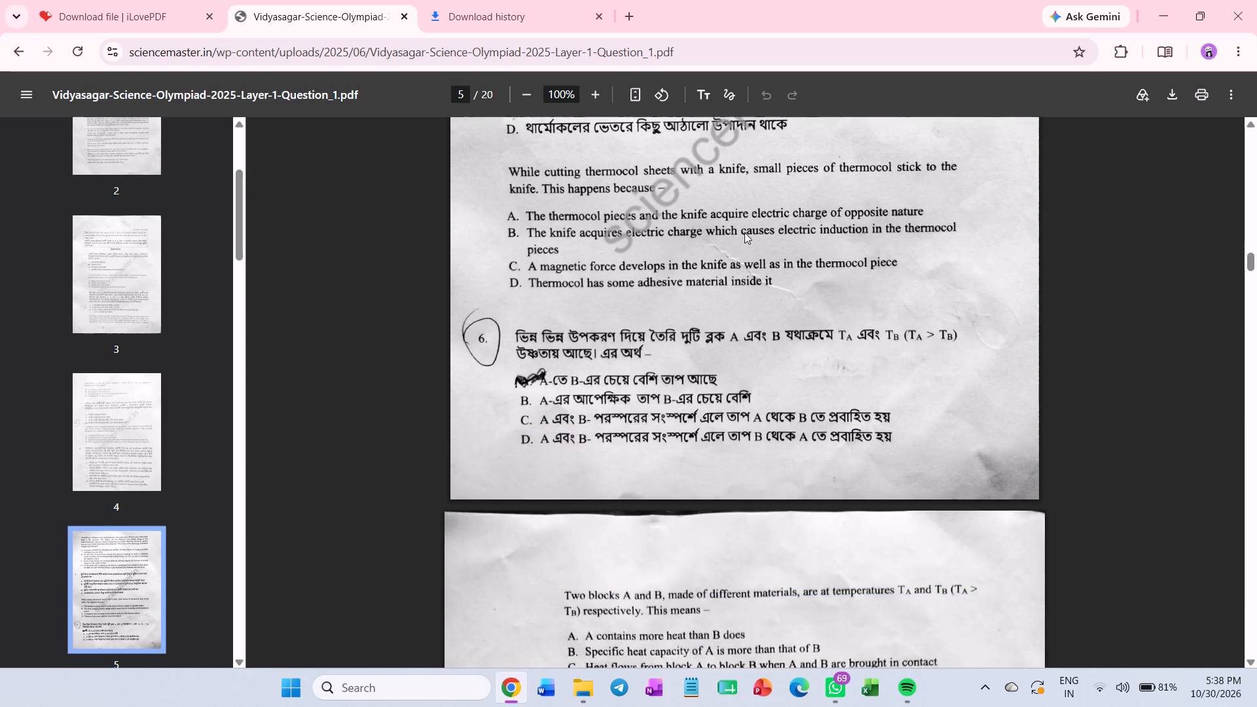
{"action": "scroll", "coordinate": [744, 232], "scroll_direction": "down", "scroll_amount": 7}
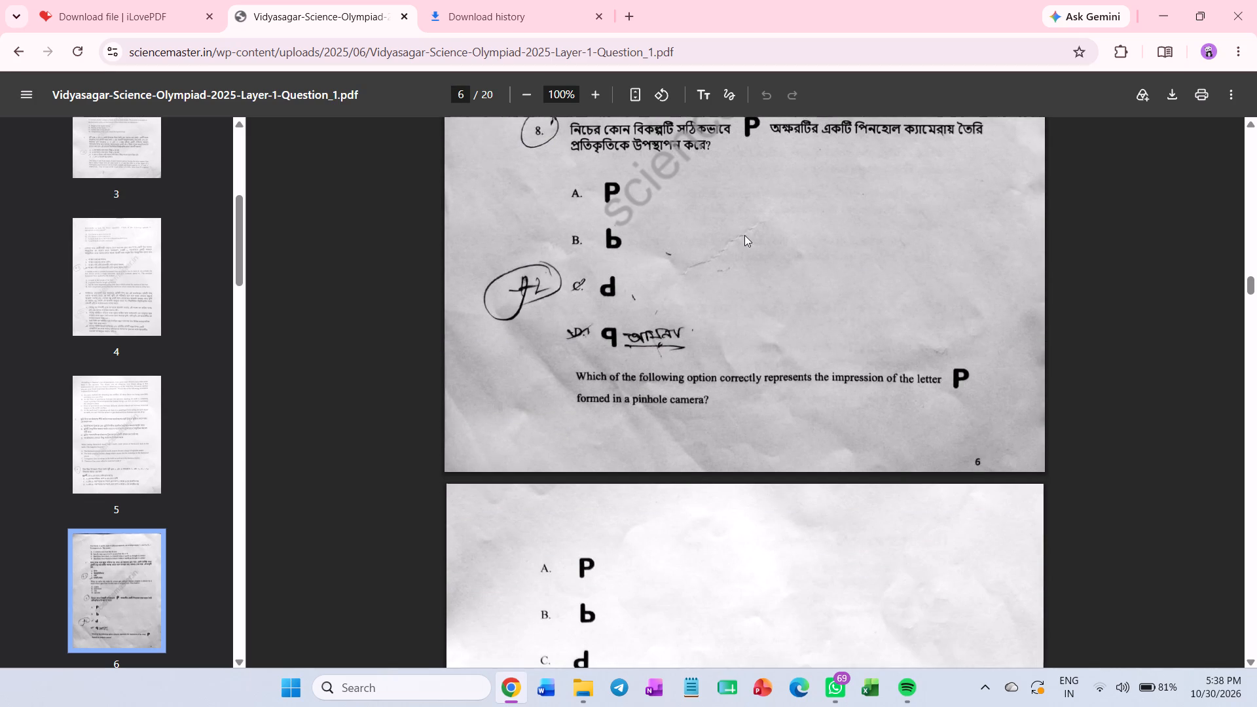
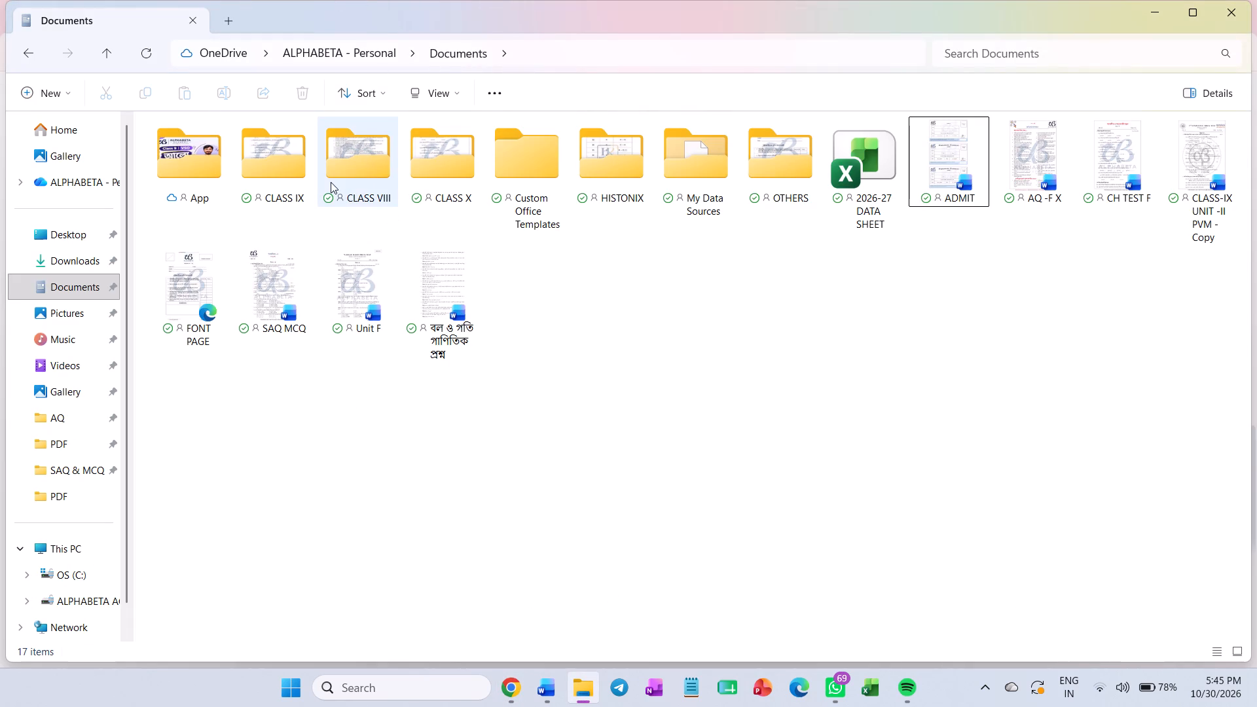
{"action": "left_click", "coordinate": [676, 429]}
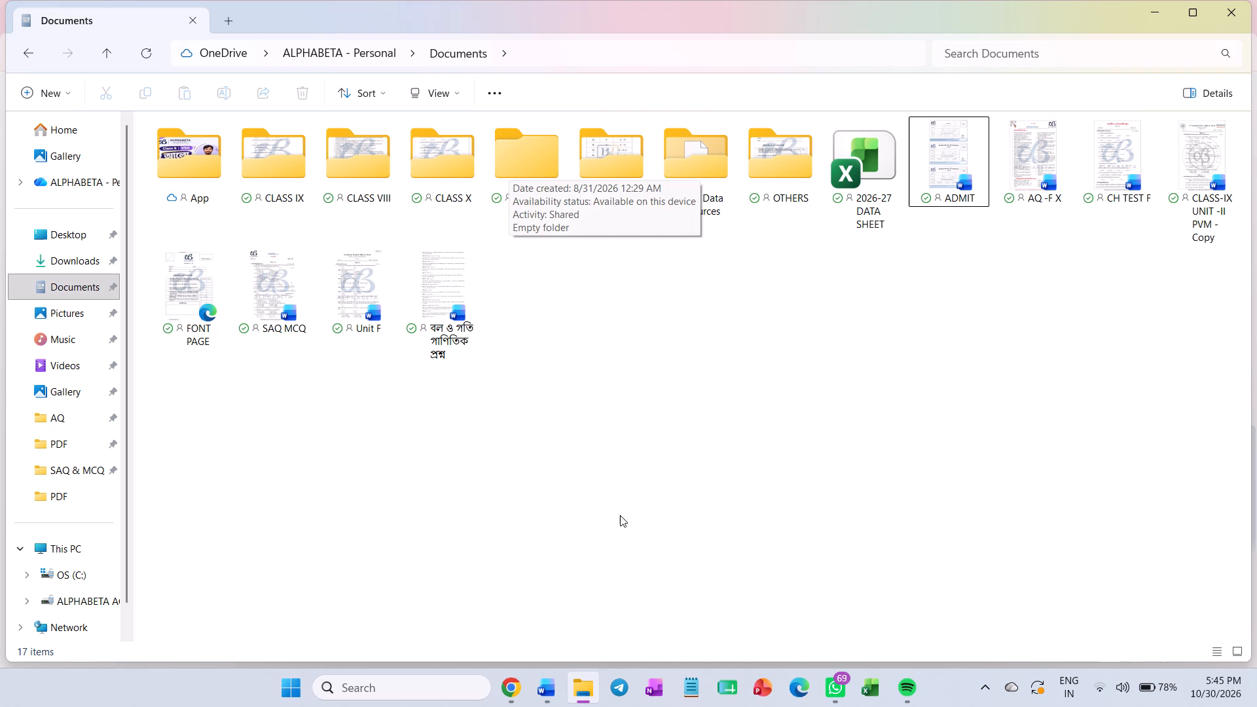
{"action": "left_click", "coordinate": [549, 705]}
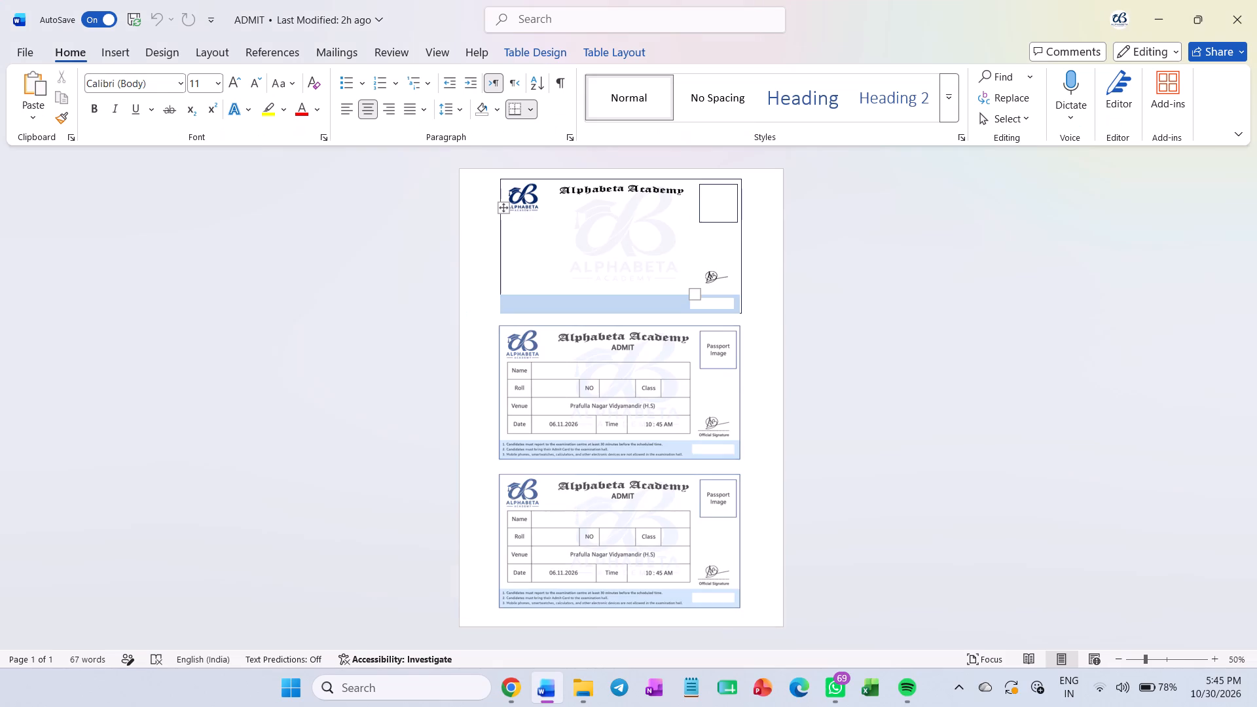
{"action": "left_click", "coordinate": [1256, 17]}
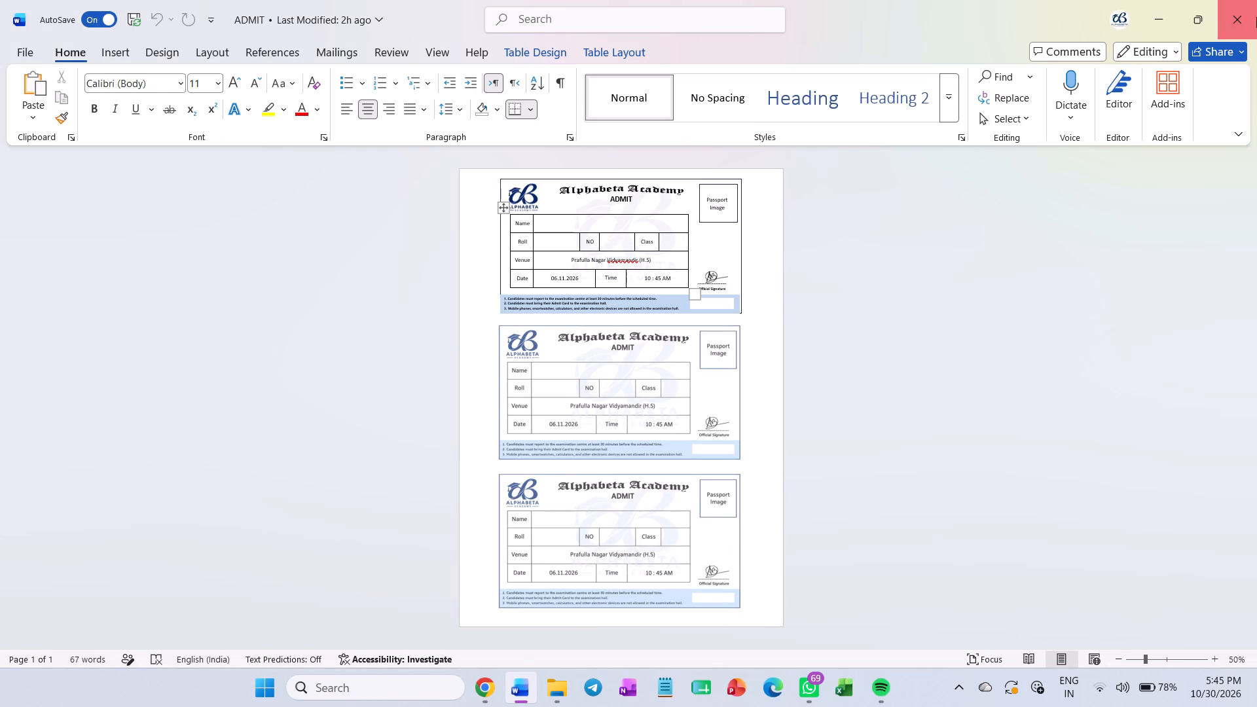
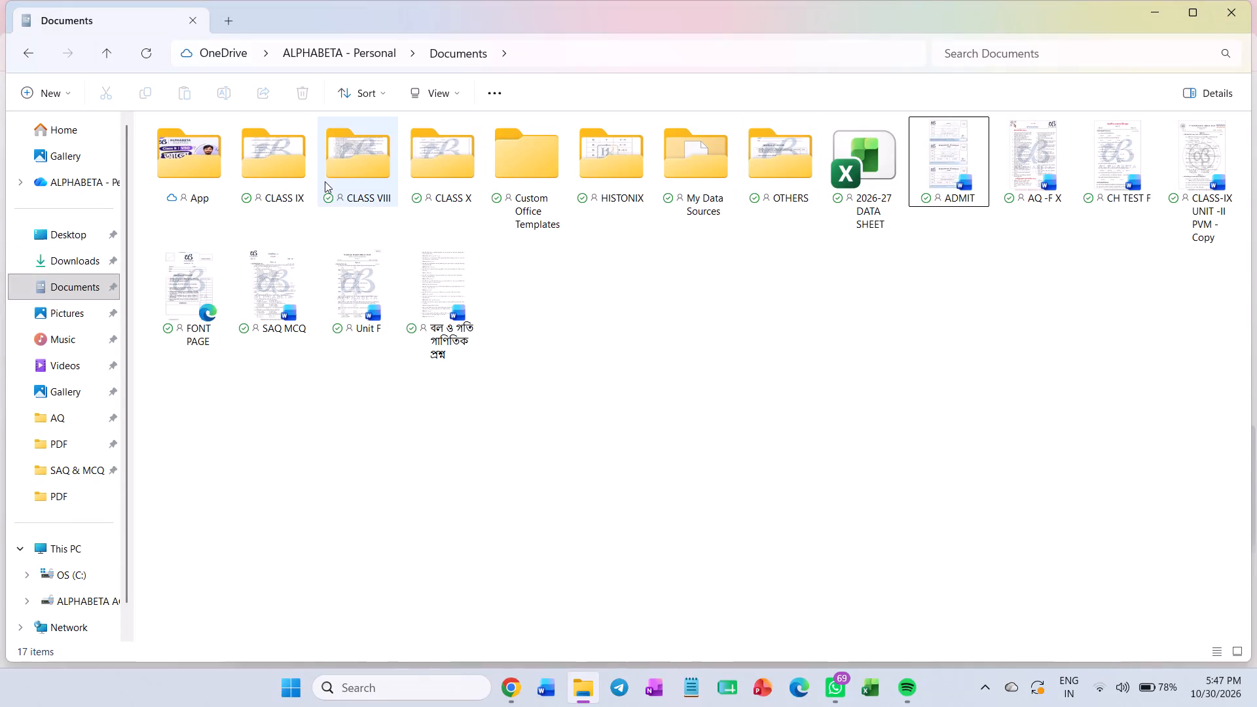
Open the SAQ & MCQ folder inside the CLASS X folder.
{"action": "double_click", "coordinate": [435, 179]}
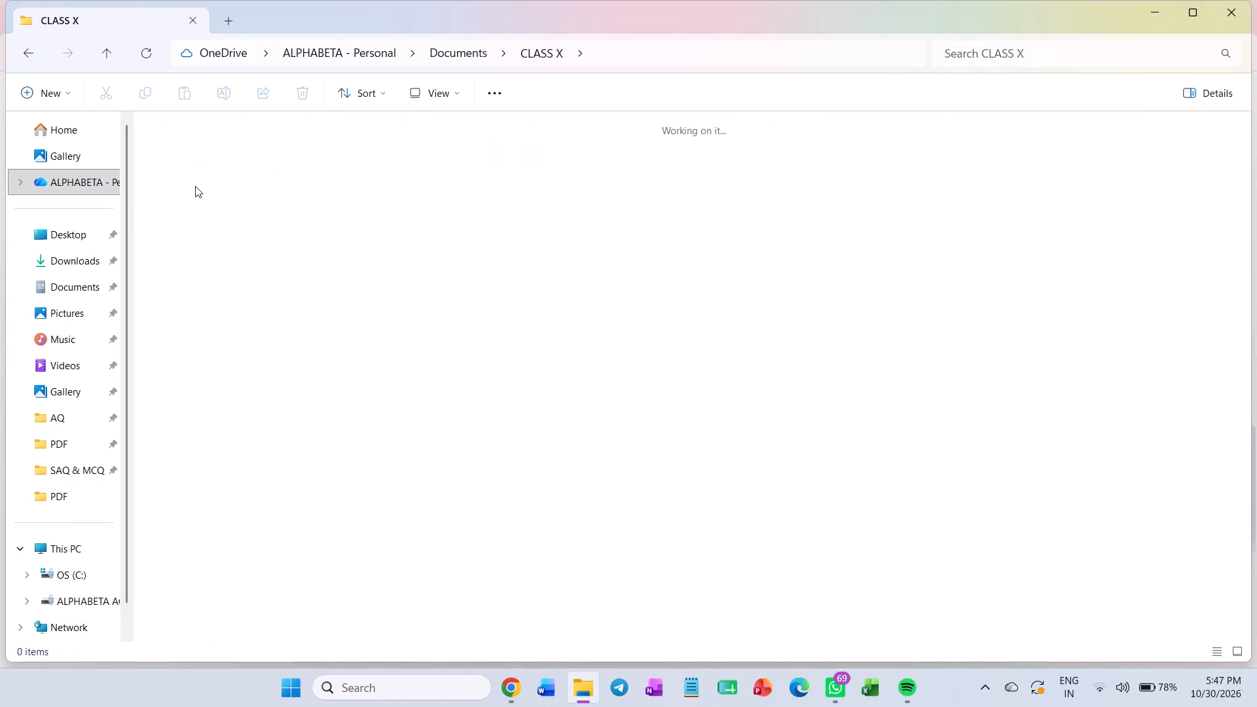
{"action": "double_click", "coordinate": [390, 191]}
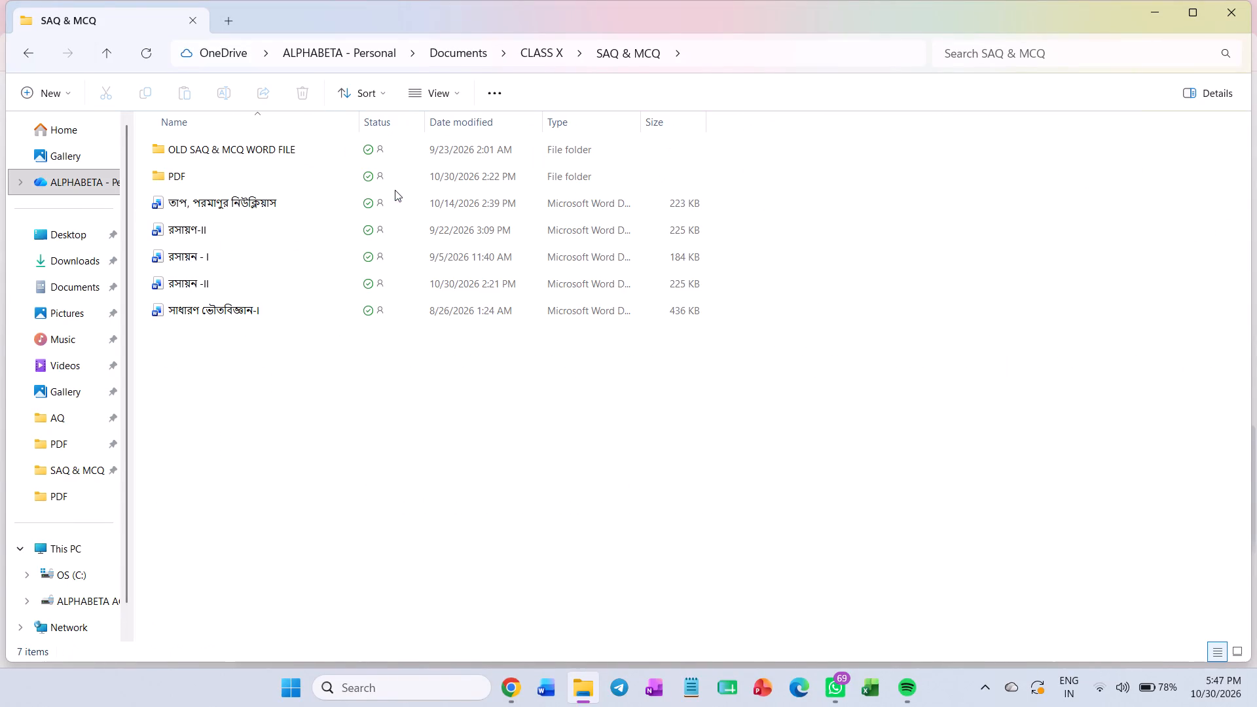
Display the SAQ & MCQ folder's contents as large icons and enlarge the thumbnails further to make the document previews readable.
{"action": "left_click", "coordinate": [462, 96]}
{"action": "left_click", "coordinate": [453, 162]}
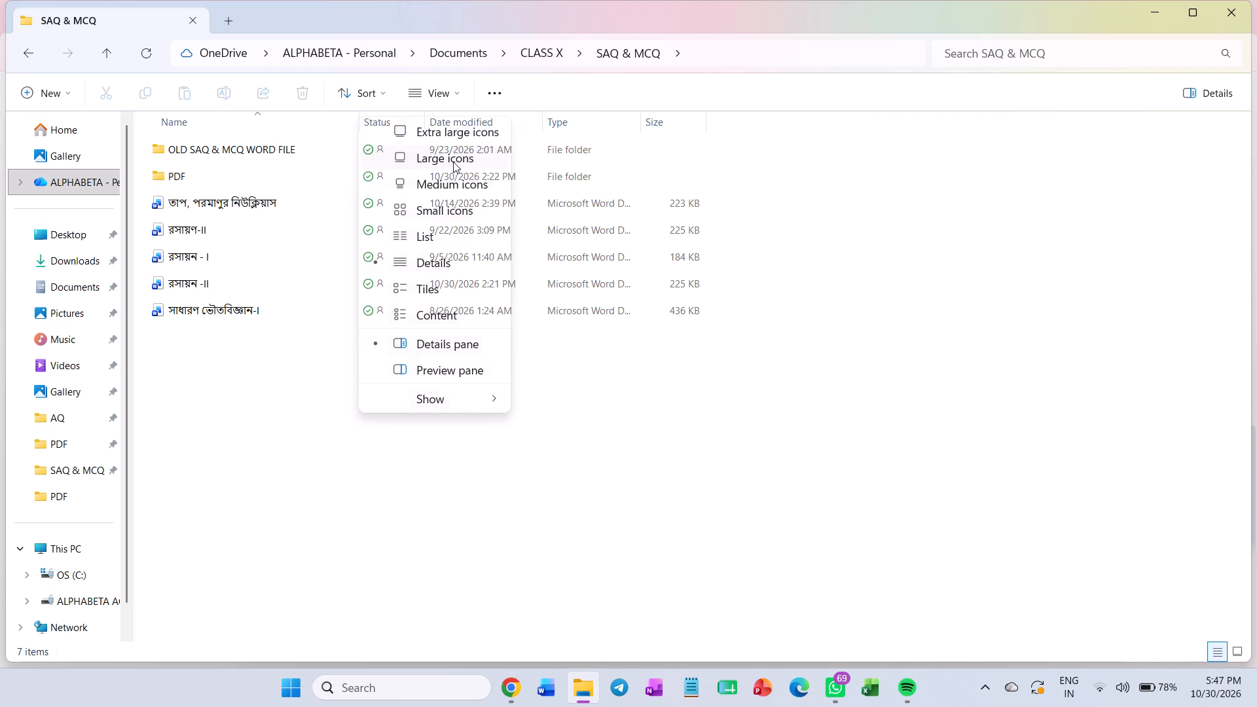
{"action": "left_click", "coordinate": [653, 168]}
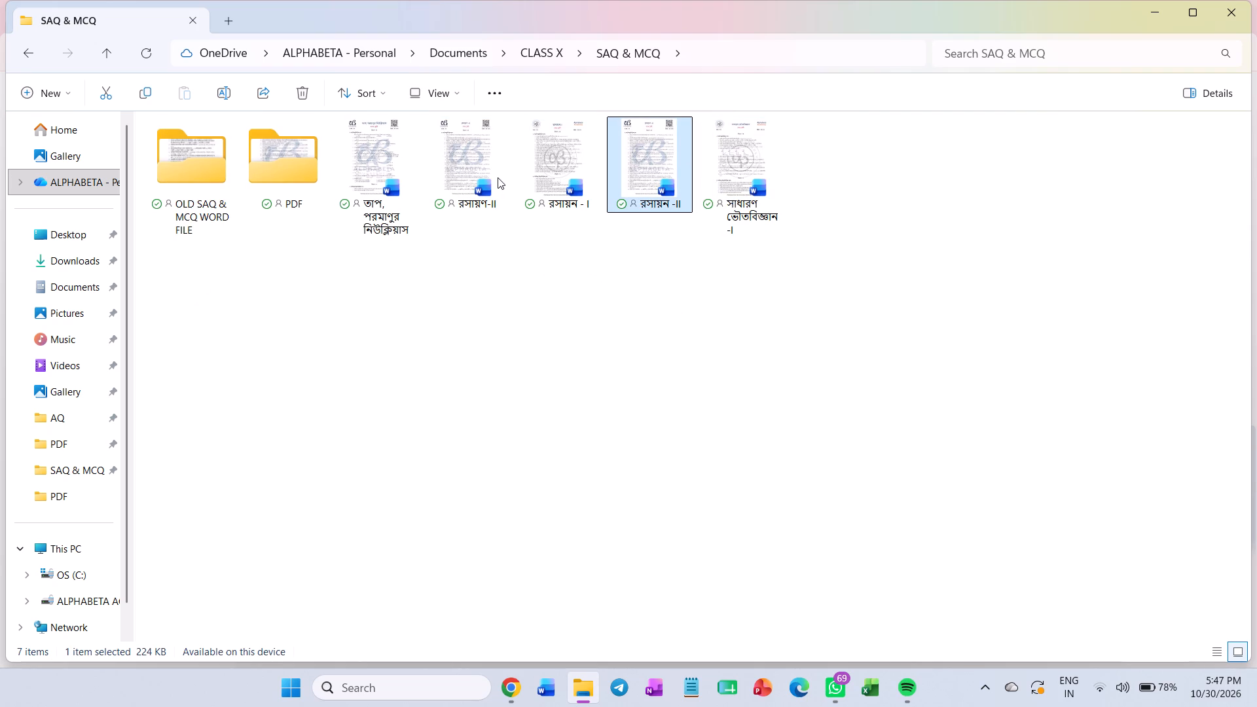
{"action": "left_click", "coordinate": [509, 289]}
{"action": "scroll", "coordinate": [539, 289], "scroll_direction": "up", "scroll_amount": 9}
{"action": "scroll", "coordinate": [539, 289], "scroll_direction": "up", "scroll_amount": 4, "text": "ctrl"}
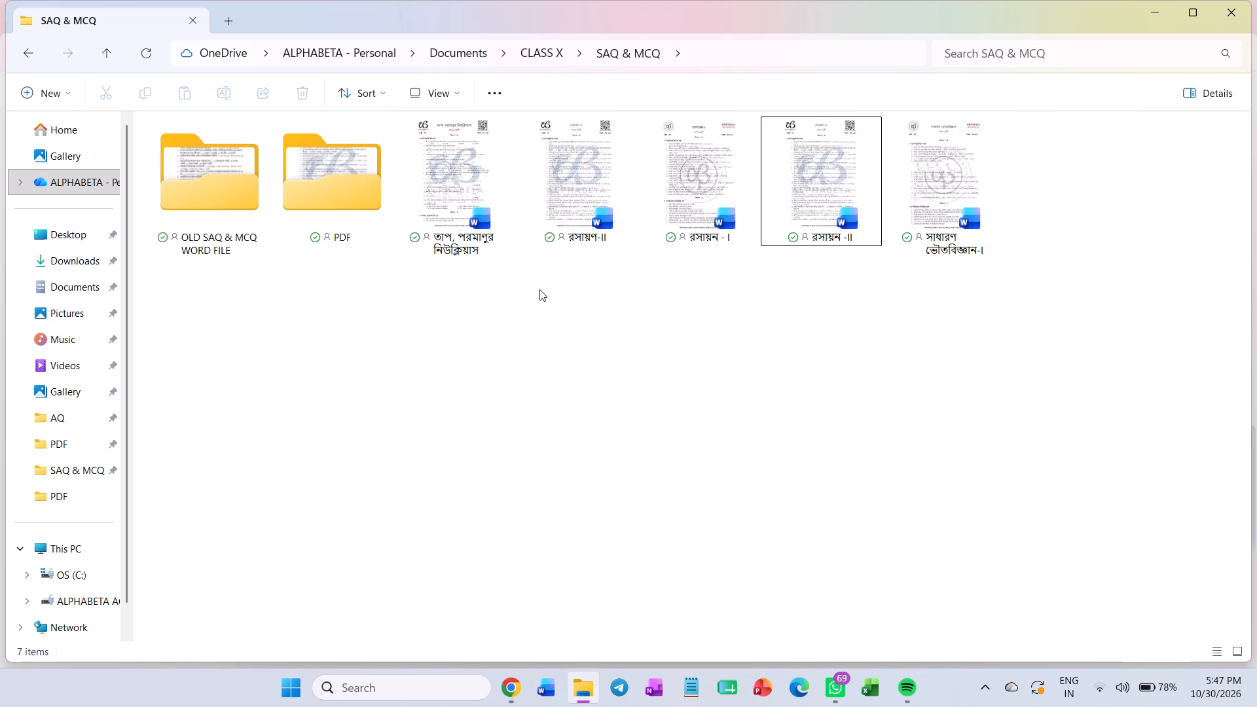
{"action": "scroll", "coordinate": [539, 289], "scroll_direction": "up", "scroll_amount": 18, "text": "ctrl"}
{"action": "scroll", "coordinate": [541, 289], "scroll_direction": "up", "scroll_amount": 6, "text": "ctrl"}
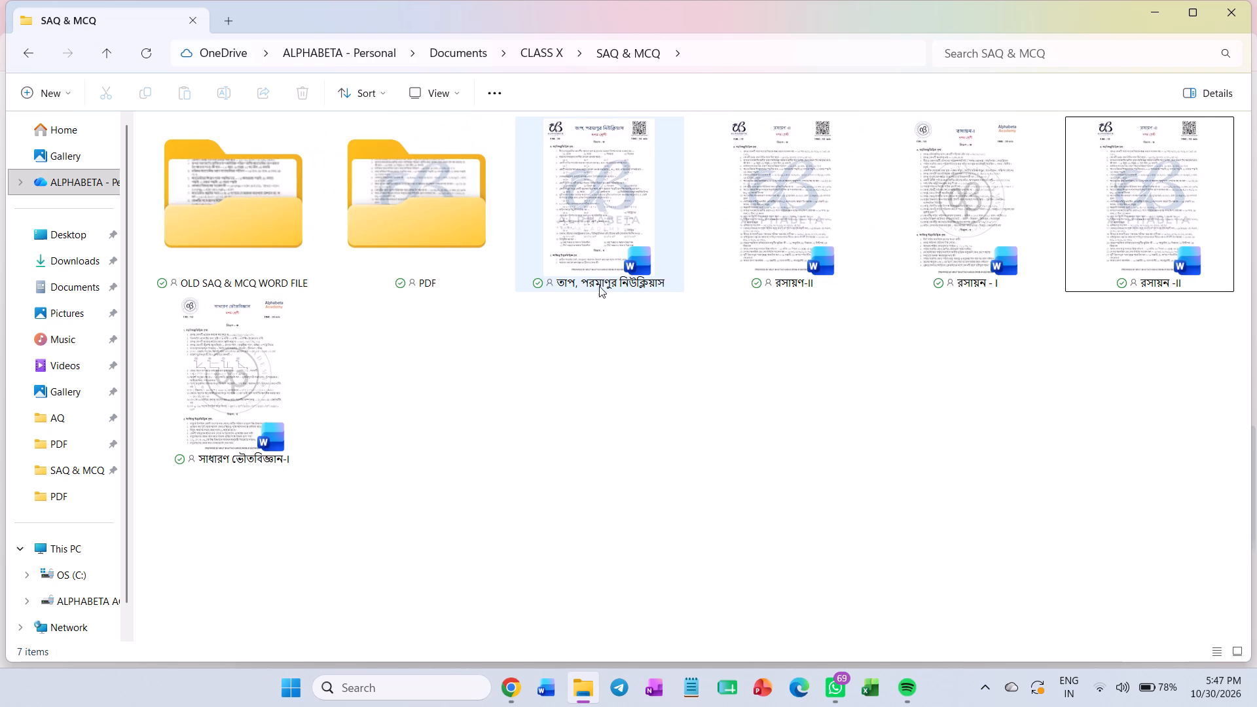
{"action": "scroll", "coordinate": [778, 283], "scroll_direction": "up", "scroll_amount": 5, "text": "ctrl"}
{"action": "scroll", "coordinate": [884, 353], "scroll_direction": "up", "scroll_amount": 6, "text": "ctrl"}
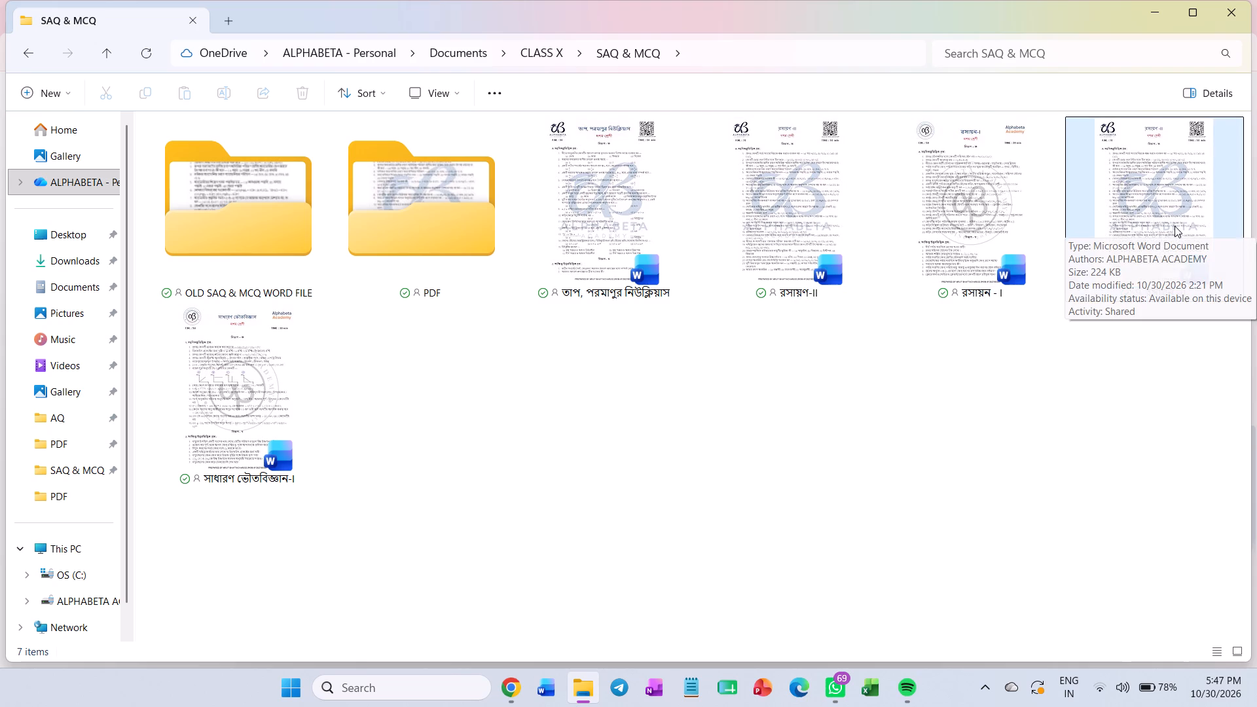
Copy the Word document "রসায়ন -II" from the SAQ & MCQ folder.
{"action": "key", "text": "ctrl+c"}
{"action": "key", "text": "ctrl+c"}
{"action": "key", "text": "ctrl+c"}
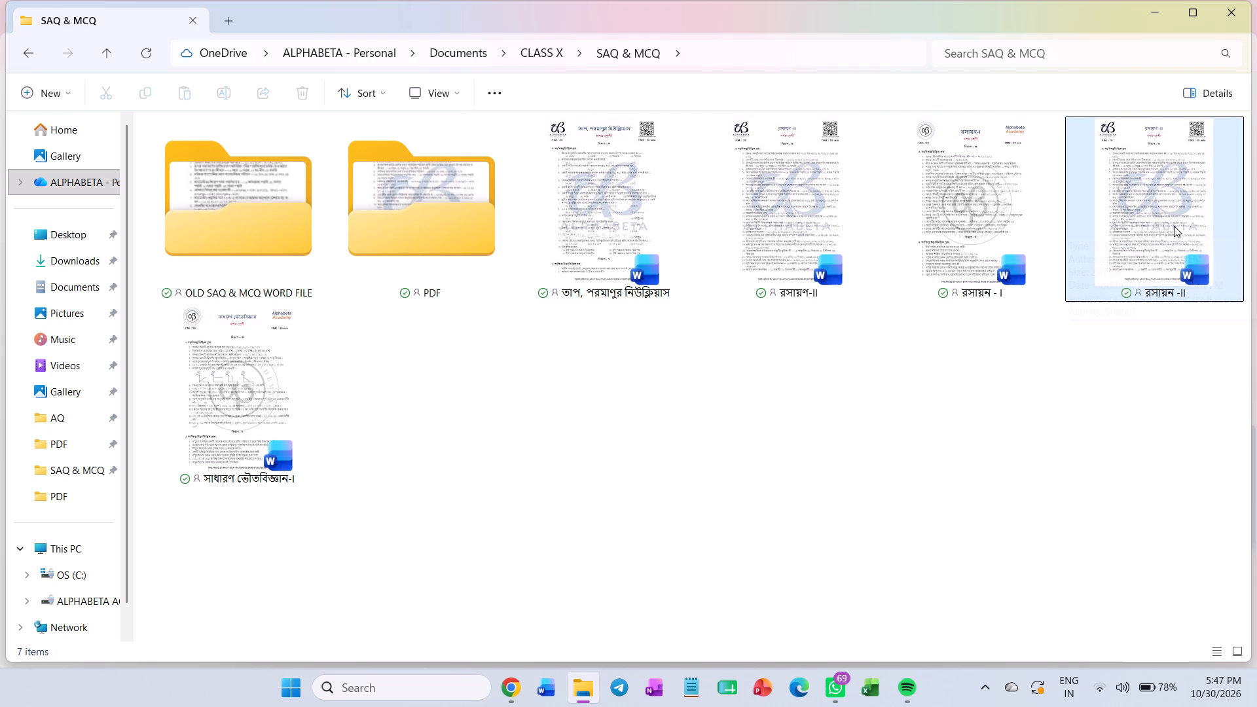
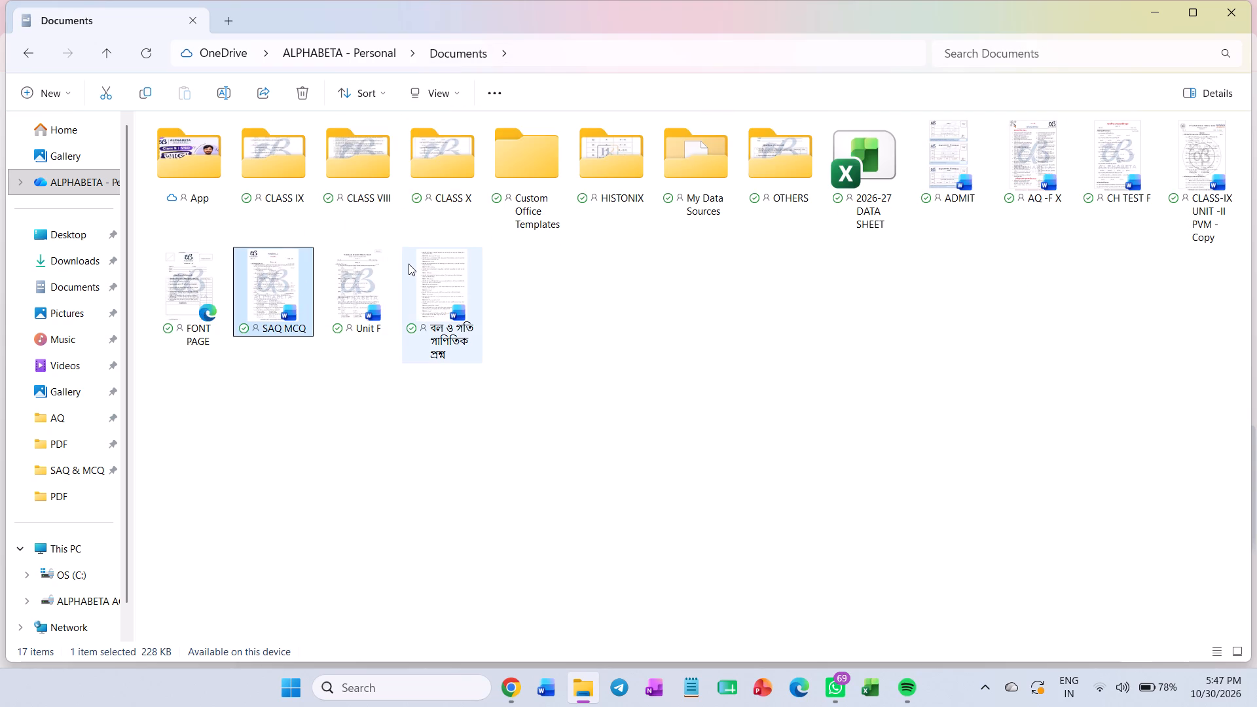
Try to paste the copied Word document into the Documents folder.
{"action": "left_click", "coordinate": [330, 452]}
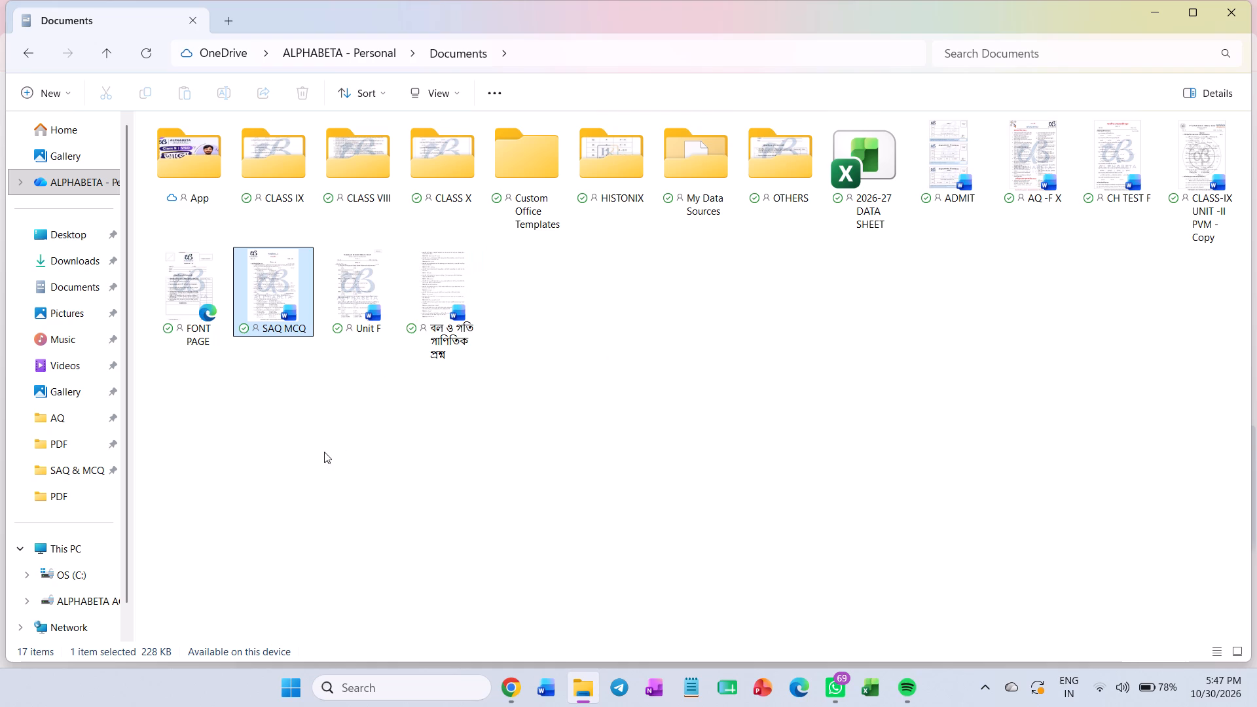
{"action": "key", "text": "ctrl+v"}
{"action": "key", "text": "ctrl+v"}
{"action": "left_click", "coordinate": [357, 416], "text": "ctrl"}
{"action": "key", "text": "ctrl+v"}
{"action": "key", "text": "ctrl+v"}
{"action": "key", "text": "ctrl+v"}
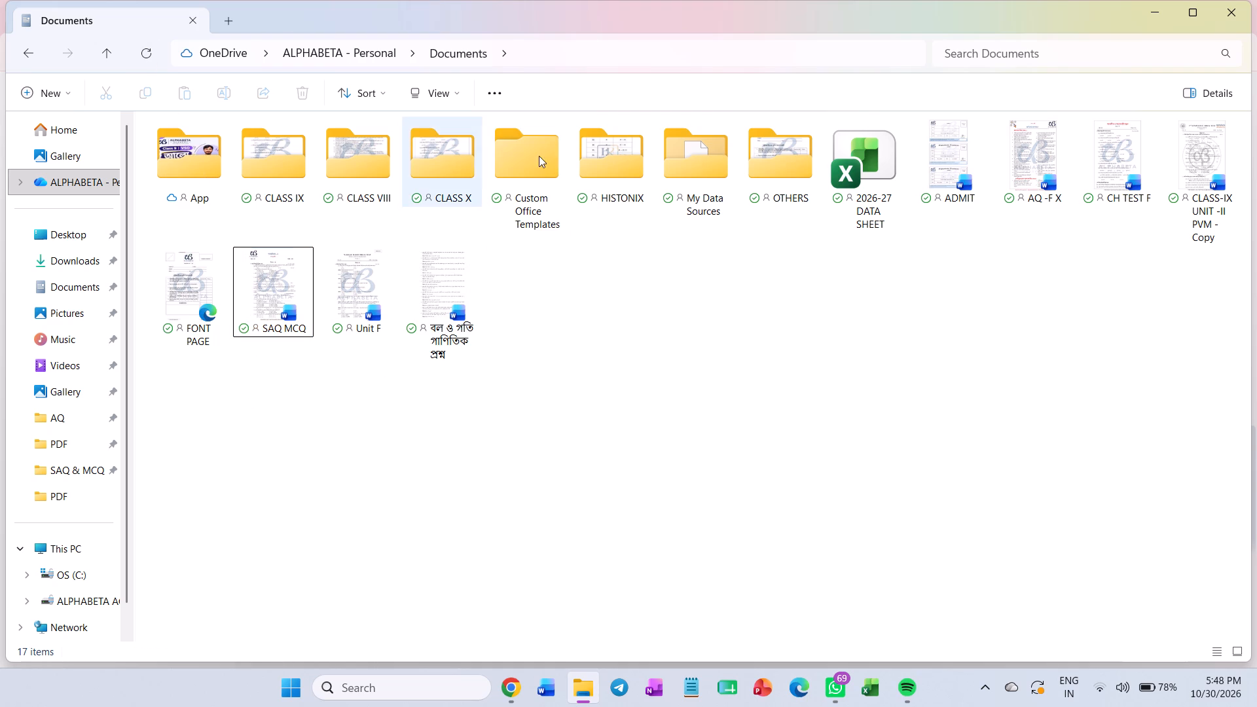
Copy "রসায়ন -II" again from the SAQ & MCQ folder inside CLASS X and paste it into the Documents folder.
{"action": "double_click", "coordinate": [467, 165]}
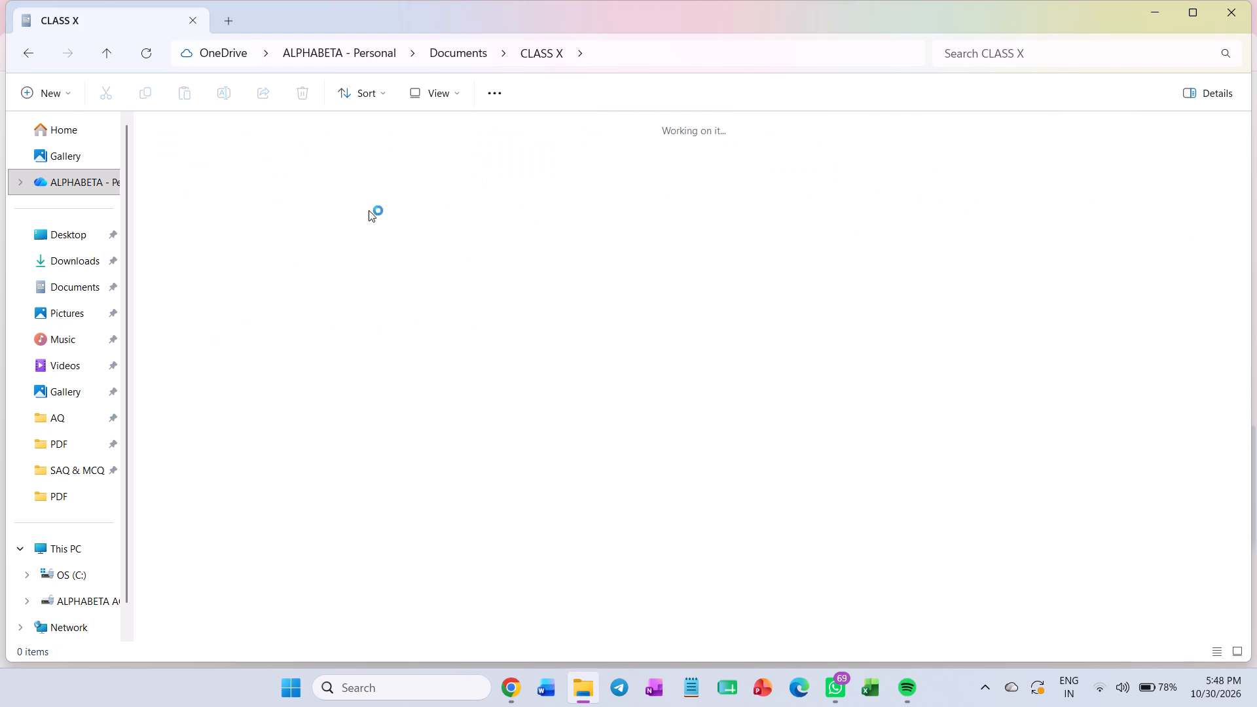
{"action": "left_click", "coordinate": [477, 169]}
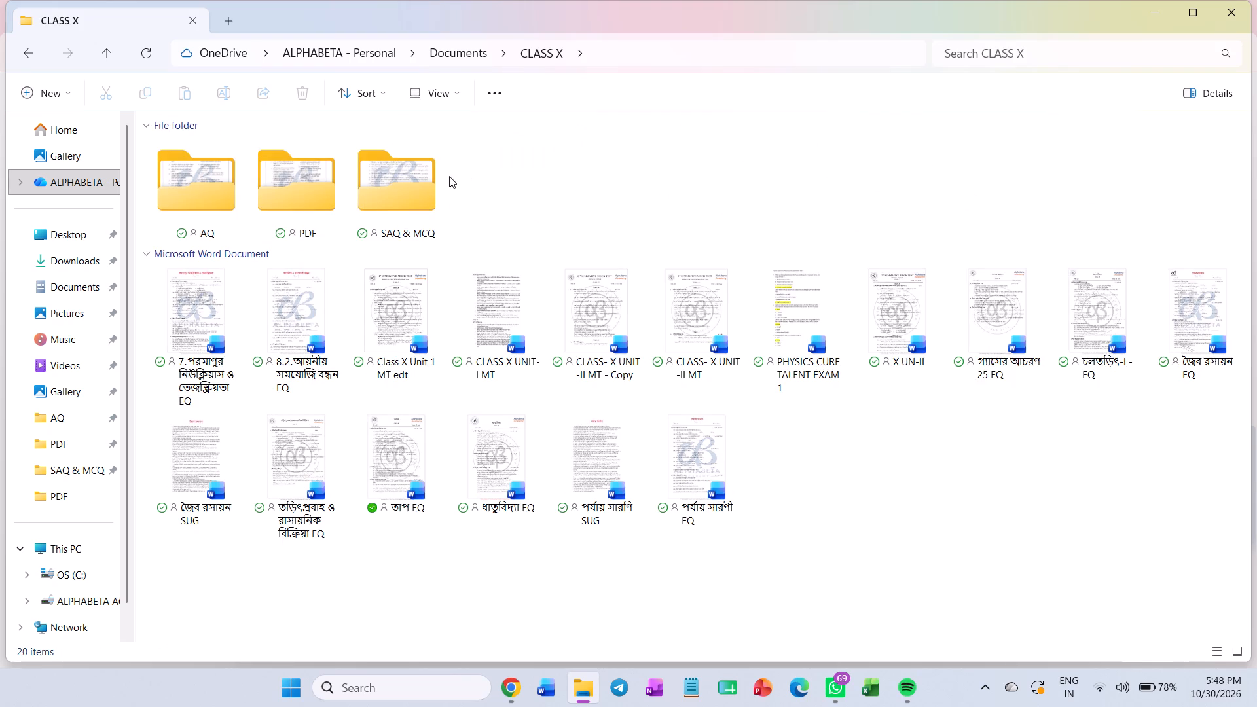
{"action": "double_click", "coordinate": [436, 179]}
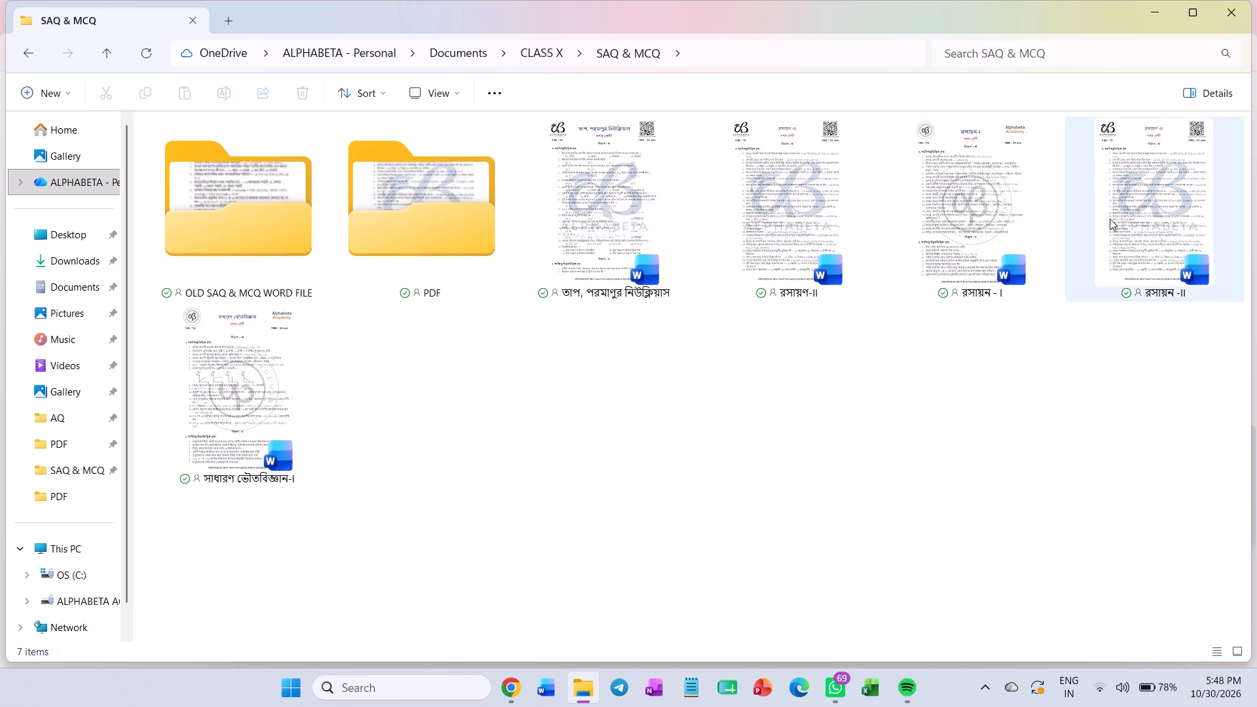
{"action": "left_click", "coordinate": [1126, 215]}
{"action": "key", "text": "ctrl+c"}
{"action": "key", "text": "ctrl+c"}
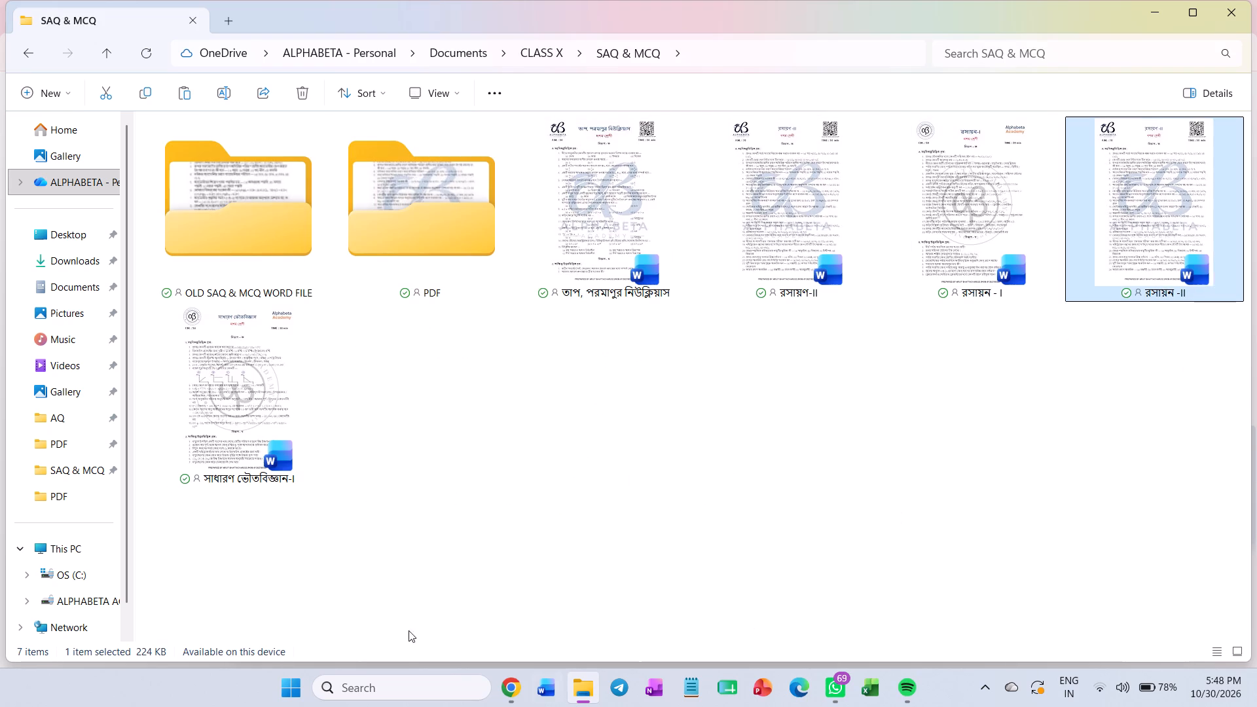
{"action": "left_click", "coordinate": [465, 55]}
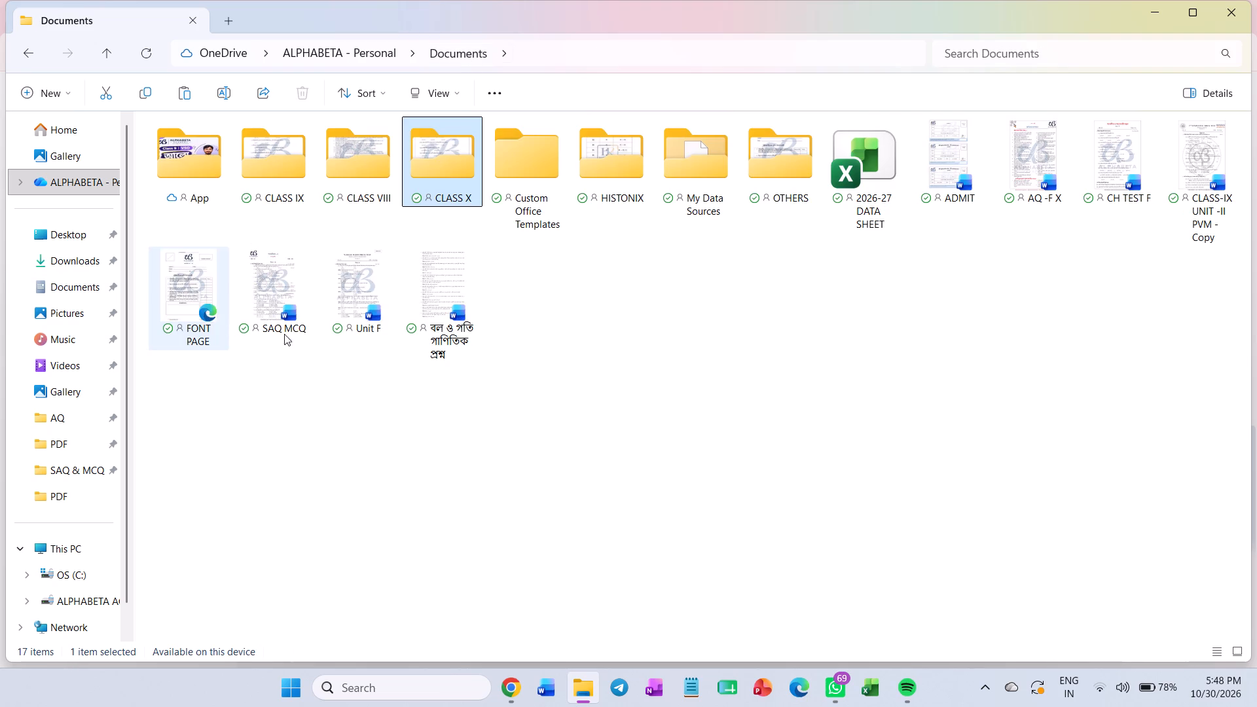
{"action": "key", "text": "ctrl+v"}
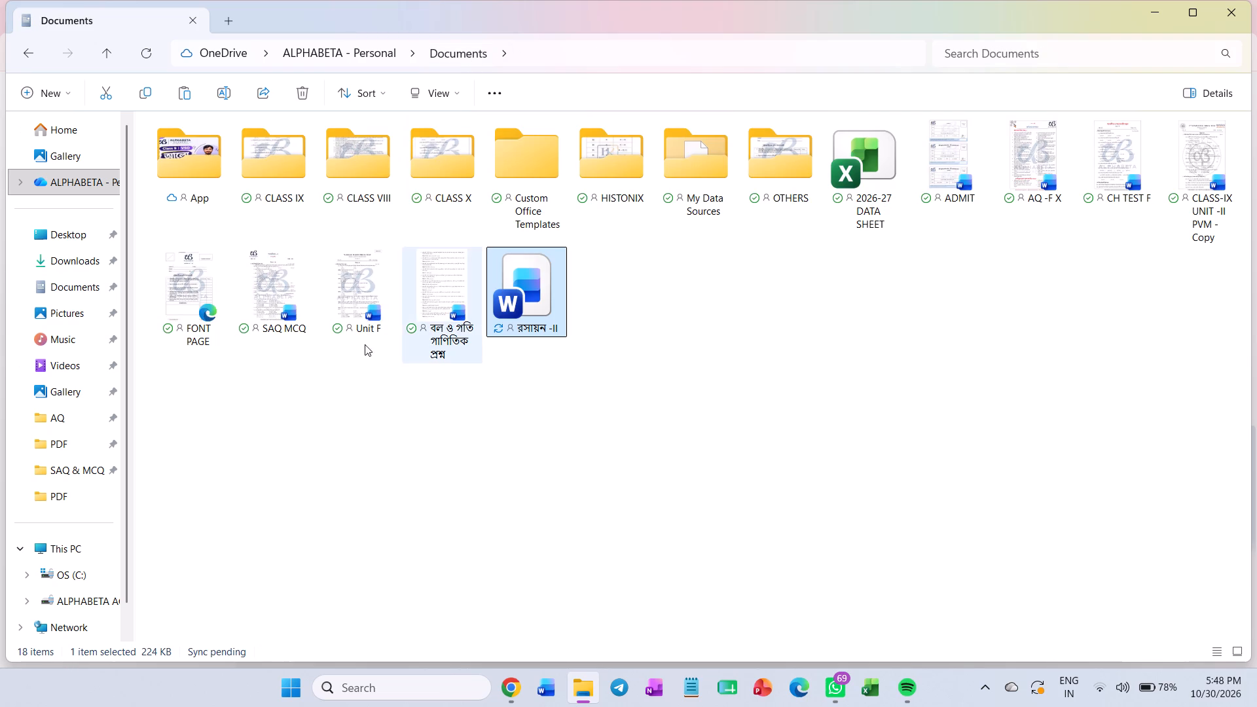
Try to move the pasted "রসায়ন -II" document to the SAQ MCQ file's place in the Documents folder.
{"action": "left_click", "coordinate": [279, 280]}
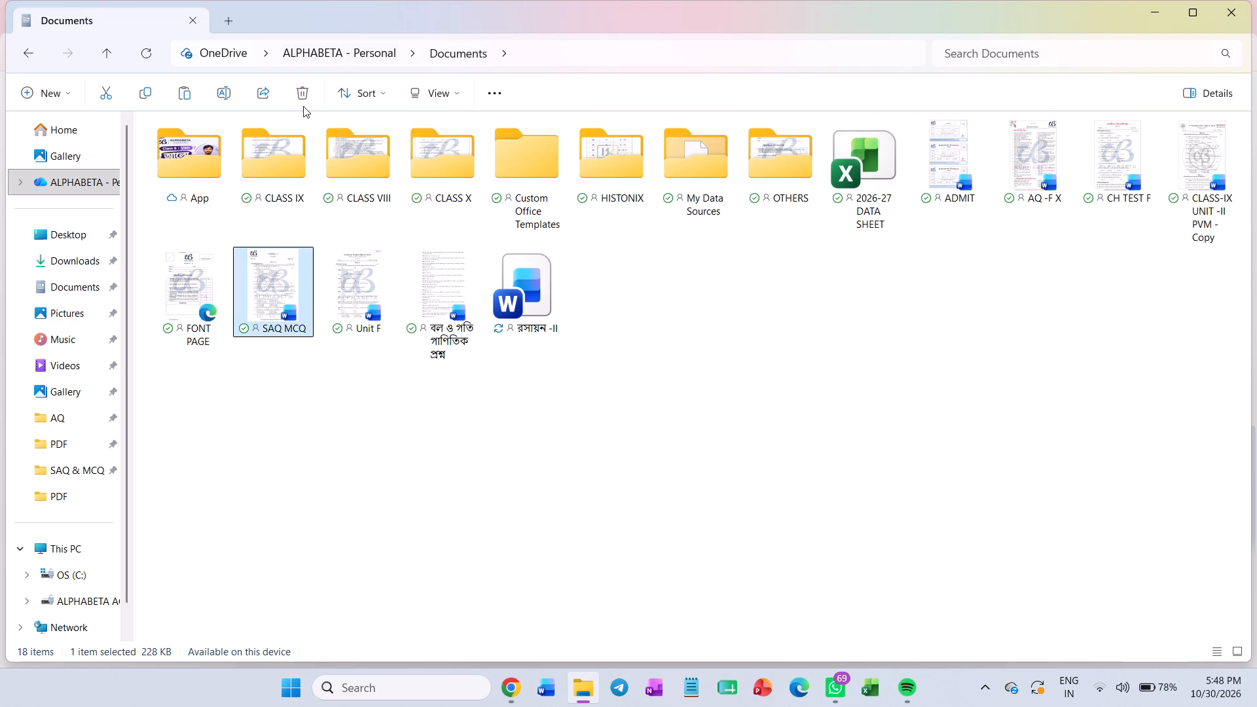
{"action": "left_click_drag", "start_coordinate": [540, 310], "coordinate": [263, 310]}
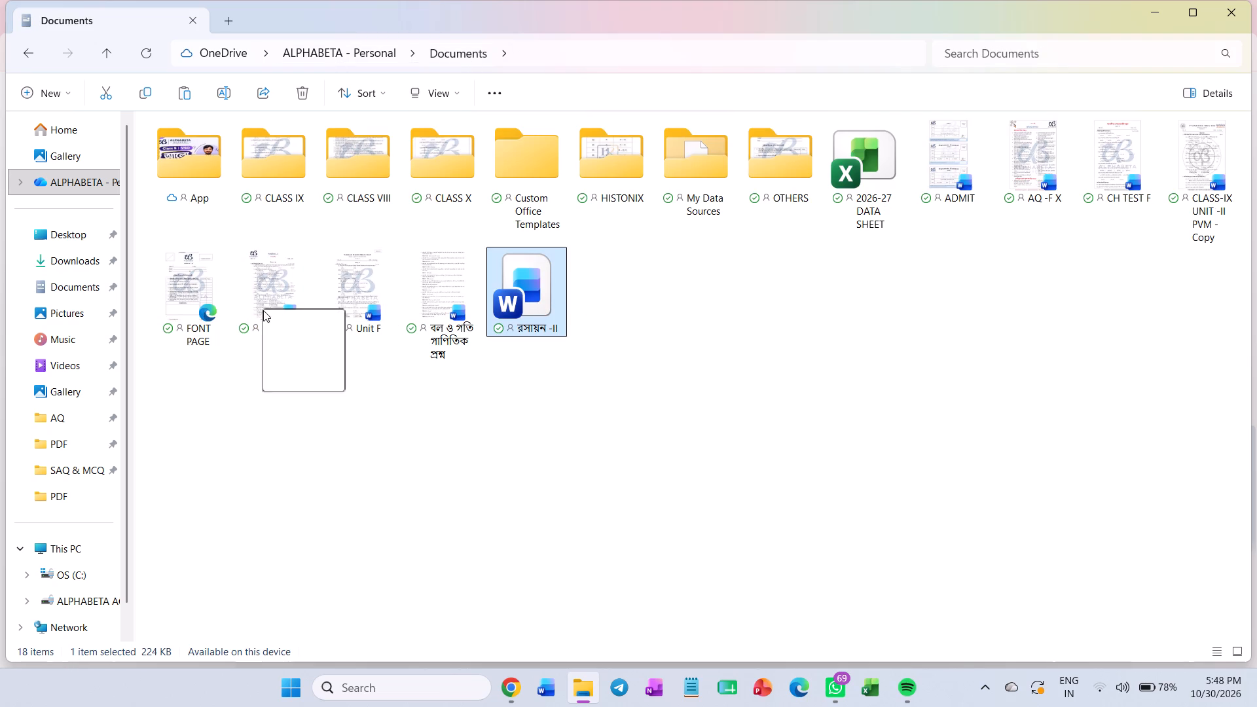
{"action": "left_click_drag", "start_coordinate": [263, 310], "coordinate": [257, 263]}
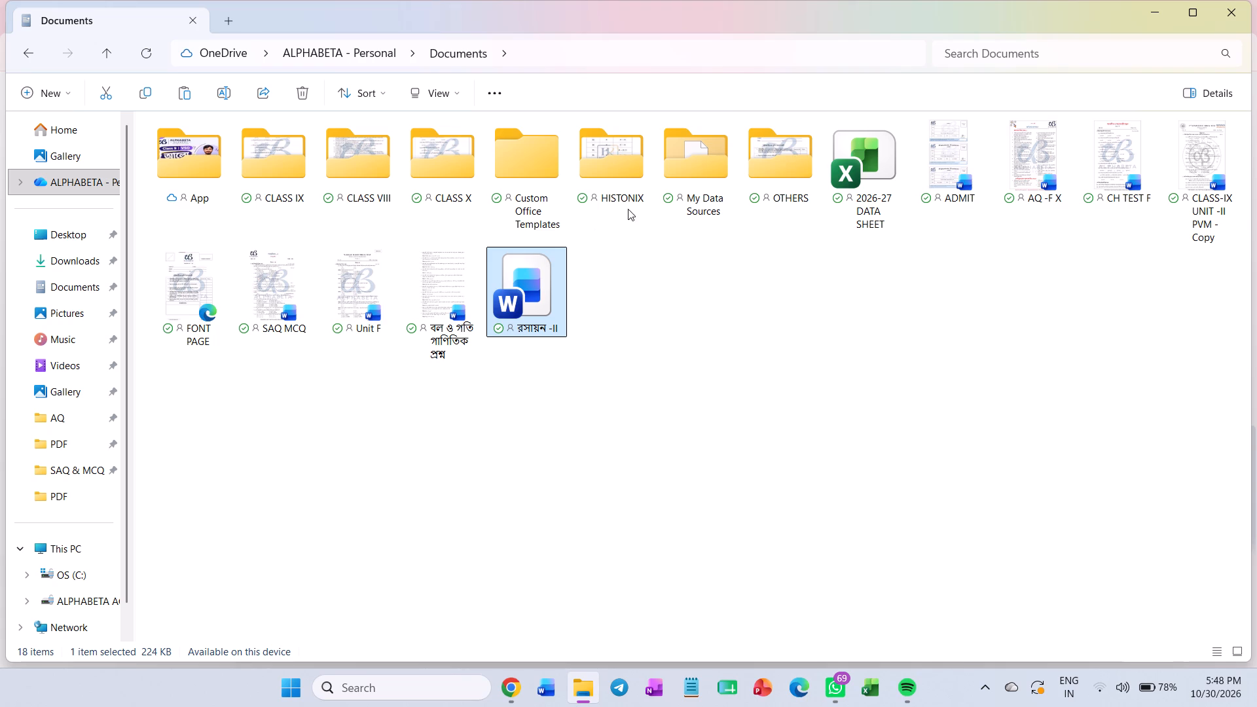
Open the pasted "রসায়ন -II" document from the Documents folder in Word.
{"action": "left_click", "coordinate": [657, 274]}
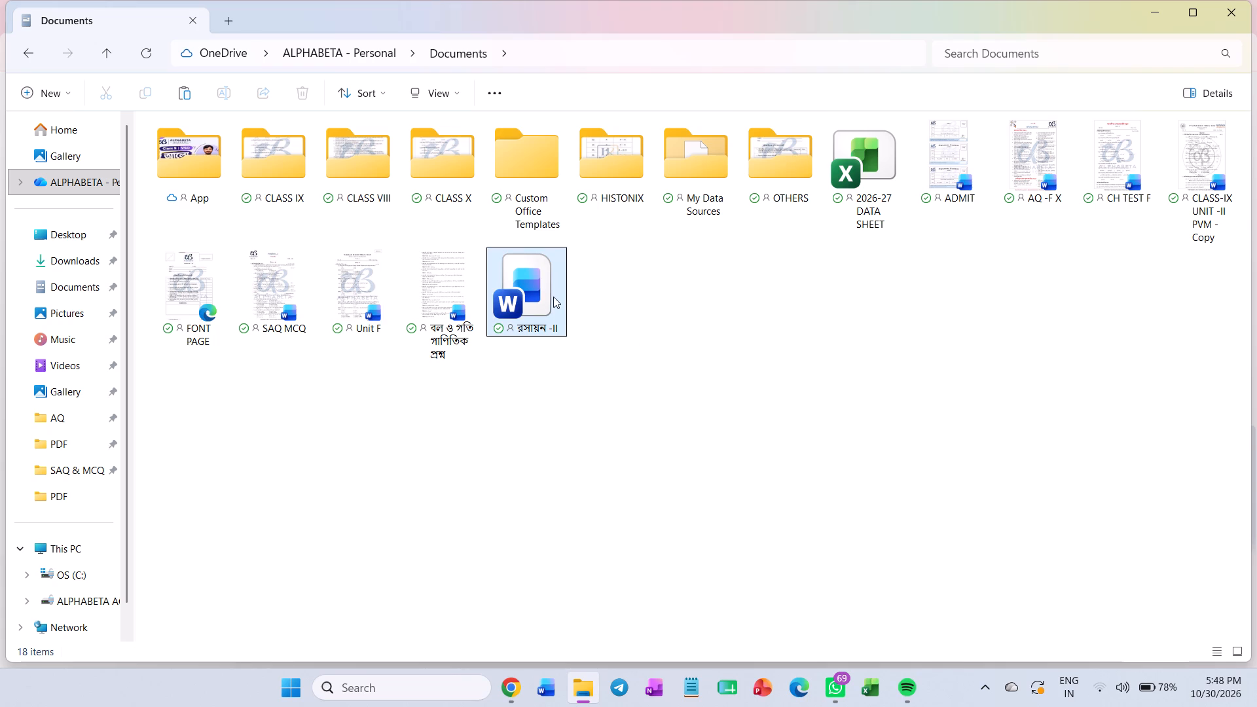
{"action": "double_click", "coordinate": [536, 289]}
Switch to Chrome and copy the selected Bengali question paper transcription from the Gemini chat.
{"action": "left_click", "coordinate": [511, 685]}
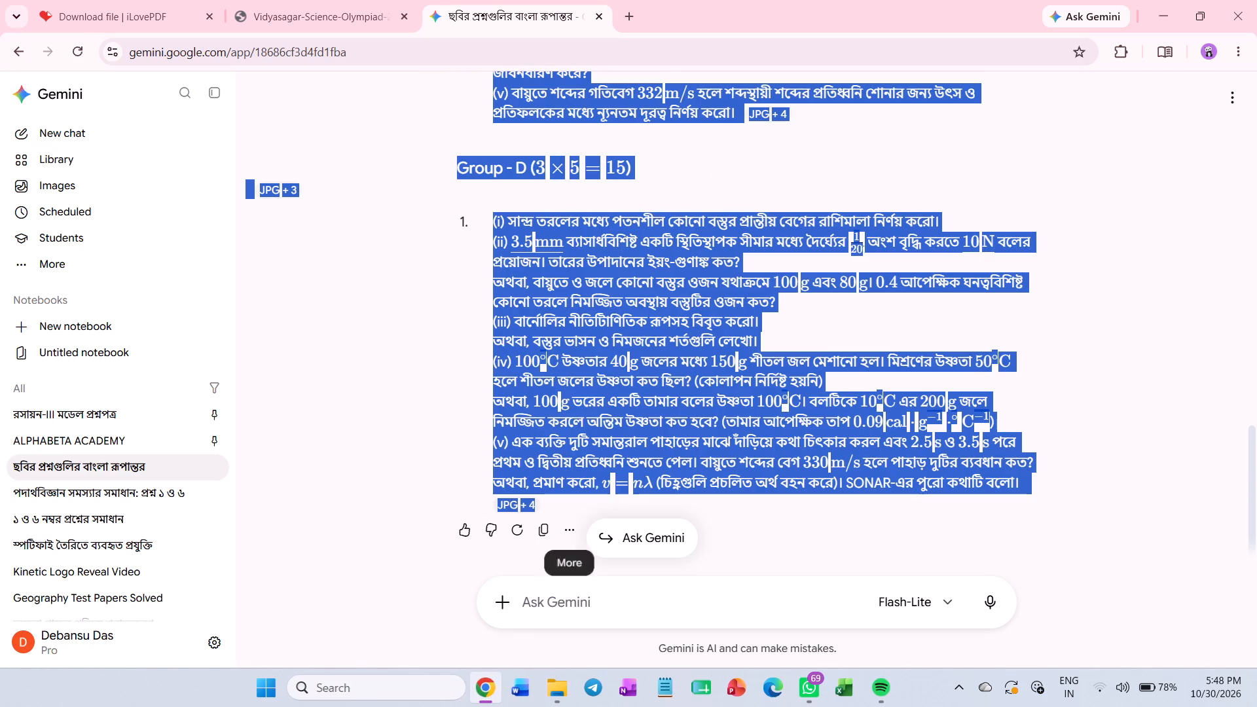
{"action": "key", "text": "ctrl+c"}
{"action": "key", "text": "ctrl+c"}
Return to the Documents folder and bring up the "রসায়ন -II" document in Word.
{"action": "left_click", "coordinate": [545, 676]}
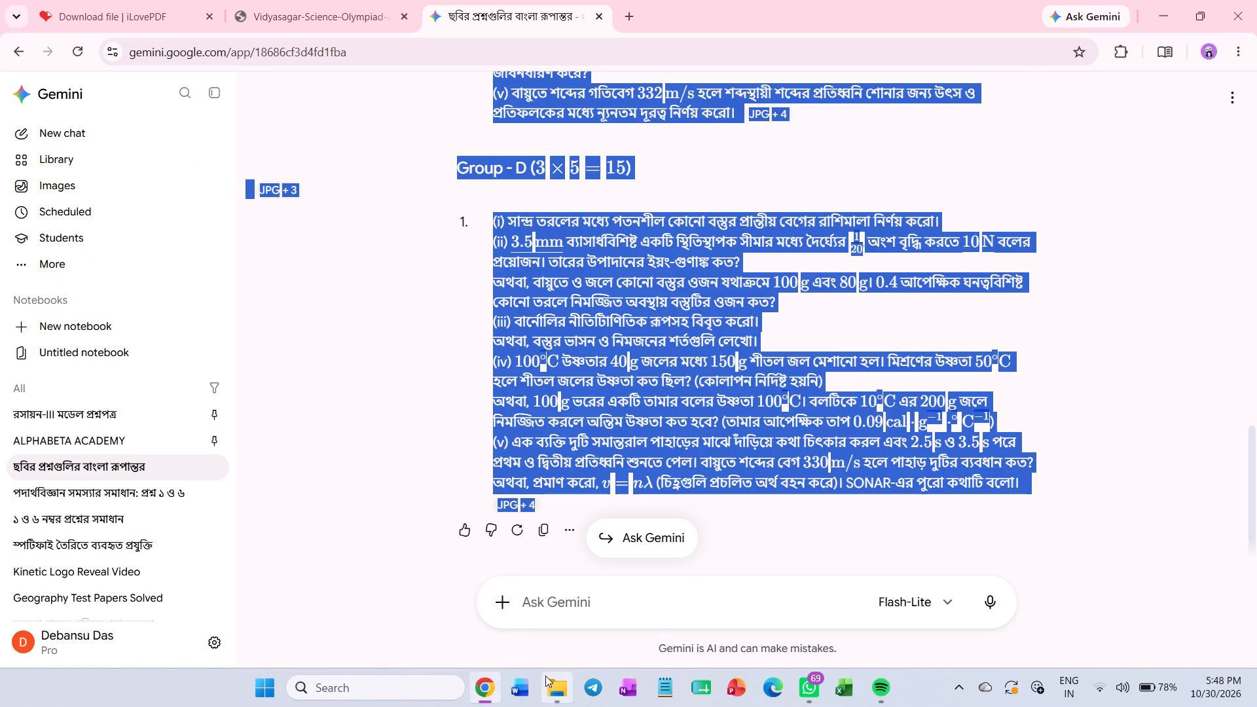
{"action": "double_click", "coordinate": [484, 273]}
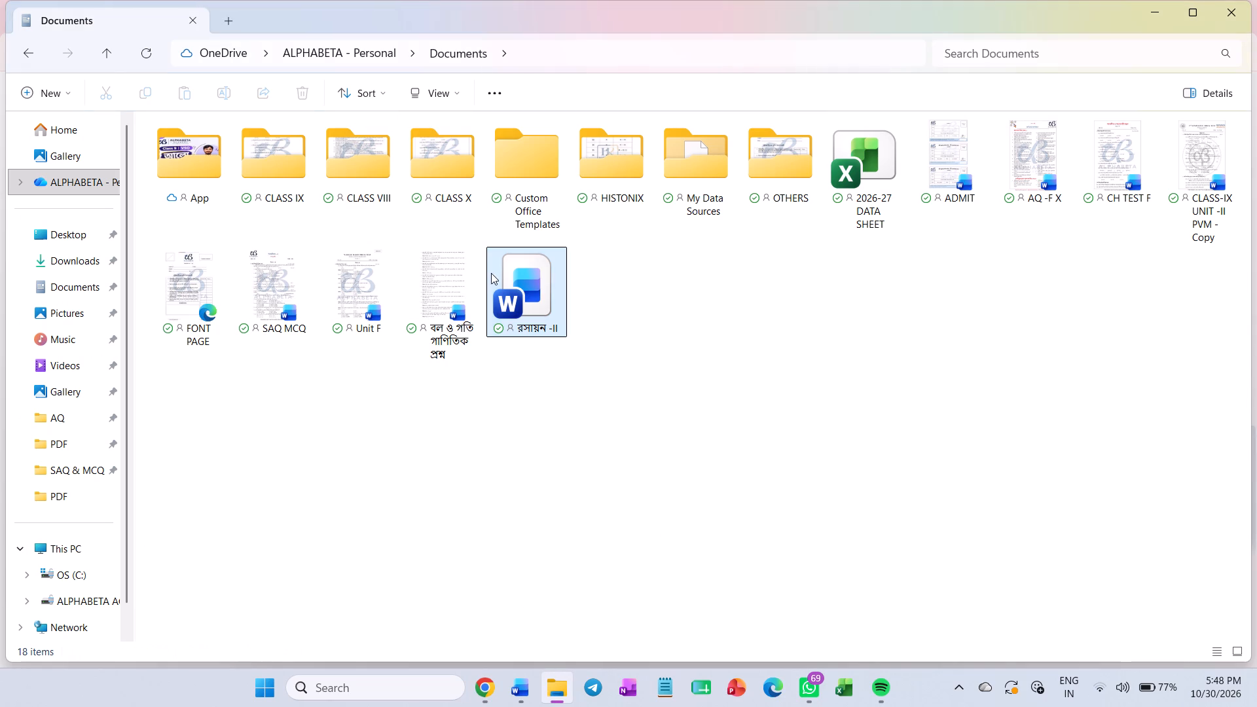
{"action": "double_click", "coordinate": [494, 273]}
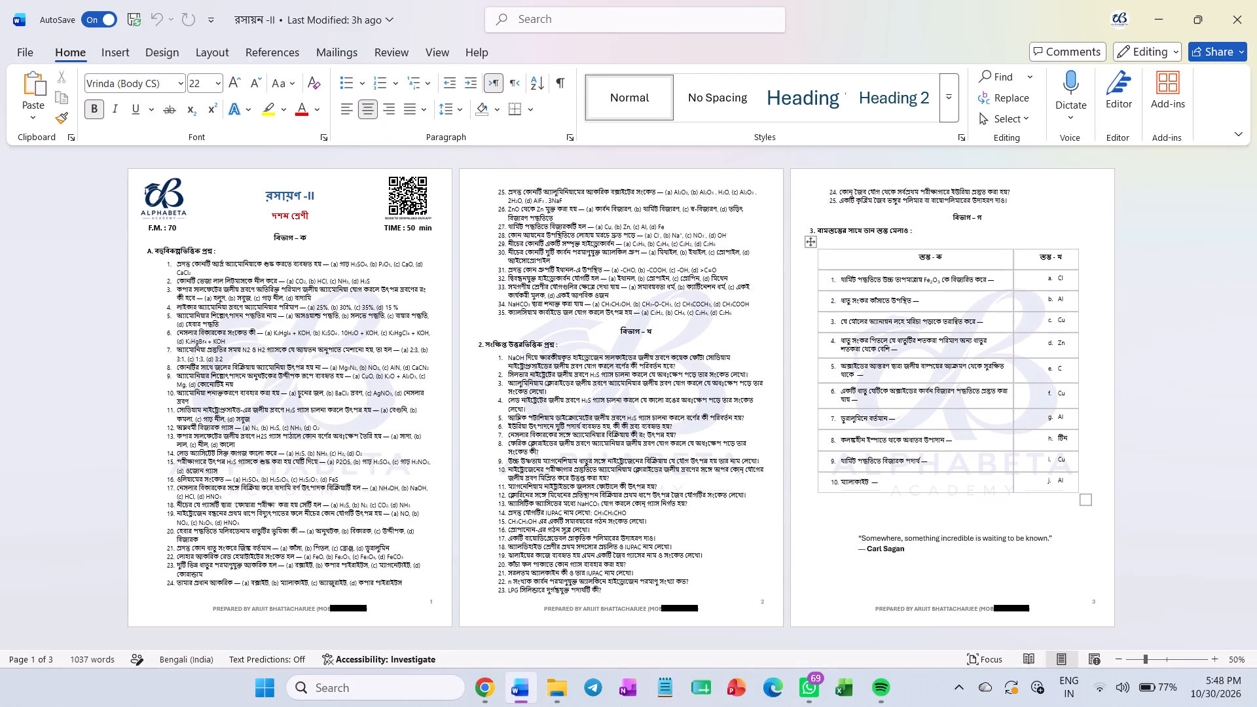
Delete the column-matching question 3, including its heading line and table, under বিভাগ – গ on page 3.
{"action": "left_click_drag", "start_coordinate": [1057, 513], "coordinate": [435, 314]}
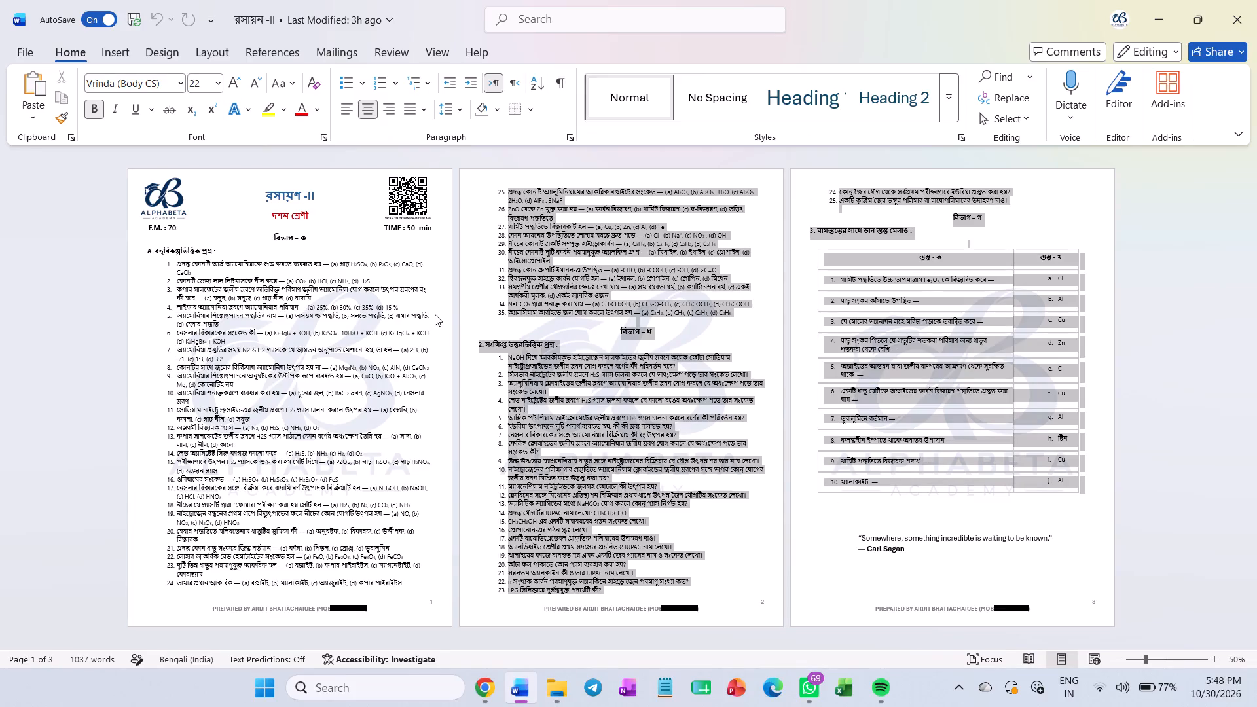
{"action": "left_click_drag", "start_coordinate": [435, 314], "coordinate": [891, 363]}
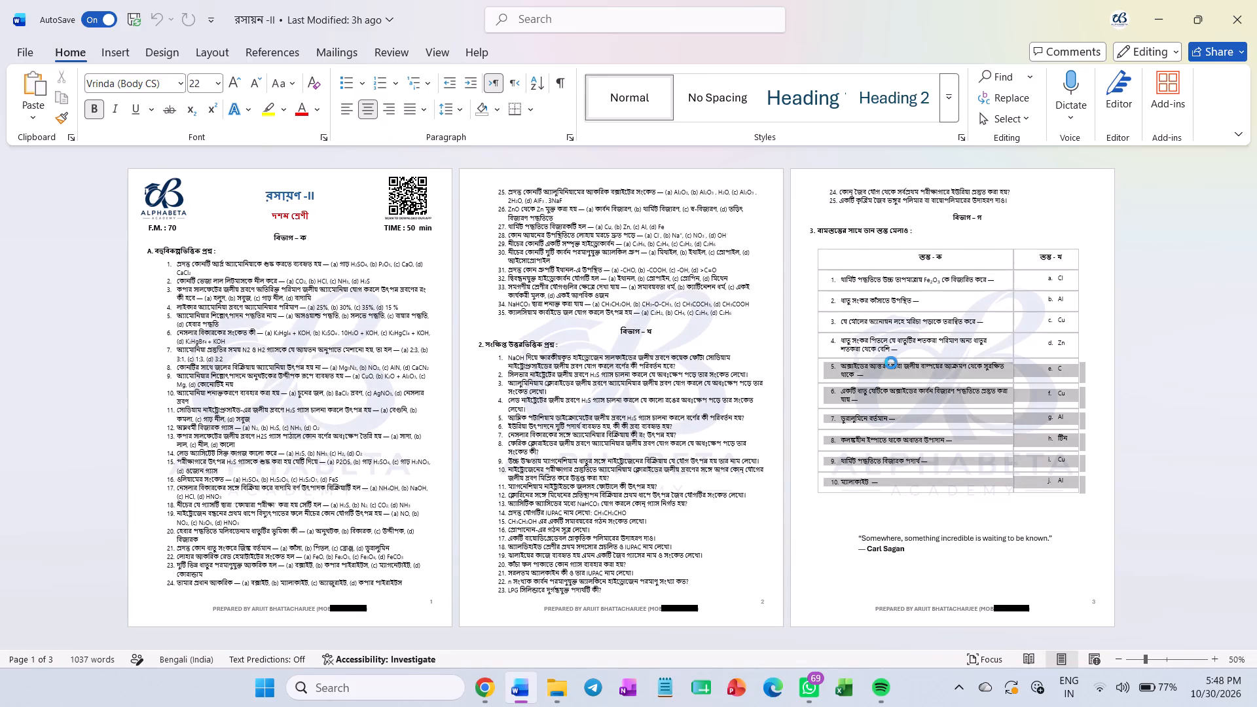
{"action": "left_click_drag", "start_coordinate": [891, 363], "coordinate": [812, 226]}
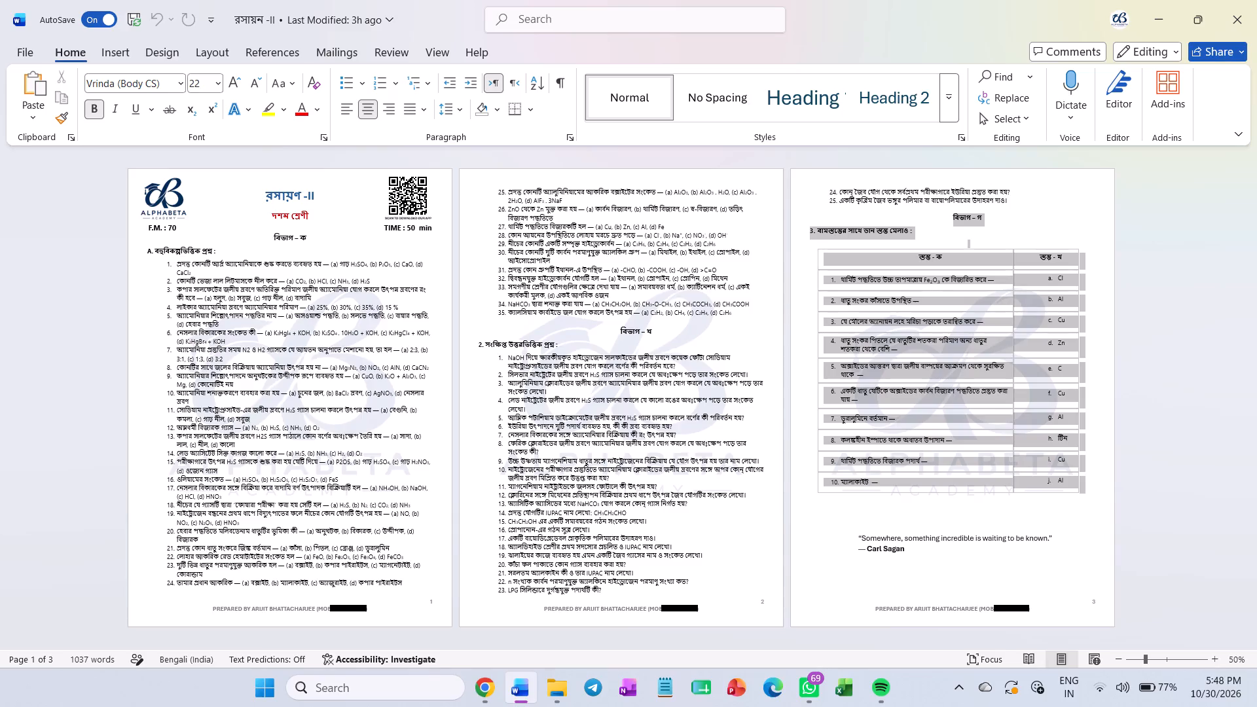
{"action": "left_click_drag", "start_coordinate": [812, 226], "coordinate": [807, 243]}
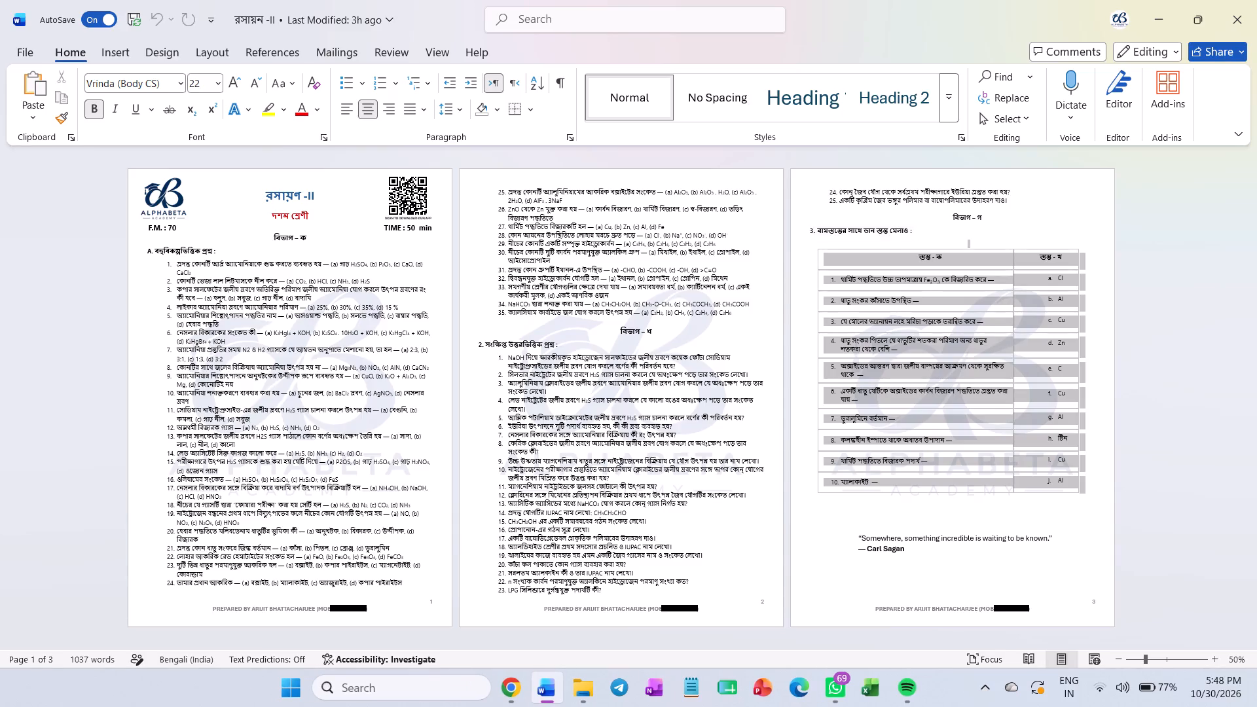
{"action": "left_click_drag", "start_coordinate": [807, 243], "coordinate": [805, 234]}
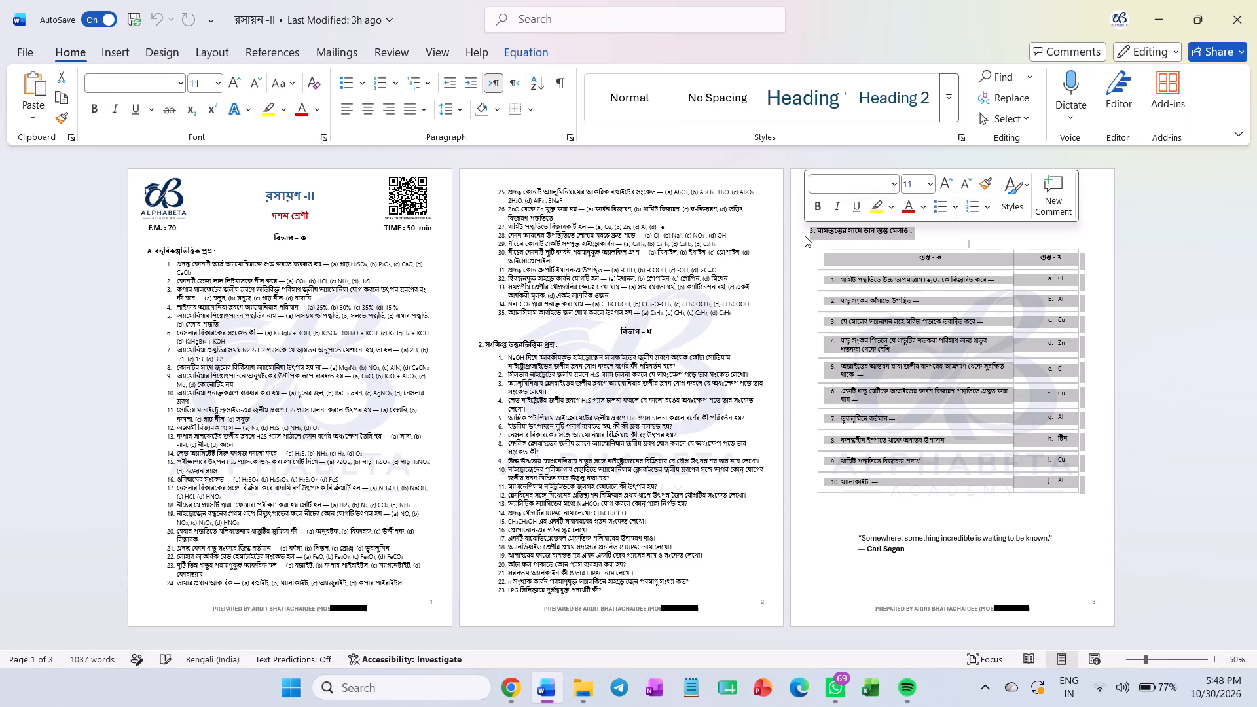
{"action": "key", "text": "BackSpace"}
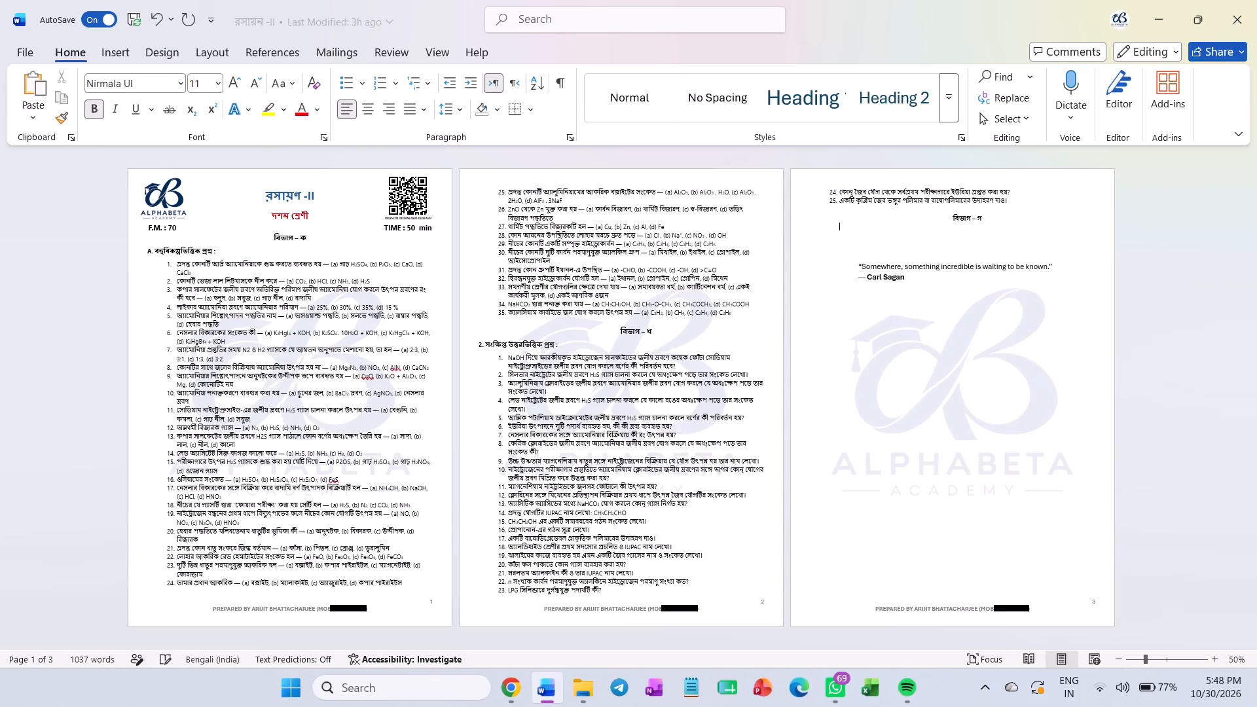
Paste the Gemini question paper transcription under the বিভাগ – গ heading.
{"action": "key", "text": "ctrl+v"}
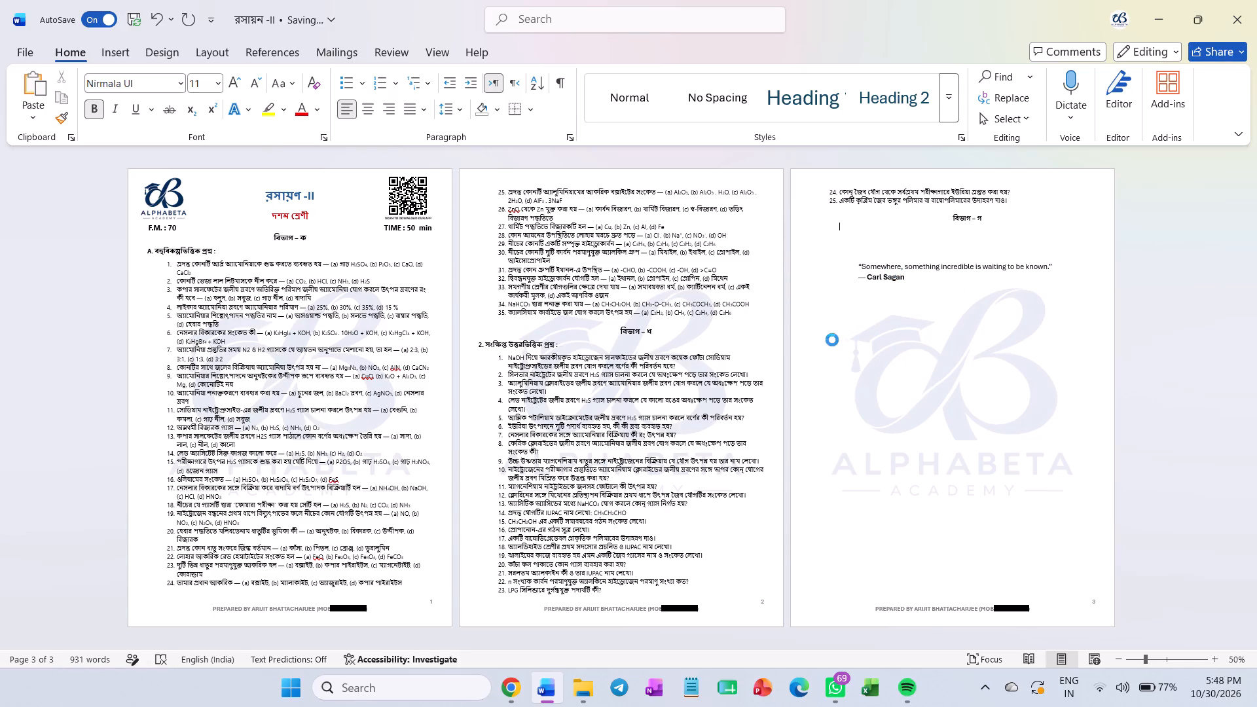
Delete all 35 chemistry multiple-choice questions under বিভাগ – ক, keeping the section headings.
{"action": "scroll", "coordinate": [824, 333], "scroll_direction": "up", "scroll_amount": 2}
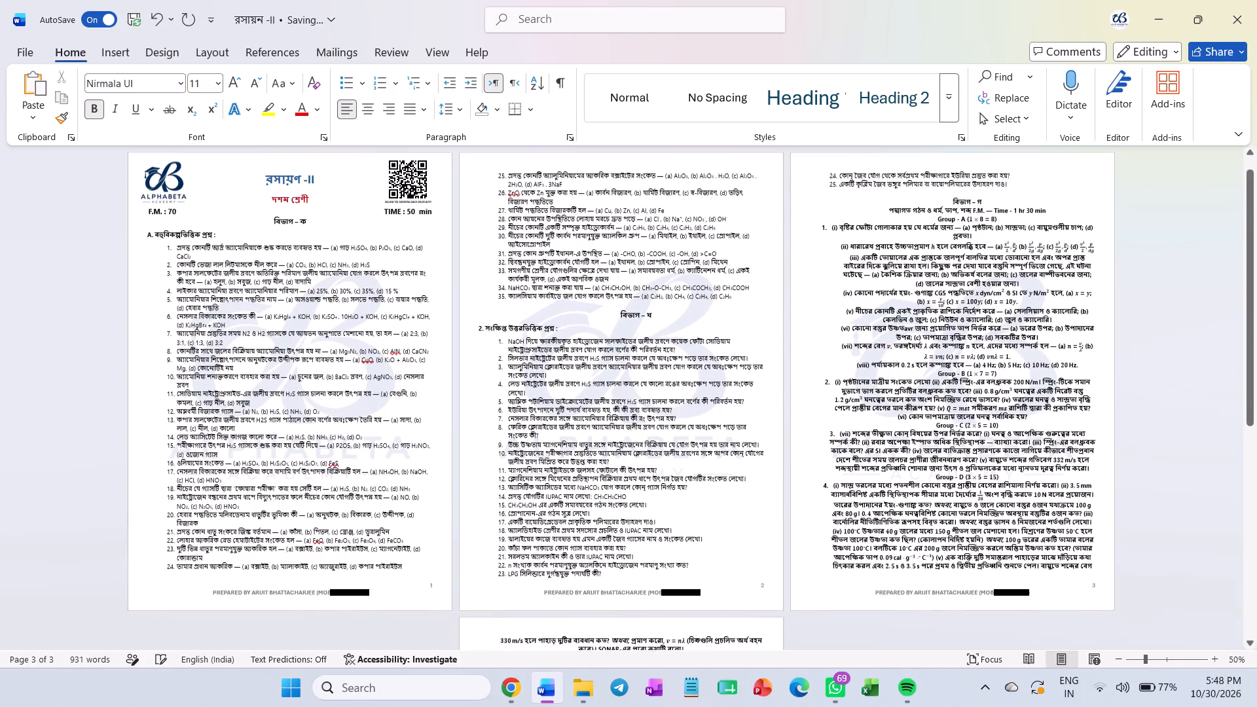
{"action": "left_click_drag", "start_coordinate": [172, 223], "coordinate": [505, 291]}
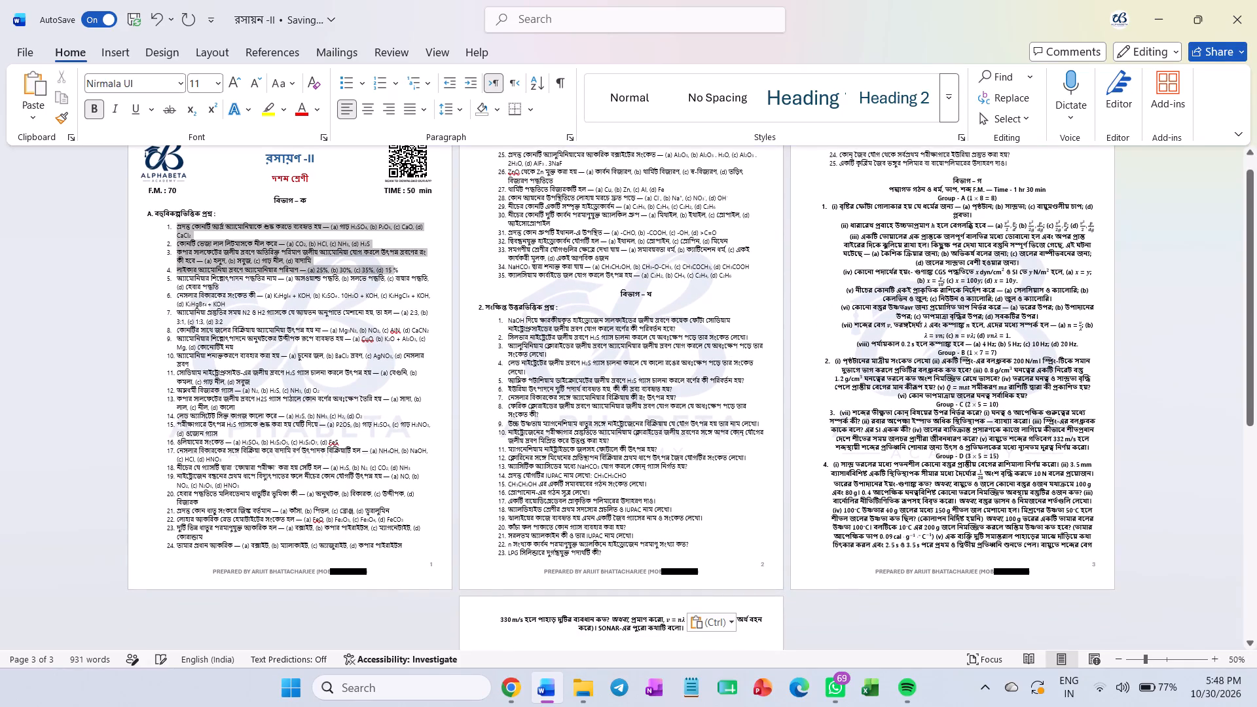
{"action": "left_click_drag", "start_coordinate": [505, 291], "coordinate": [742, 272]}
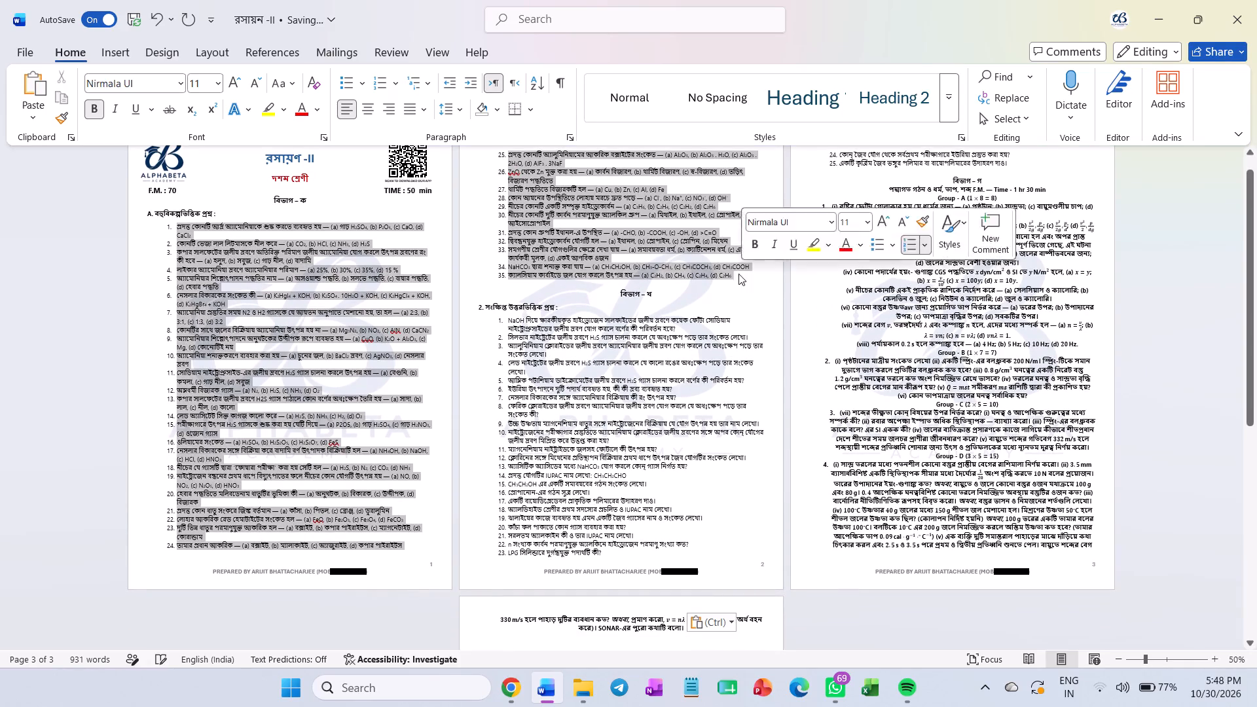
{"action": "key", "text": "BackSpace"}
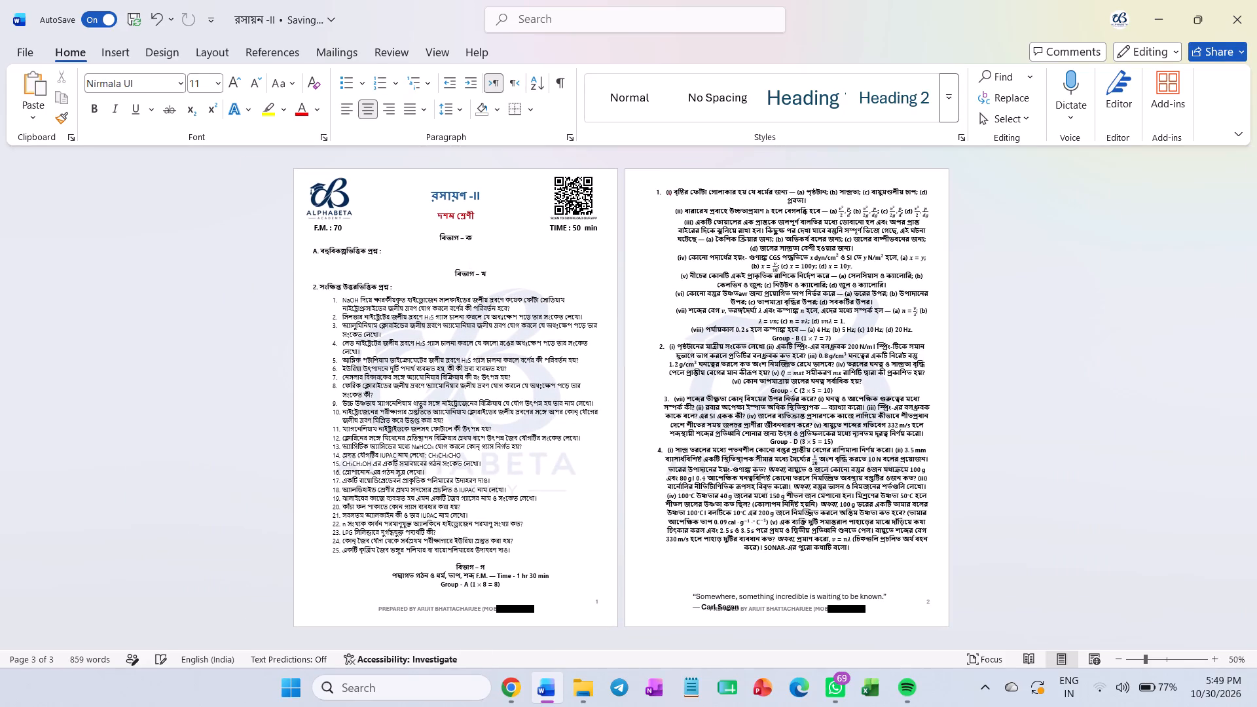
Delete all 25 chemistry short-answer questions under the heading সংক্ষিপ্ত উত্তরভিত্তিক প্রশ্ন in বিভাগ – খ.
{"action": "left_click_drag", "start_coordinate": [325, 299], "coordinate": [433, 340]}
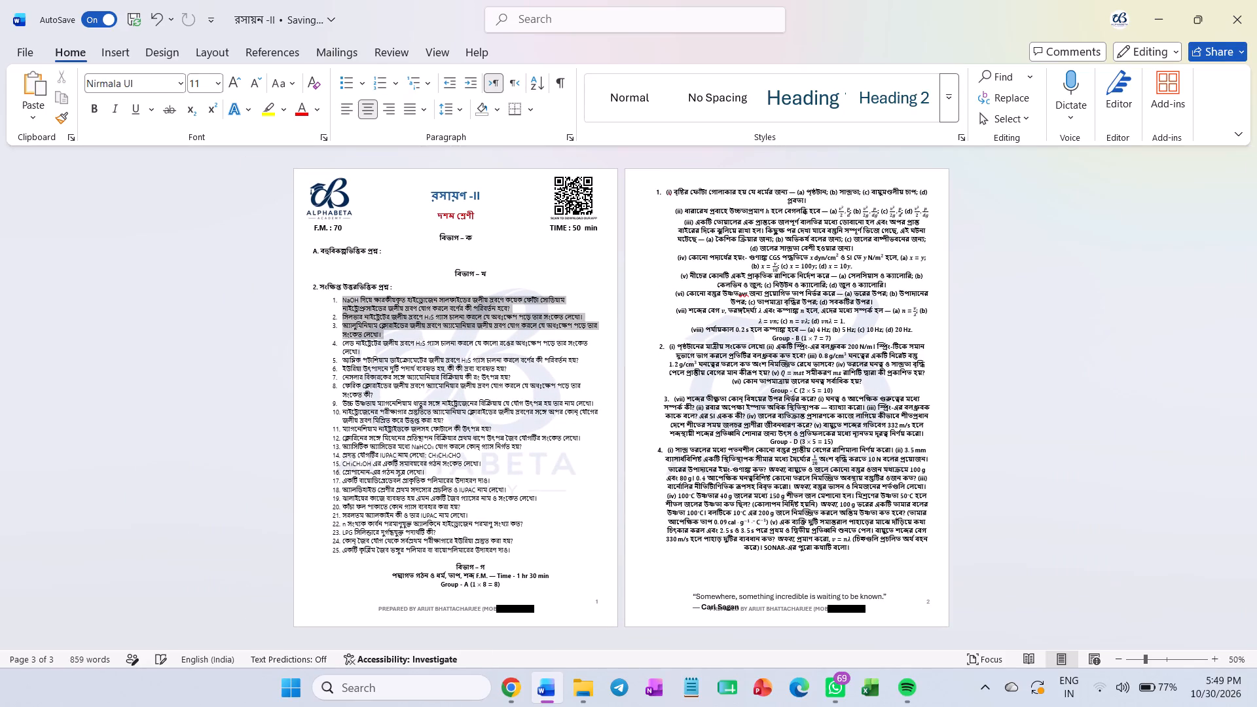
{"action": "left_click_drag", "start_coordinate": [433, 340], "coordinate": [534, 548]}
{"action": "key", "text": "BackSpace"}
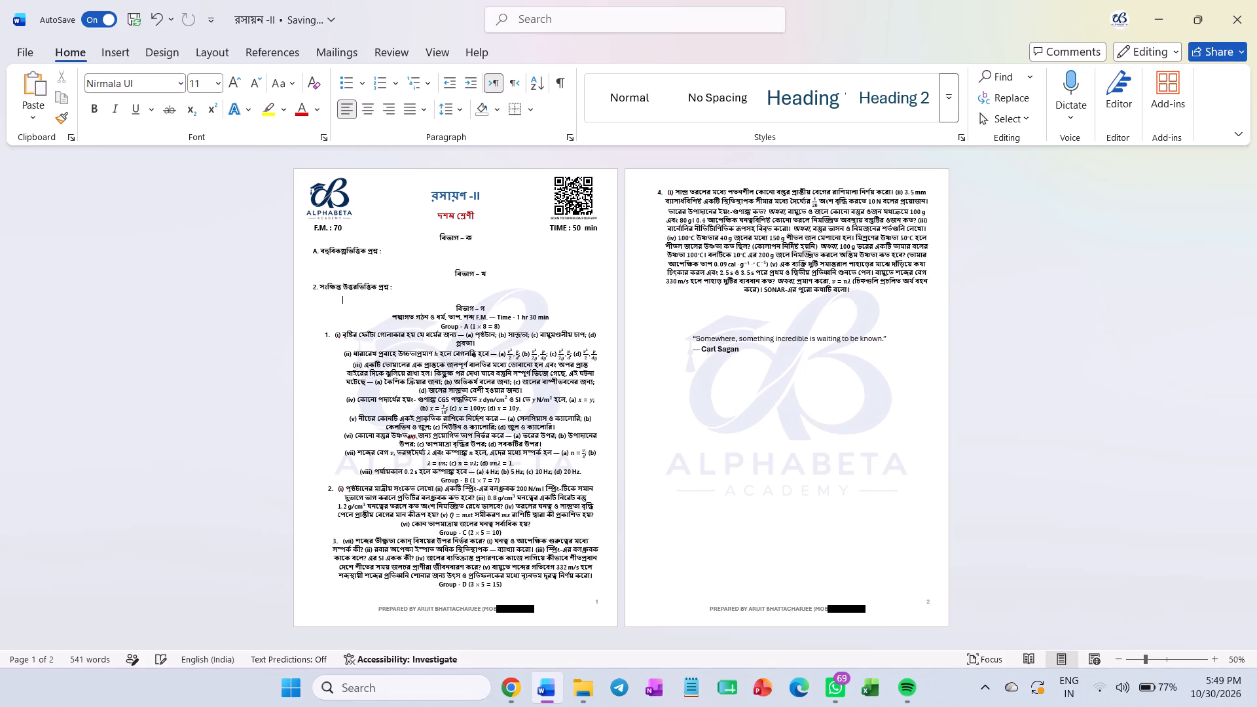
Move the eight Group - A questions, (i) to (viii), from বিভাগ – গ to below the বহুবিকল্পভিত্তিক প্রশ্ন heading in বিভাগ – ক.
{"action": "scroll", "coordinate": [467, 439], "scroll_direction": "up", "scroll_amount": 4}
{"action": "scroll", "coordinate": [467, 439], "scroll_direction": "up", "scroll_amount": 5, "text": "ctrl"}
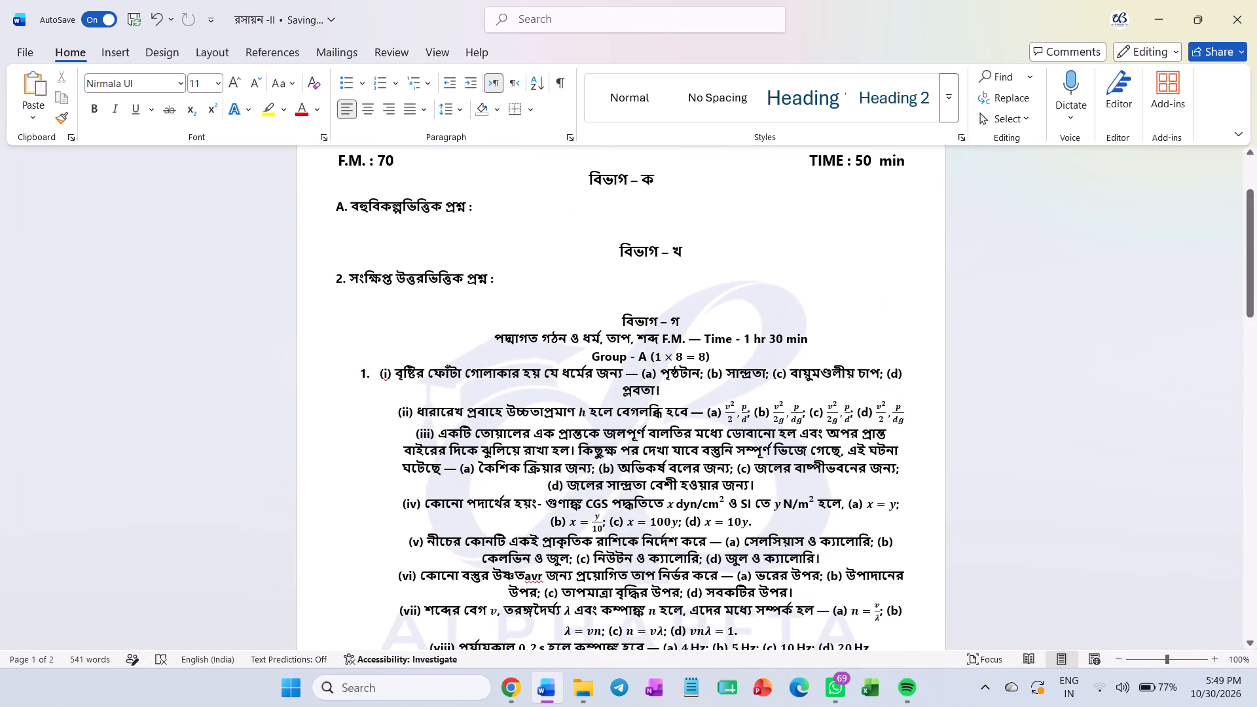
{"action": "left_click_drag", "start_coordinate": [381, 365], "coordinate": [458, 515]}
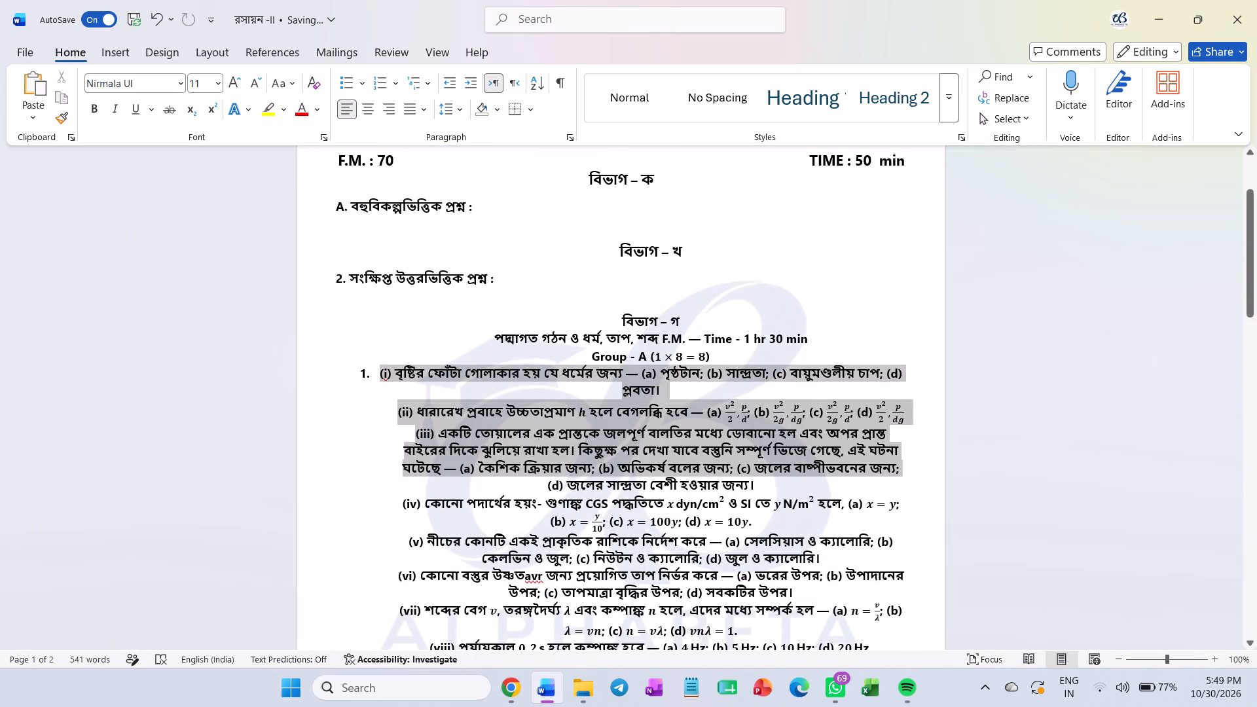
{"action": "left_click_drag", "start_coordinate": [458, 515], "coordinate": [472, 457]}
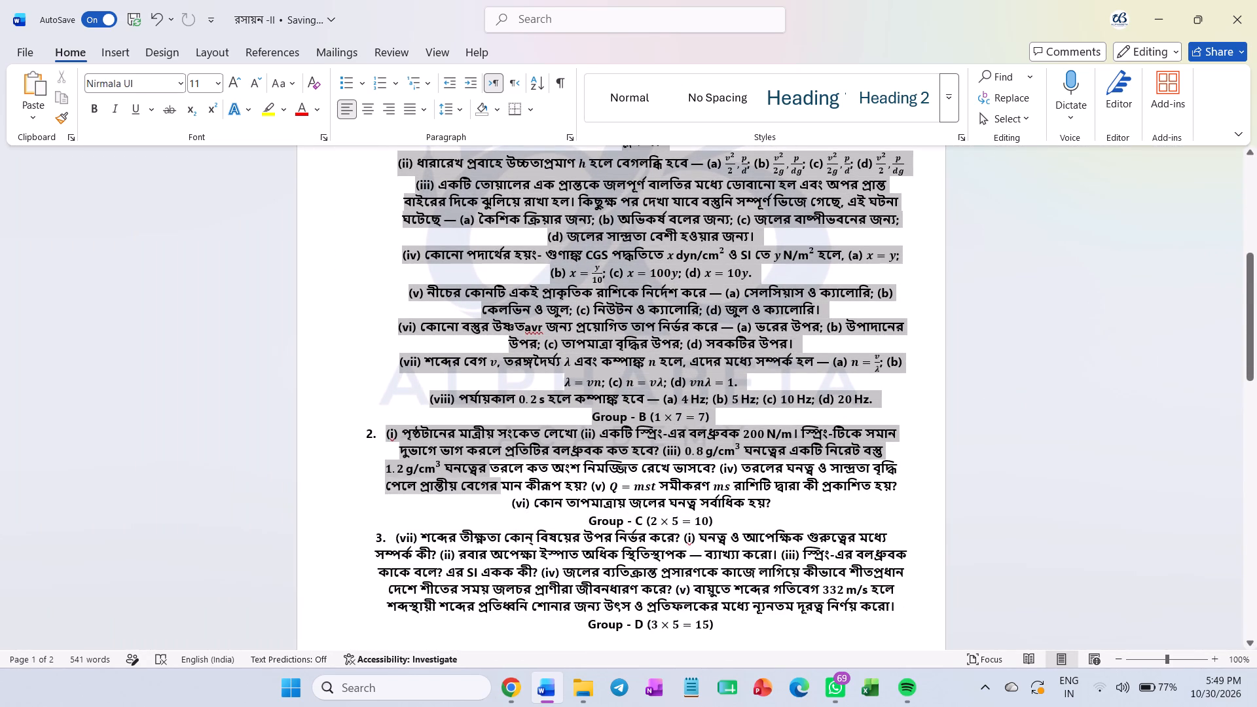
{"action": "left_click_drag", "start_coordinate": [472, 457], "coordinate": [865, 399]}
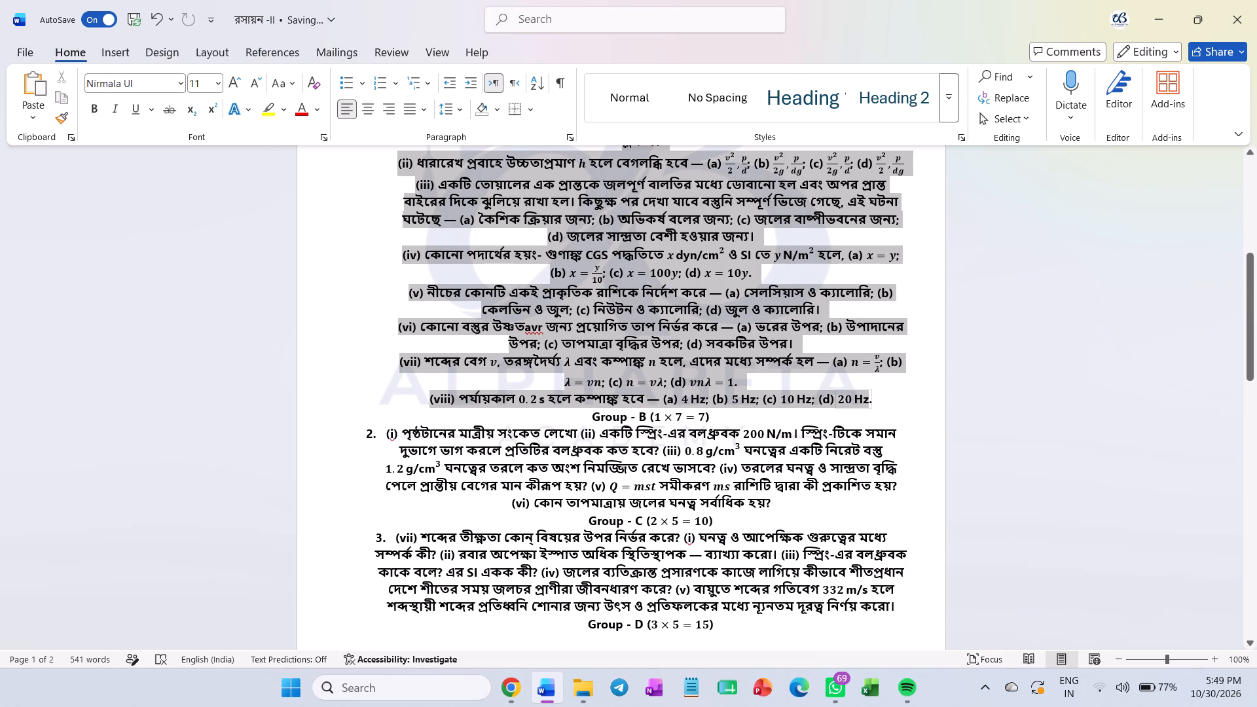
{"action": "left_click_drag", "start_coordinate": [865, 399], "coordinate": [878, 399]}
{"action": "key", "text": "ctrl+c"}
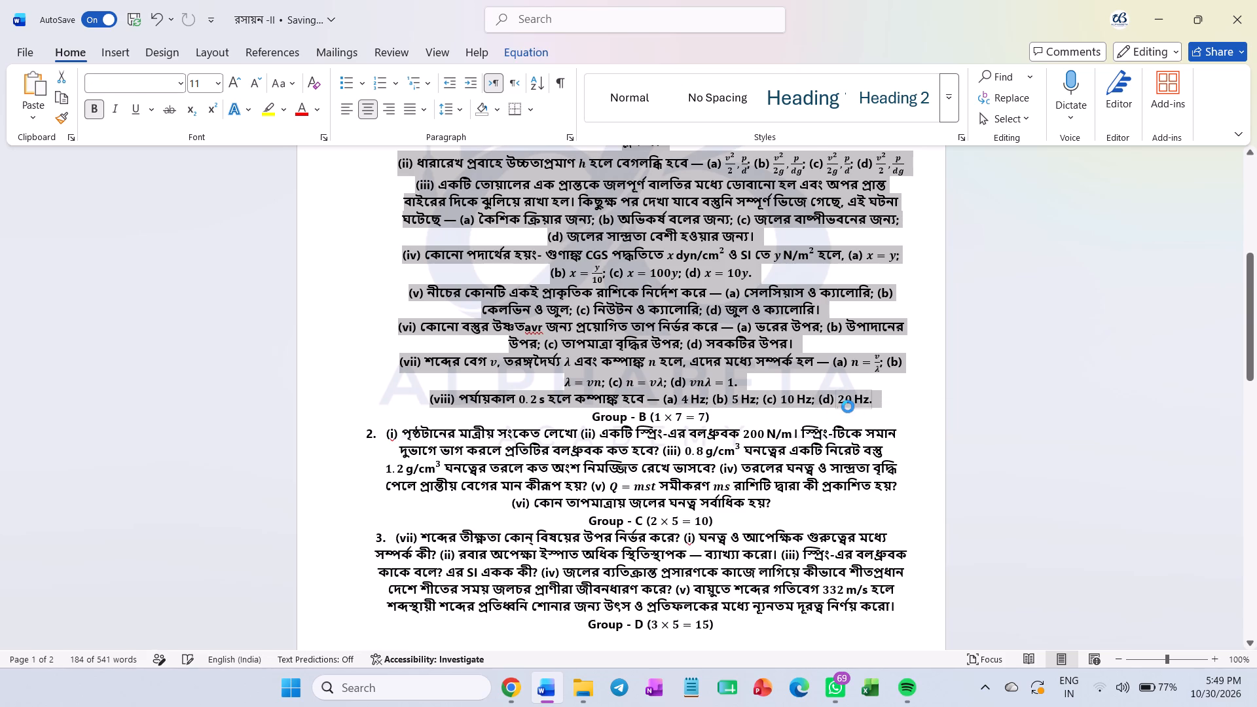
{"action": "key", "text": "ctrl+x"}
{"action": "scroll", "coordinate": [534, 422], "scroll_direction": "up", "scroll_amount": 10}
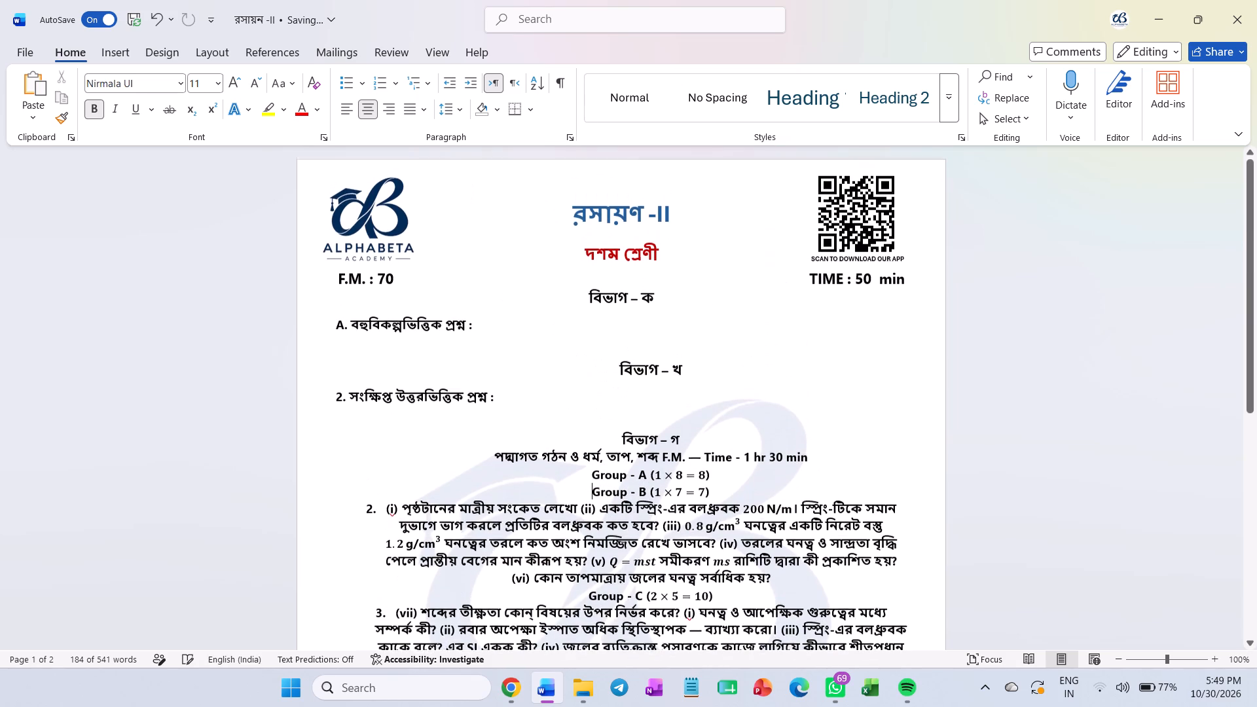
{"action": "left_click", "coordinate": [373, 350]}
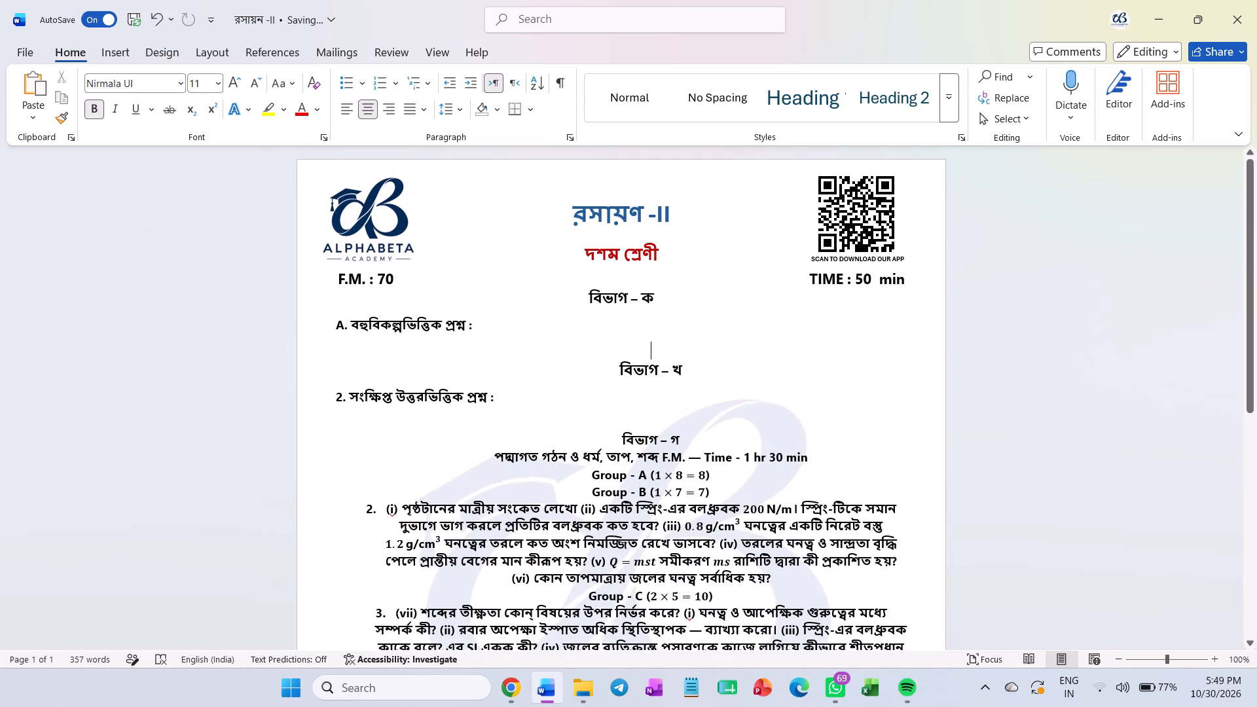
{"action": "double_click", "coordinate": [445, 342]}
{"action": "double_click", "coordinate": [358, 344]}
{"action": "double_click", "coordinate": [363, 344]}
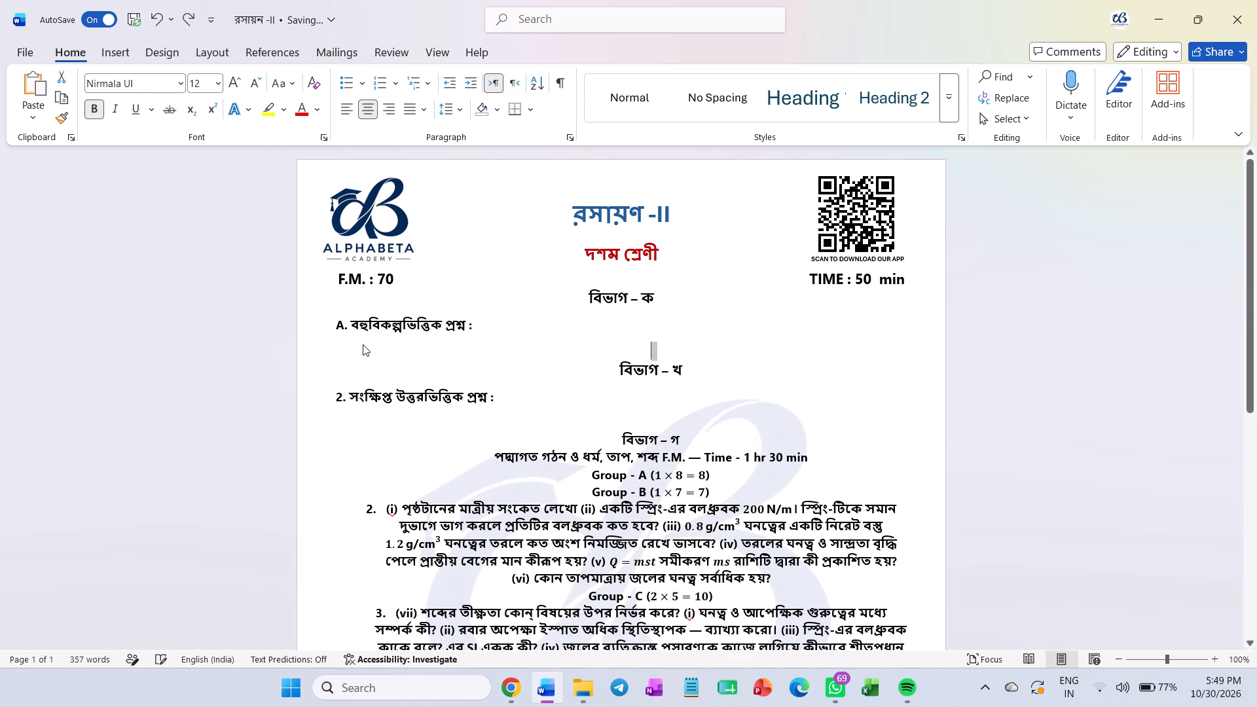
{"action": "key", "text": "ctrl+v"}
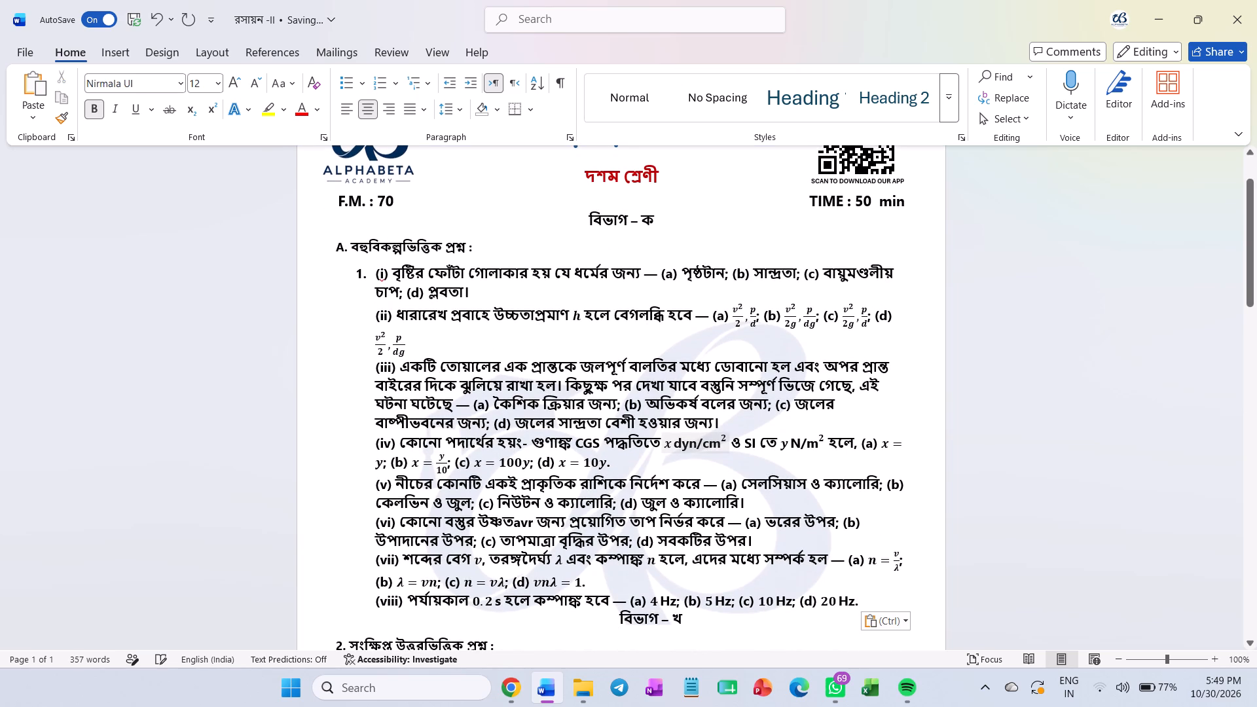
Remove the bold formatting from the eight multiple-choice questions in বিভাগ – ক.
{"action": "left_click_drag", "start_coordinate": [861, 602], "coordinate": [660, 555]}
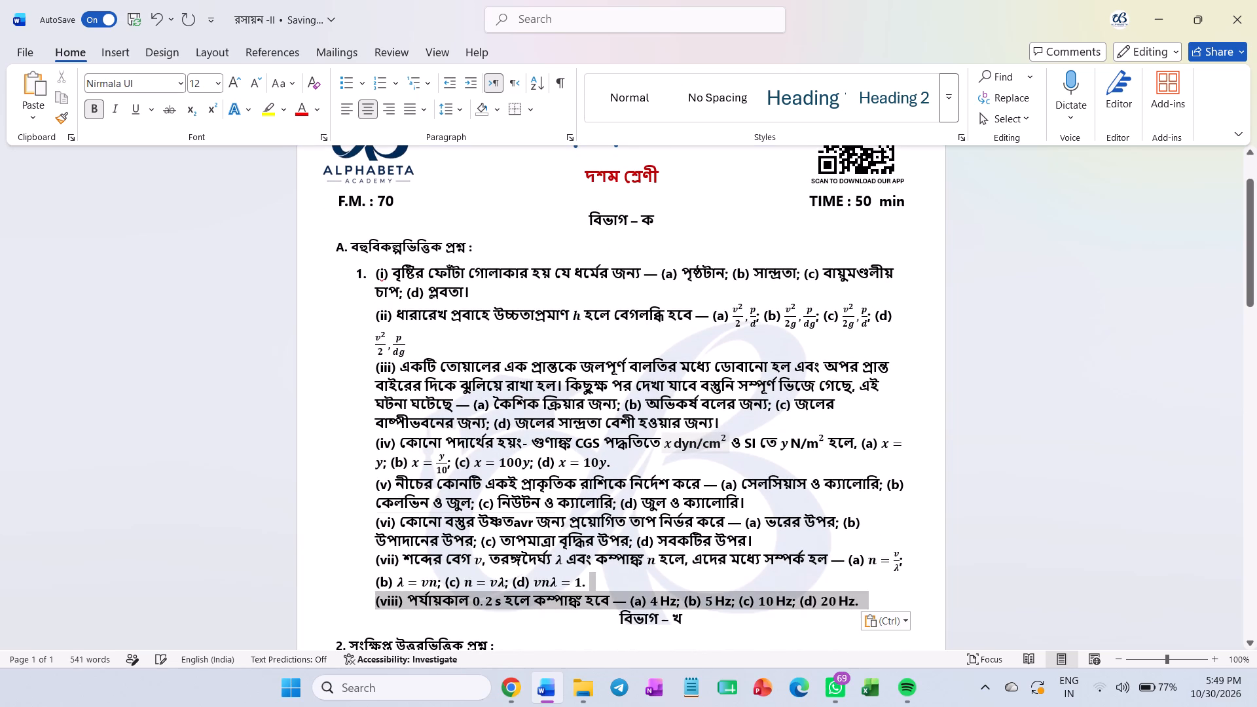
{"action": "left_click_drag", "start_coordinate": [660, 555], "coordinate": [366, 280]}
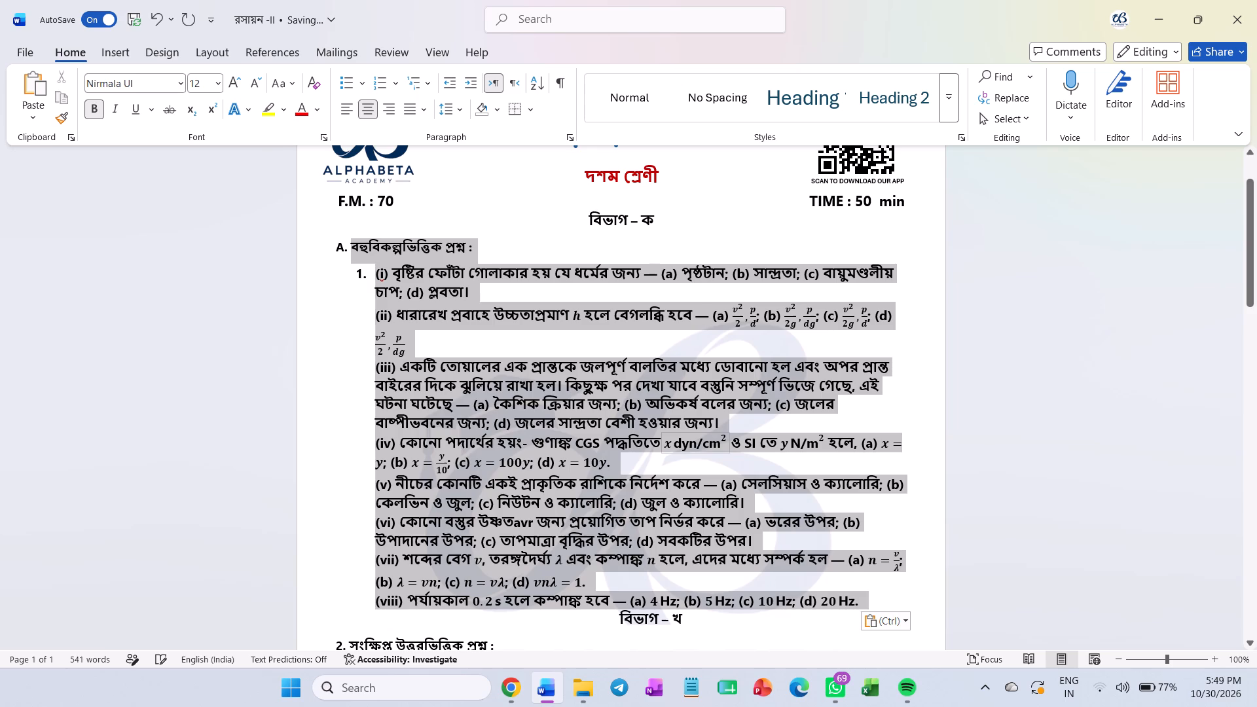
{"action": "left_click_drag", "start_coordinate": [366, 280], "coordinate": [365, 275]}
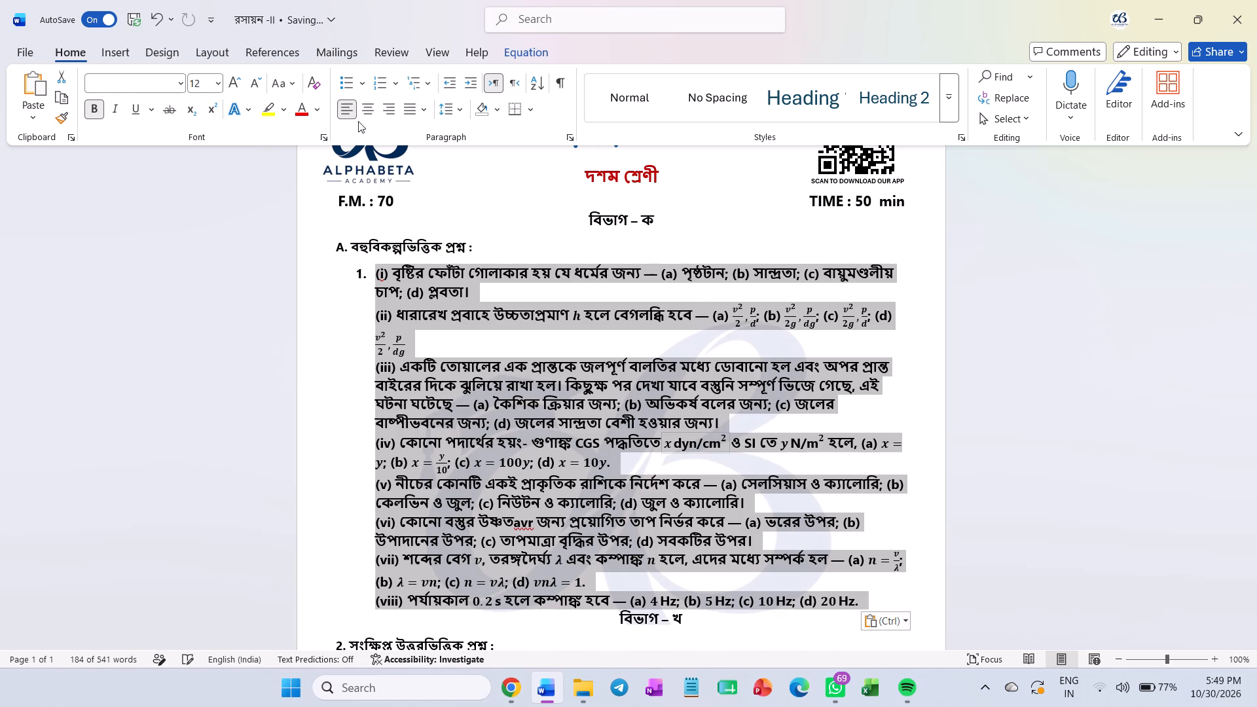
{"action": "key", "text": "ctrl+b"}
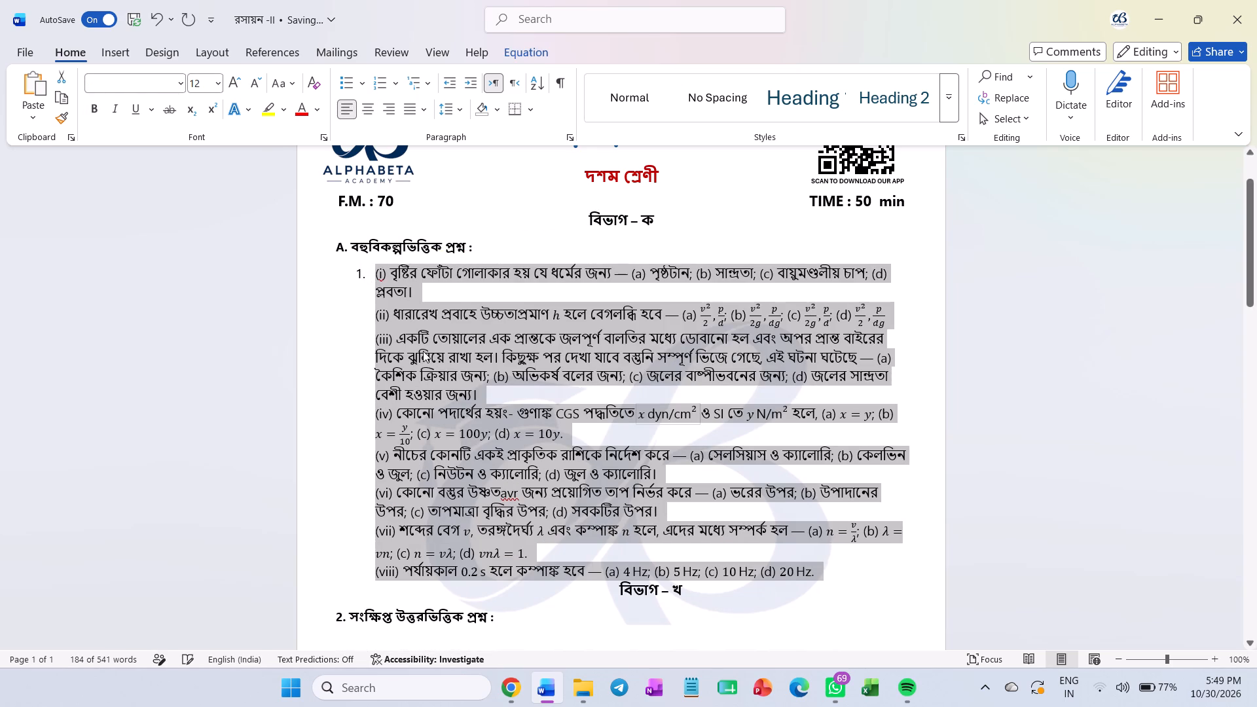
Remove the list number 1 and the labels (i), (ii) and (iii) from the first three multiple-choice questions.
{"action": "left_click", "coordinate": [359, 280]}
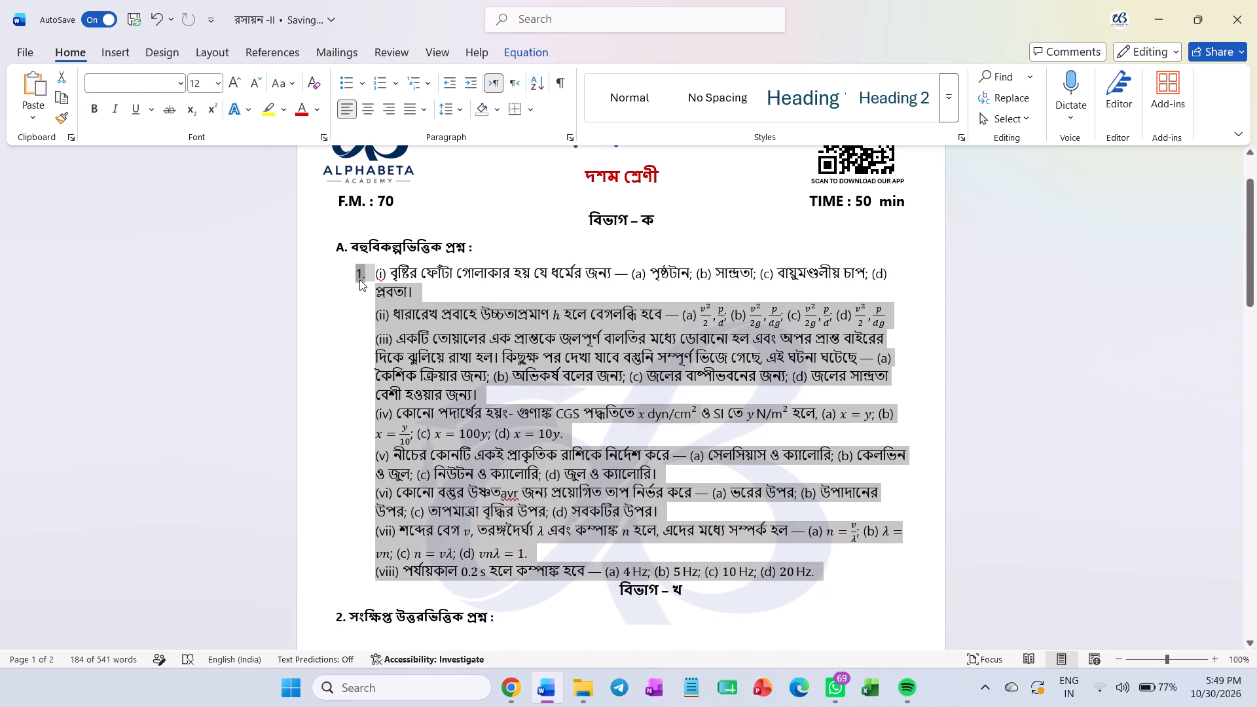
{"action": "key", "text": "BackSpace"}
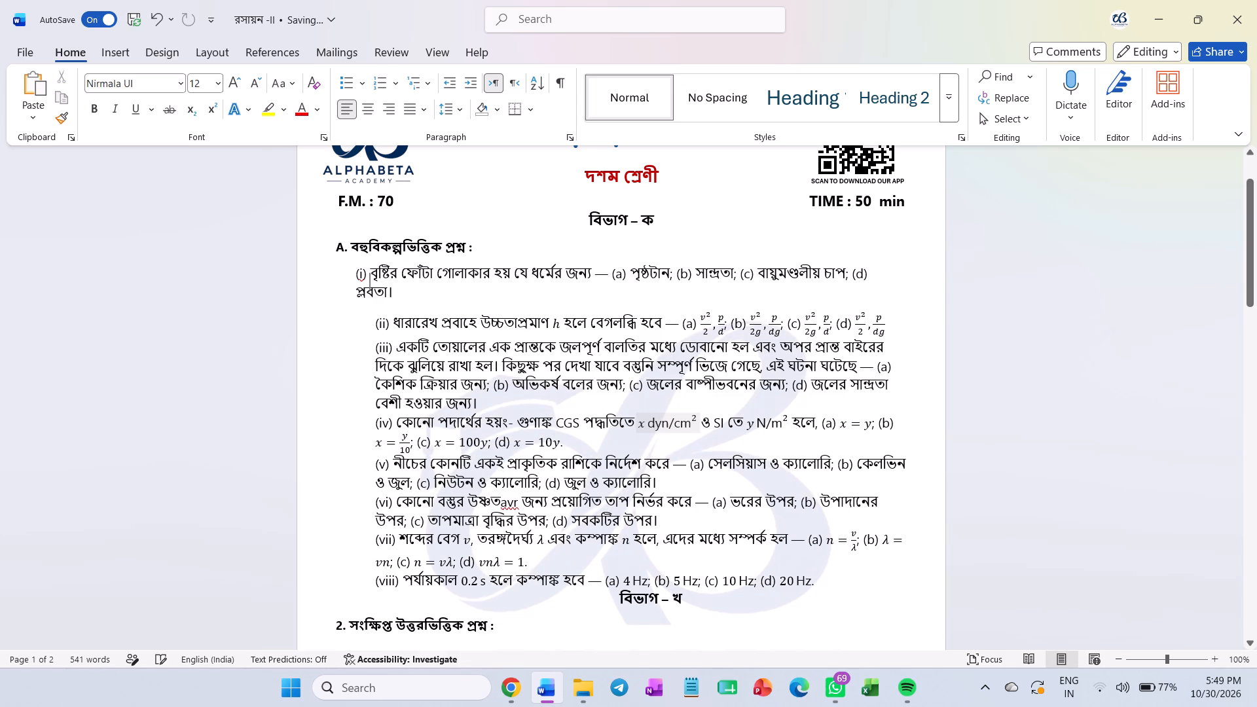
{"action": "left_click", "coordinate": [372, 320]}
{"action": "key", "text": "BackSpace"}
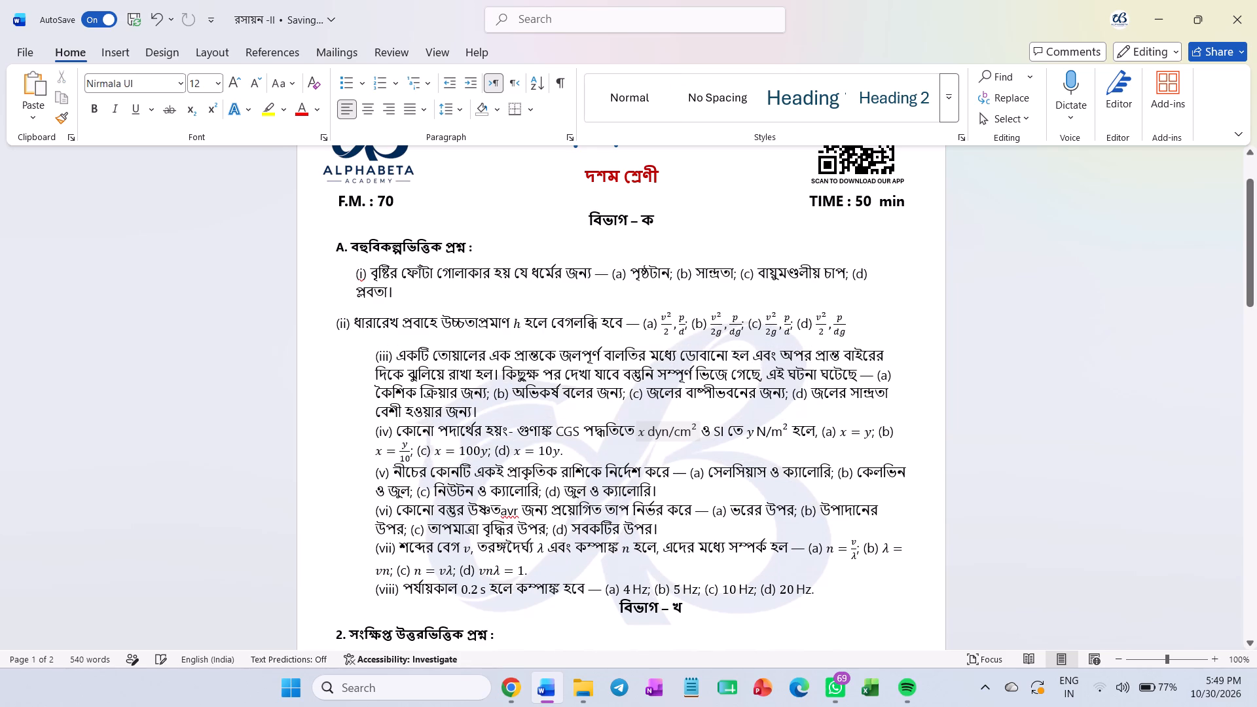
{"action": "left_click_drag", "start_coordinate": [354, 327], "coordinate": [333, 327]}
{"action": "key", "text": "BackSpace"}
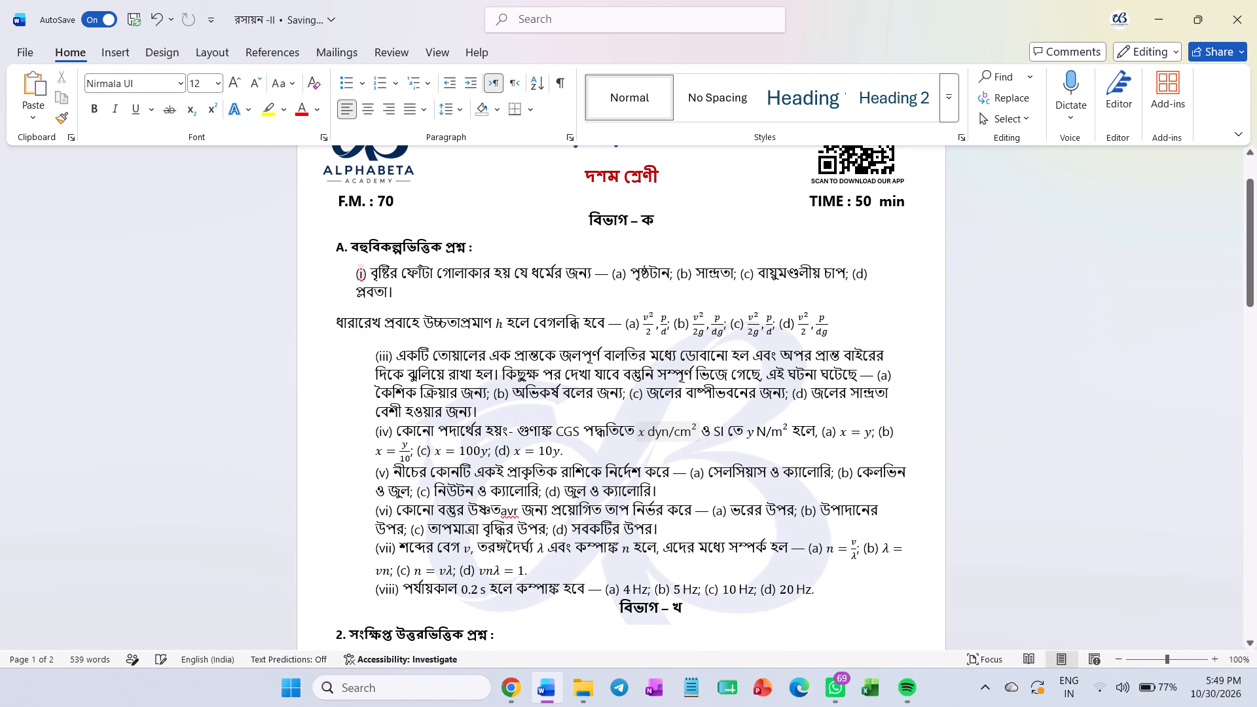
{"action": "left_click_drag", "start_coordinate": [365, 276], "coordinate": [352, 274]}
{"action": "key", "text": "BackSpace"}
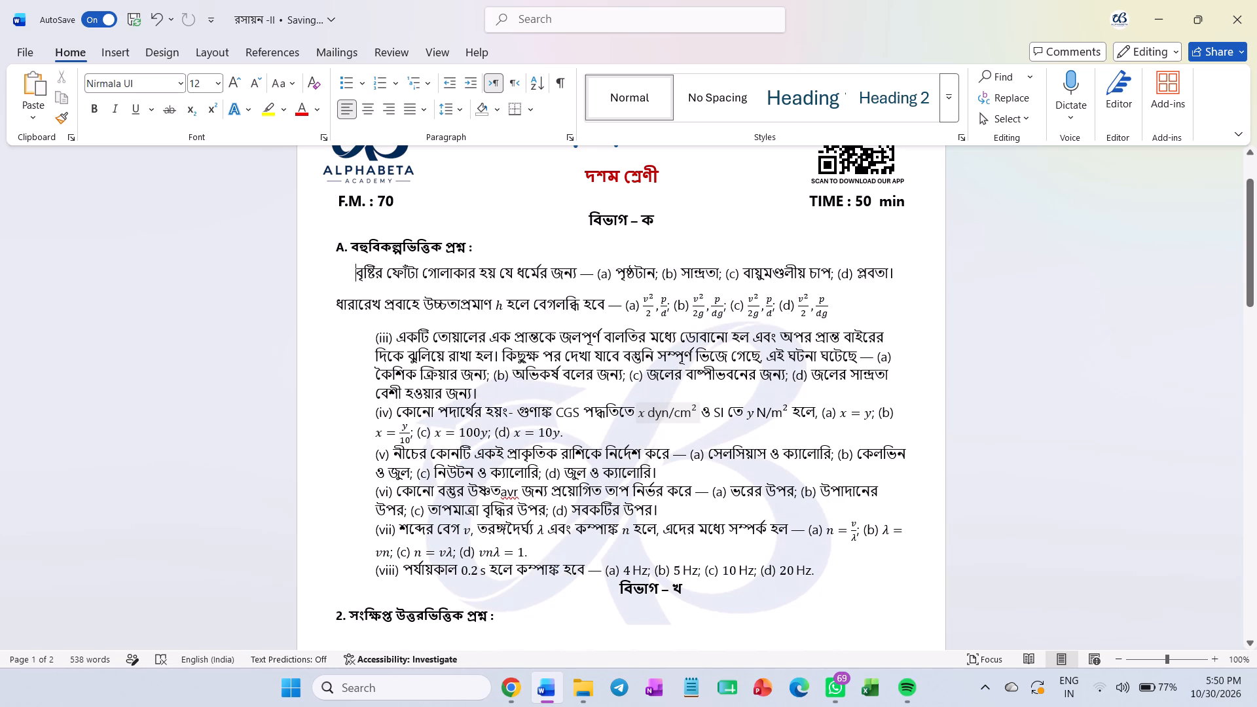
{"action": "left_click_drag", "start_coordinate": [392, 335], "coordinate": [374, 336]}
{"action": "left_click_drag", "start_coordinate": [374, 336], "coordinate": [373, 336]}
{"action": "key", "text": "BackSpace"}
Number the first three multiple-choice questions 1 to 3 as one list, with the towel question as item 3 rather than a sub-item.
{"action": "left_click_drag", "start_coordinate": [335, 267], "coordinate": [372, 337]}
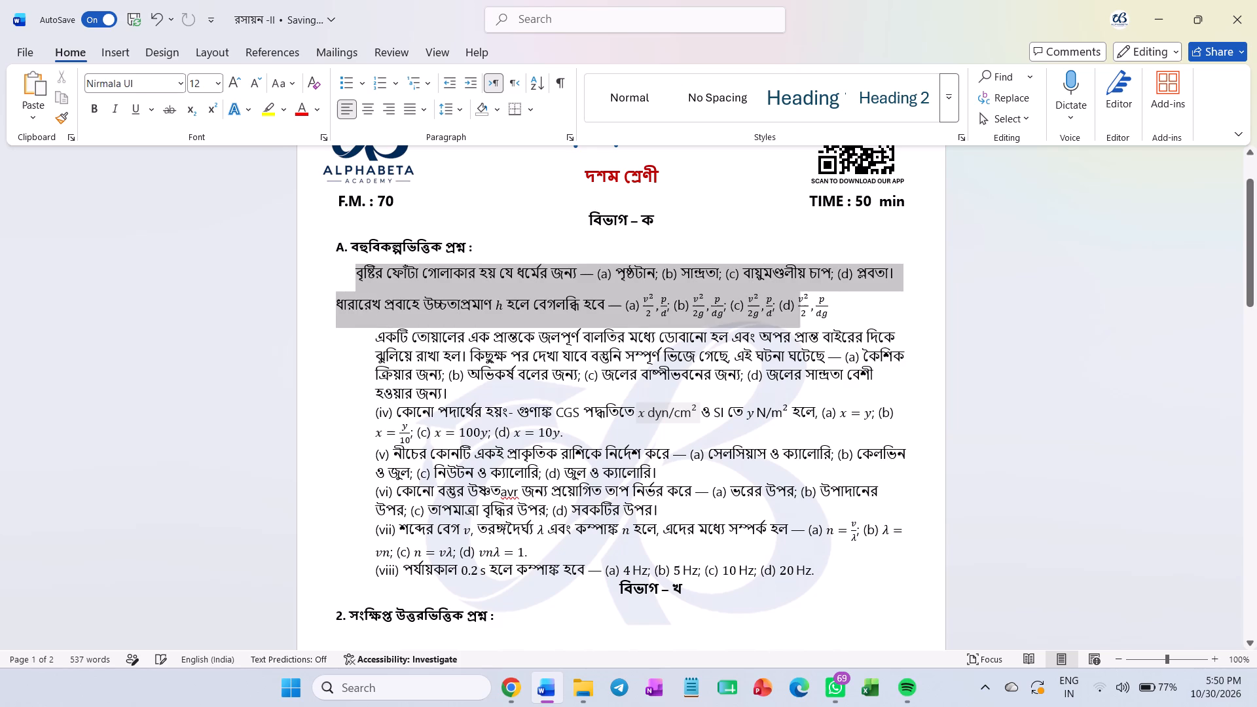
{"action": "left_click_drag", "start_coordinate": [372, 337], "coordinate": [386, 372]}
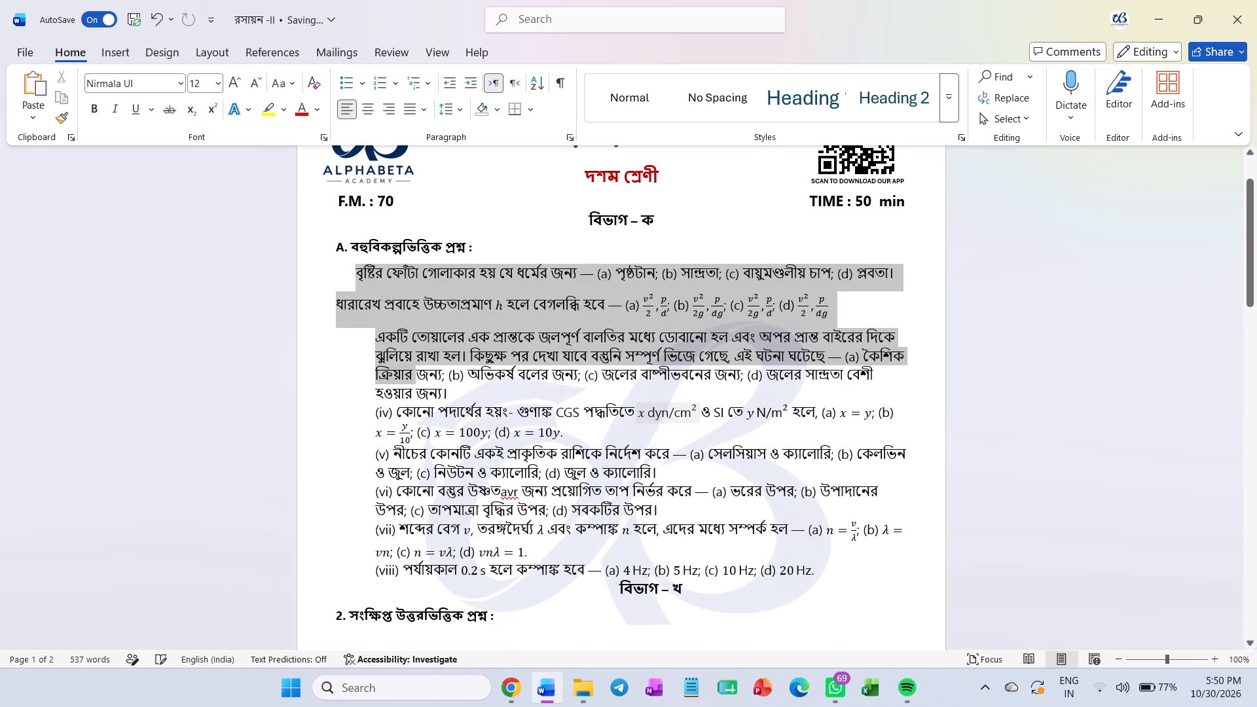
{"action": "left_click_drag", "start_coordinate": [386, 372], "coordinate": [386, 391]}
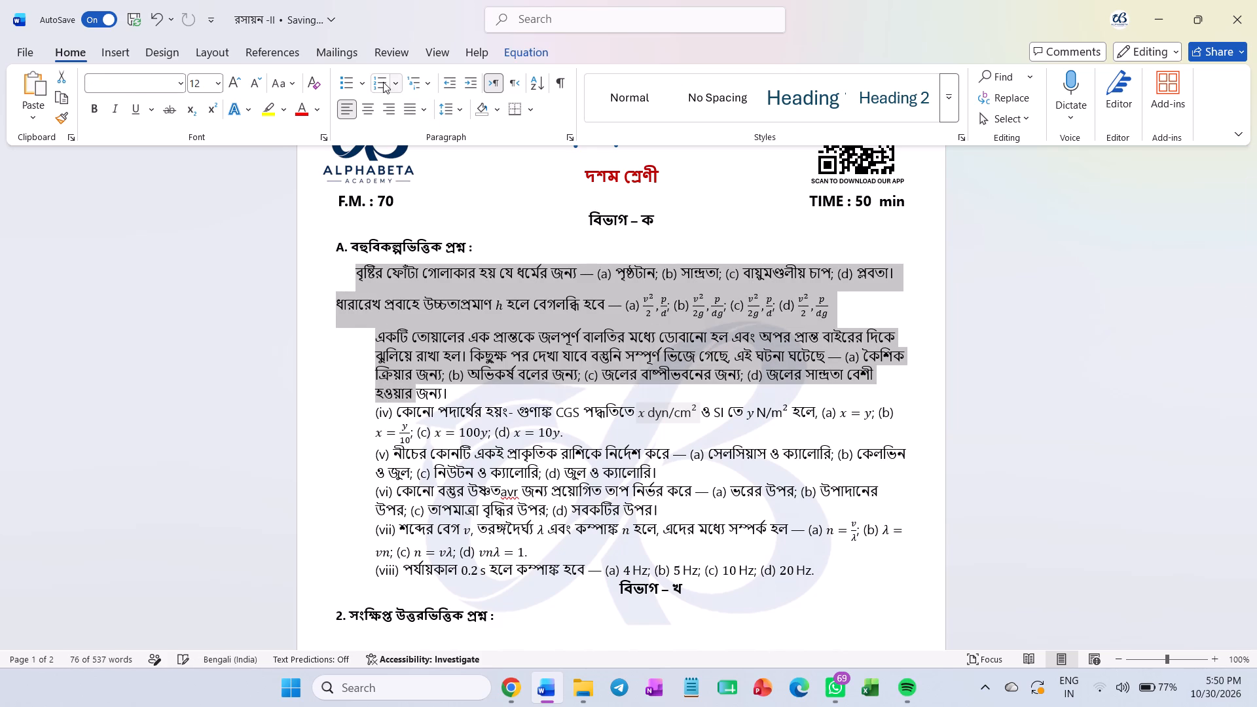
{"action": "left_click", "coordinate": [382, 80]}
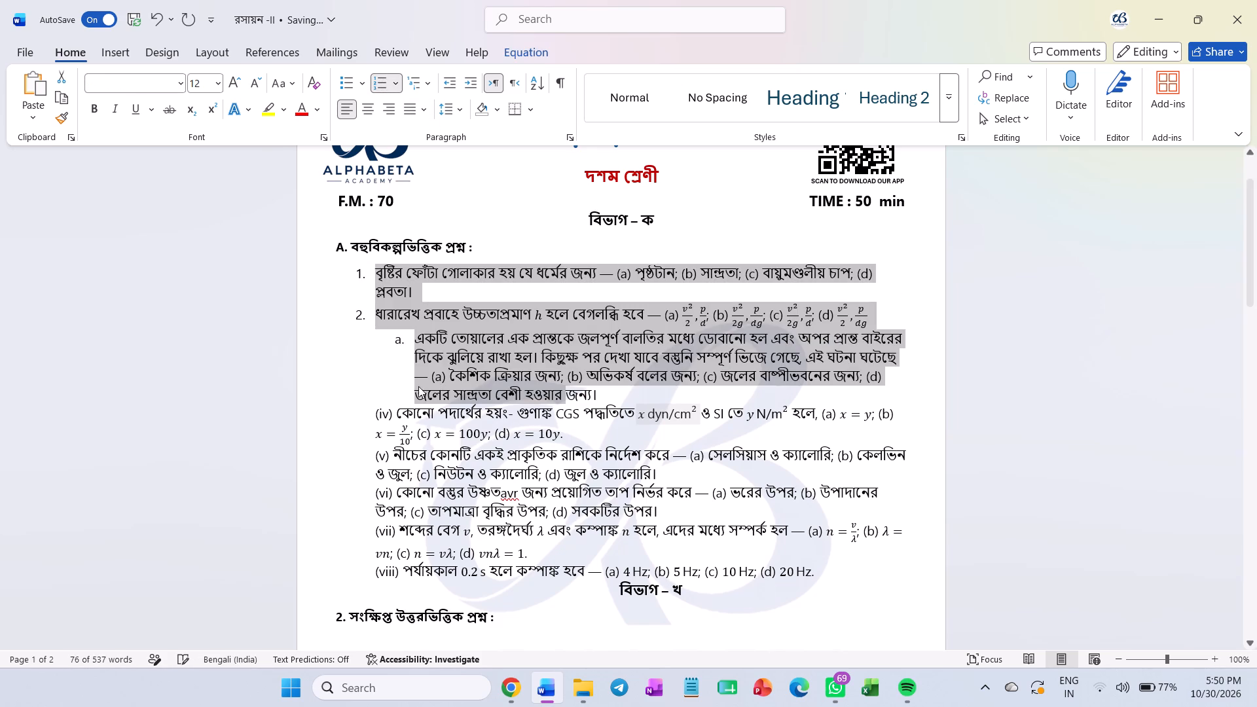
{"action": "left_click", "coordinate": [405, 348]}
{"action": "key", "text": "BackSpace"}
{"action": "key", "text": "BackSpace"}
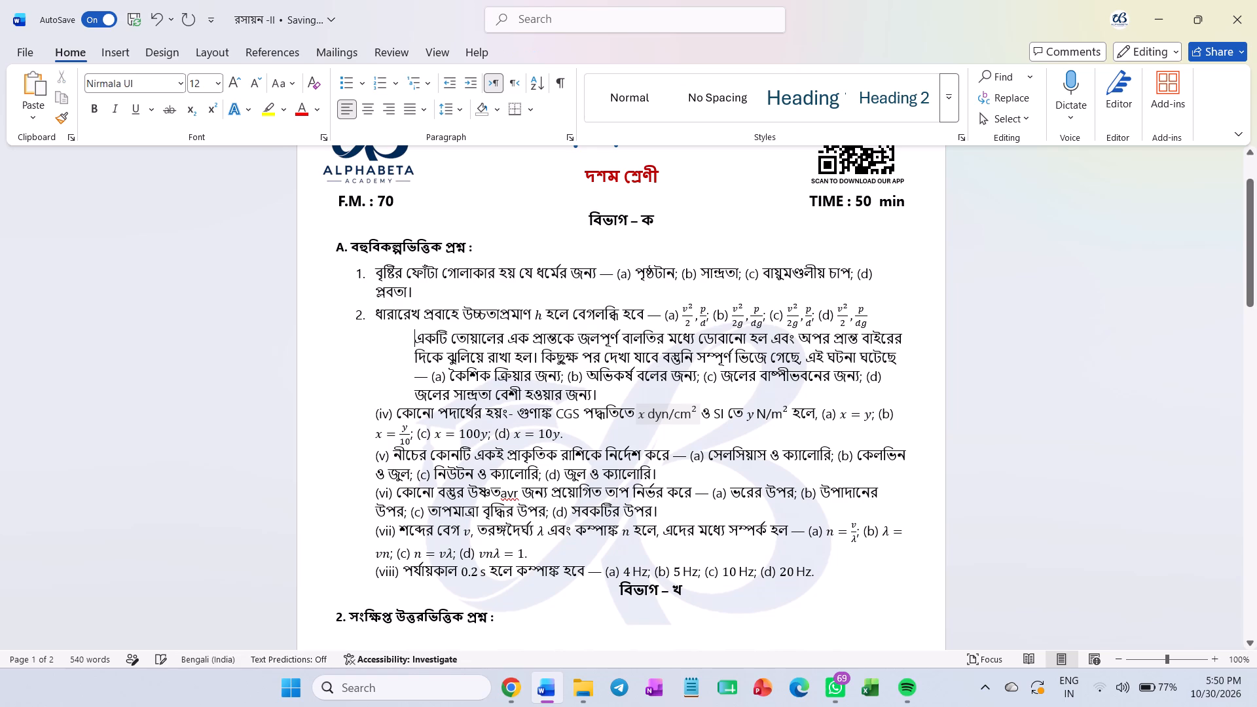
{"action": "key", "text": "BackSpace"}
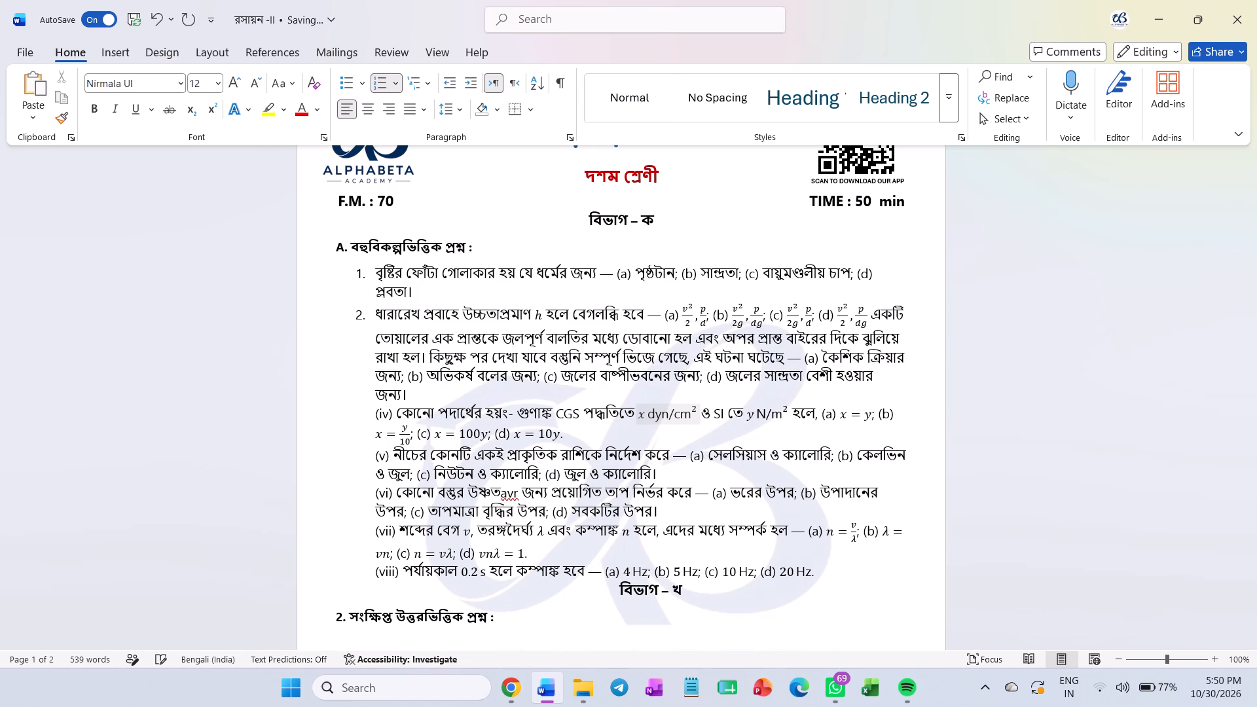
{"action": "key", "text": "Return"}
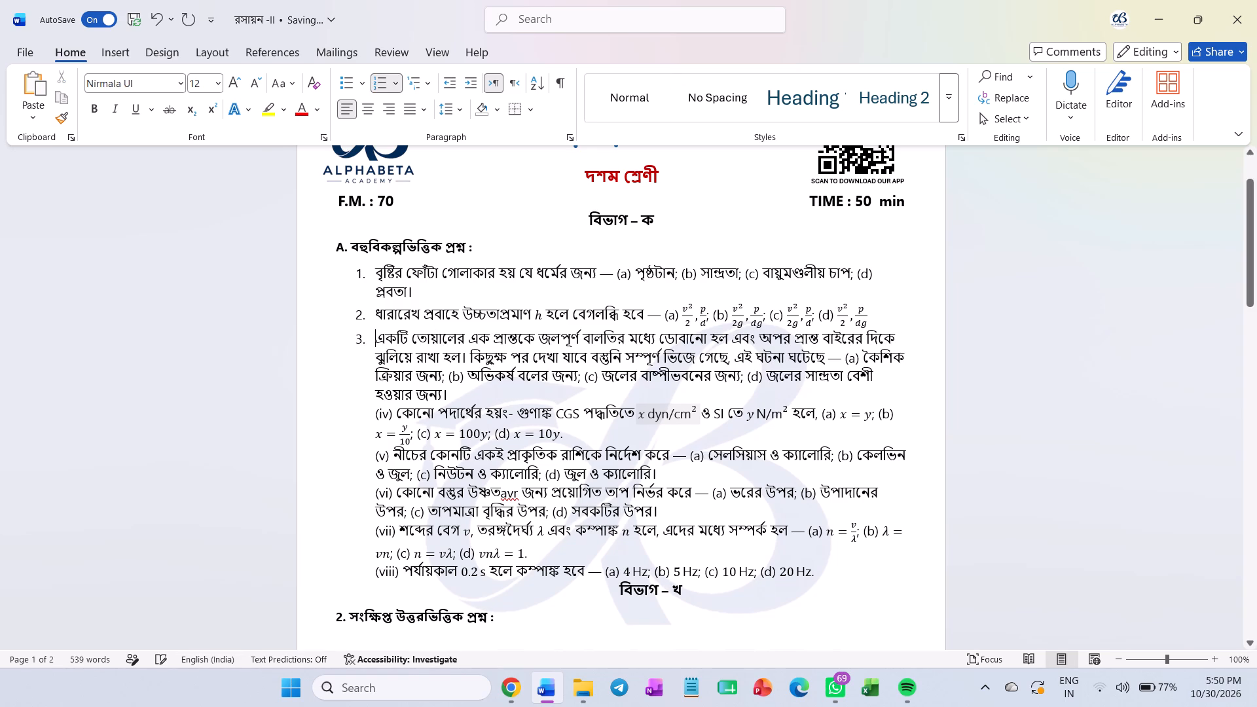
Remove the (iv) label from the CGS and SI units question and make it item 4 of the numbered list.
{"action": "left_click_drag", "start_coordinate": [396, 413], "coordinate": [375, 414]}
{"action": "key", "text": "BackSpace"}
{"action": "key", "text": "BackSpace"}
{"action": "key", "text": "Return"}
{"action": "key", "text": "BackSpace"}
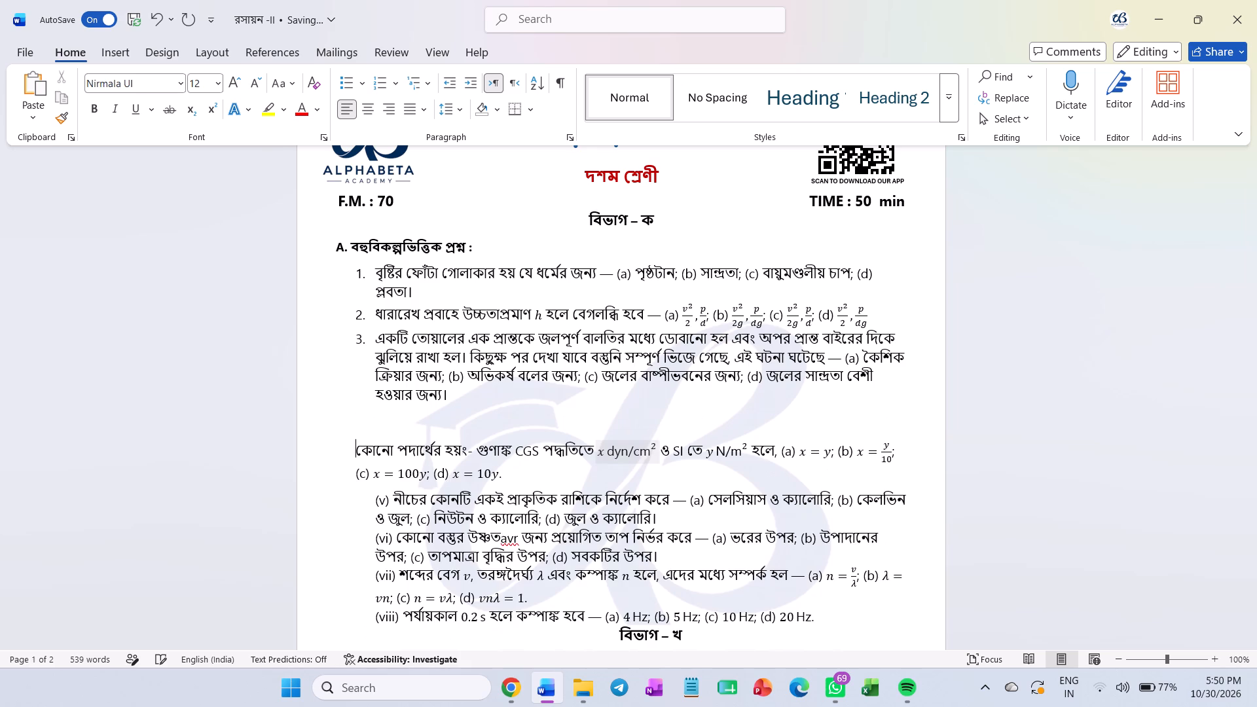
{"action": "key", "text": "BackSpace"}
{"action": "key", "text": "BackSpace"}
{"action": "key", "text": "Return"}
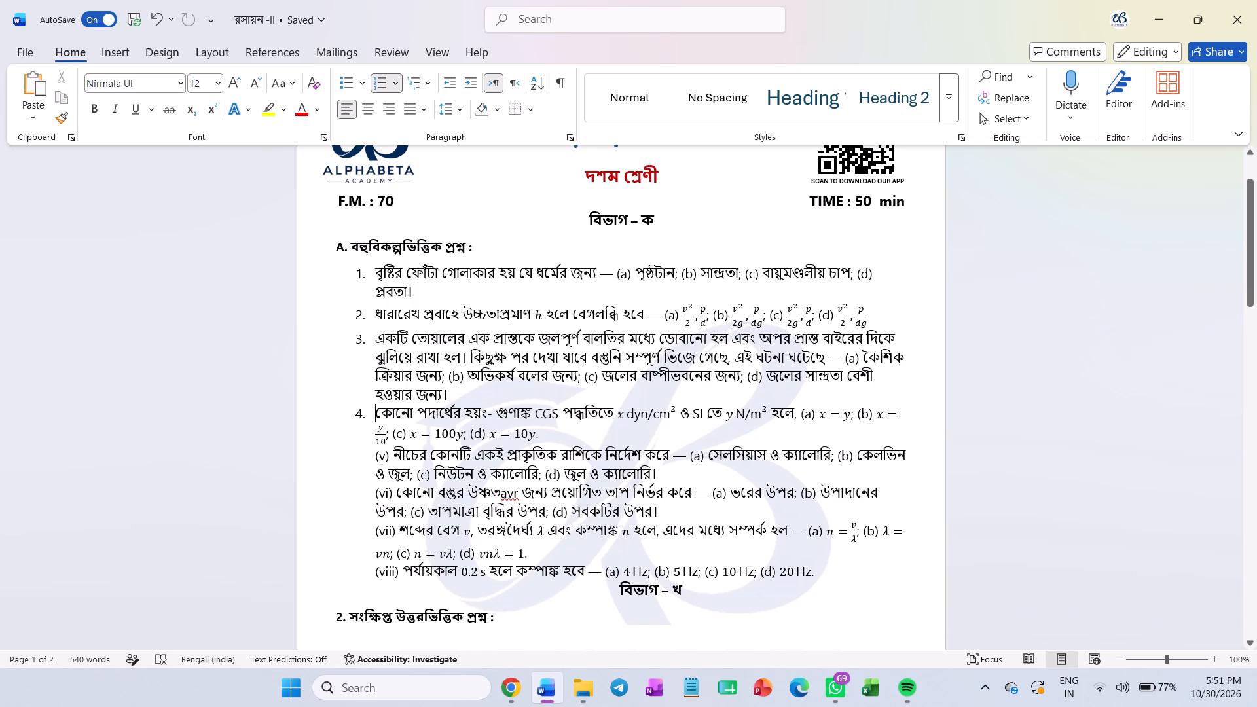
Remove the (v) label from the same-physical-quantity question in বিভাগ – ক and make it item 5 of the numbered list.
{"action": "left_click_drag", "start_coordinate": [387, 456], "coordinate": [369, 458]}
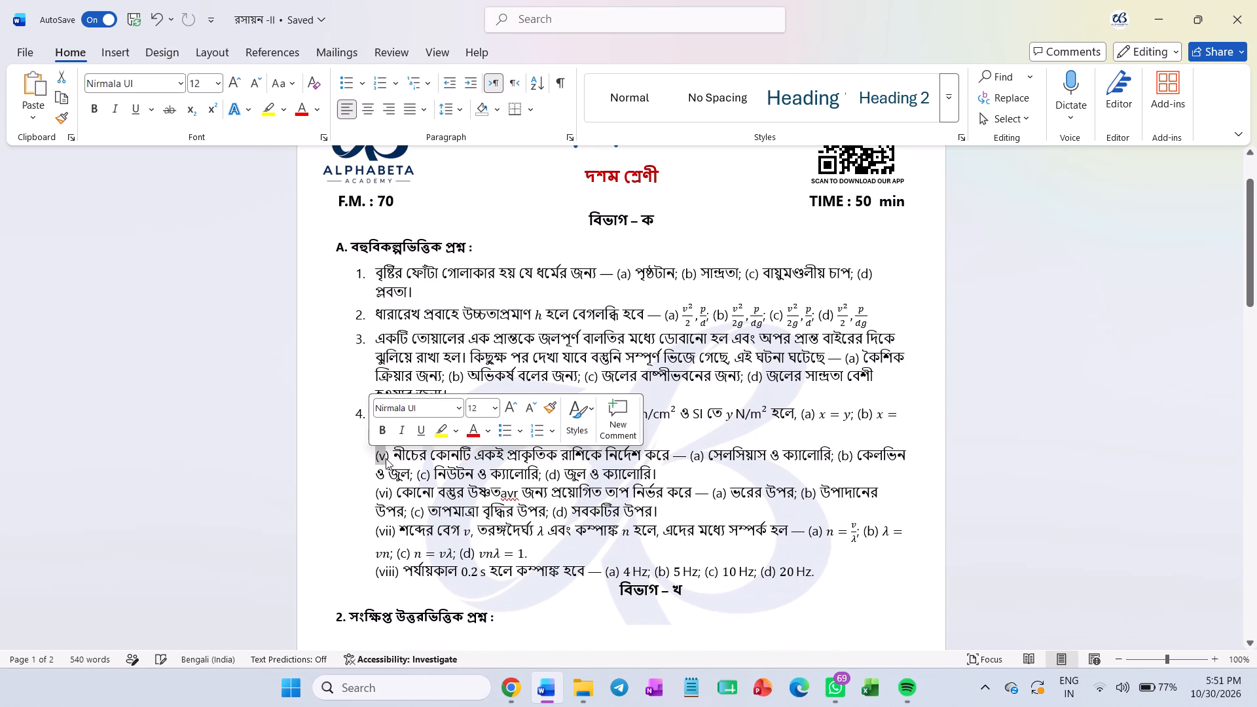
{"action": "left_click_drag", "start_coordinate": [390, 457], "coordinate": [374, 457]}
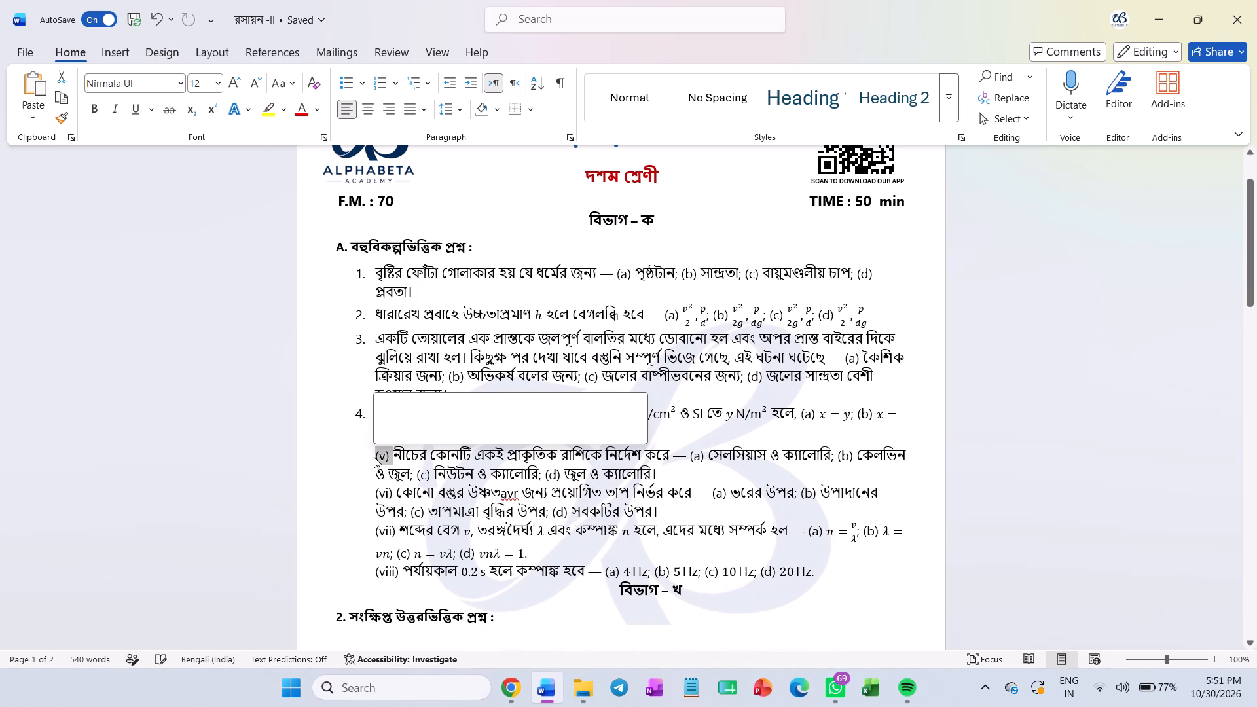
{"action": "key", "text": "BackSpace"}
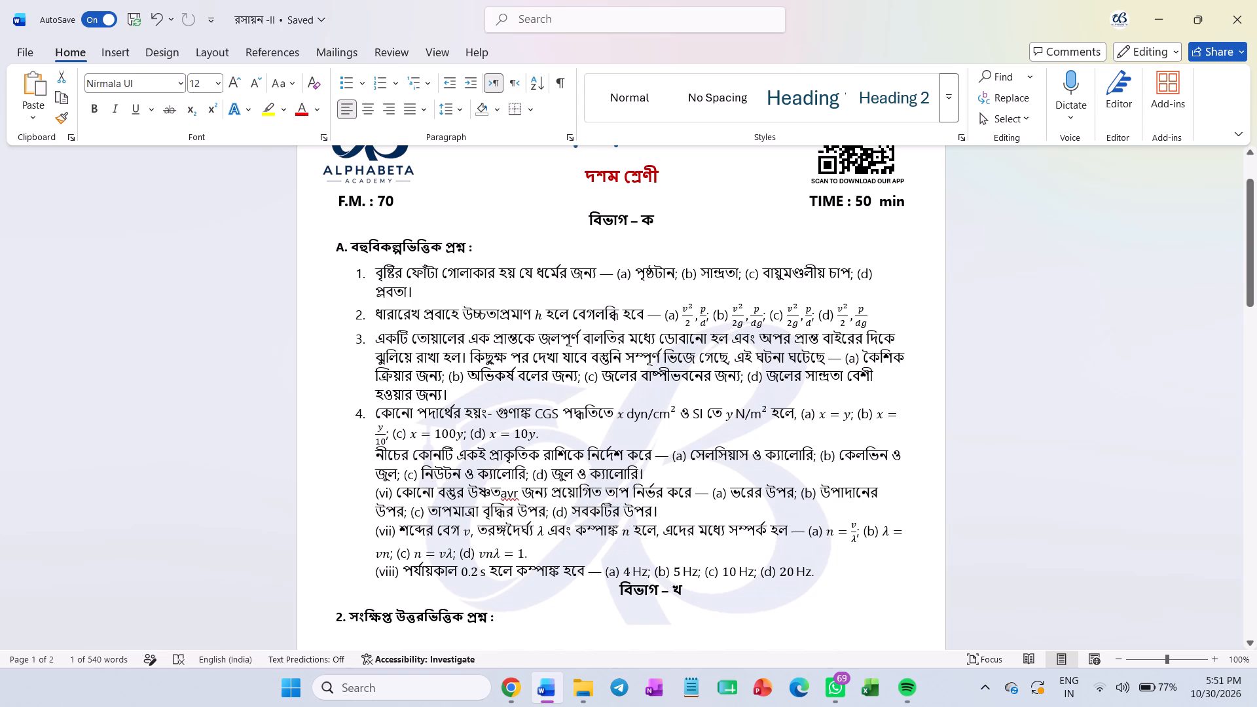
{"action": "key", "text": "BackSpace"}
{"action": "key", "text": "BackSpace"}
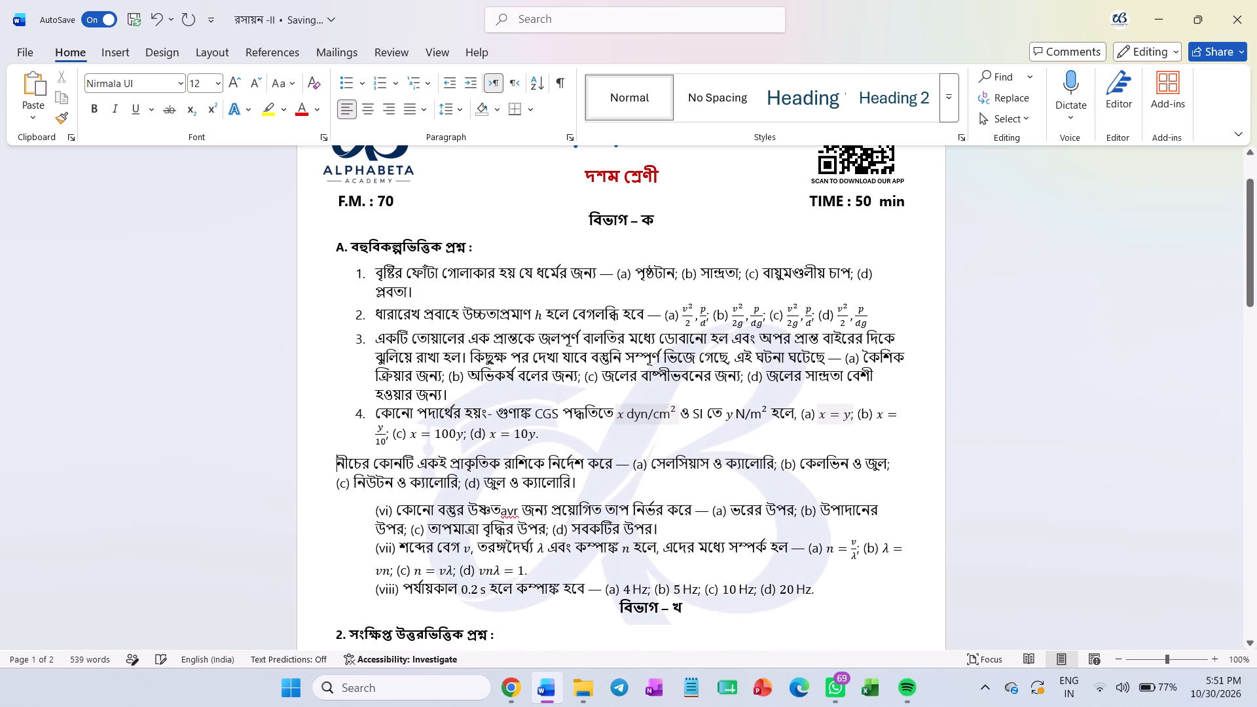
{"action": "key", "text": "BackSpace"}
{"action": "key", "text": "Return"}
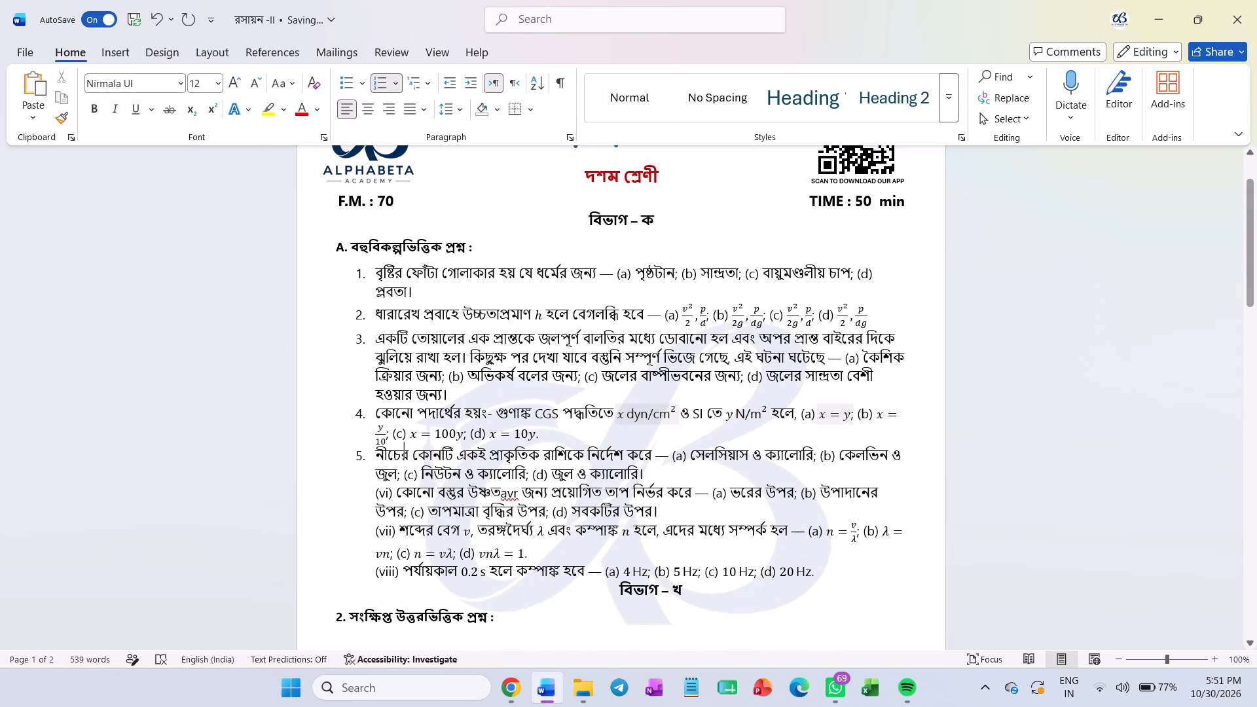
Remove the (vi) label from the question on what the applied heat depends on and make it item 6 of the list.
{"action": "left_click_drag", "start_coordinate": [392, 495], "coordinate": [374, 484]}
{"action": "key", "text": "BackSpace"}
{"action": "key", "text": "BackSpace"}
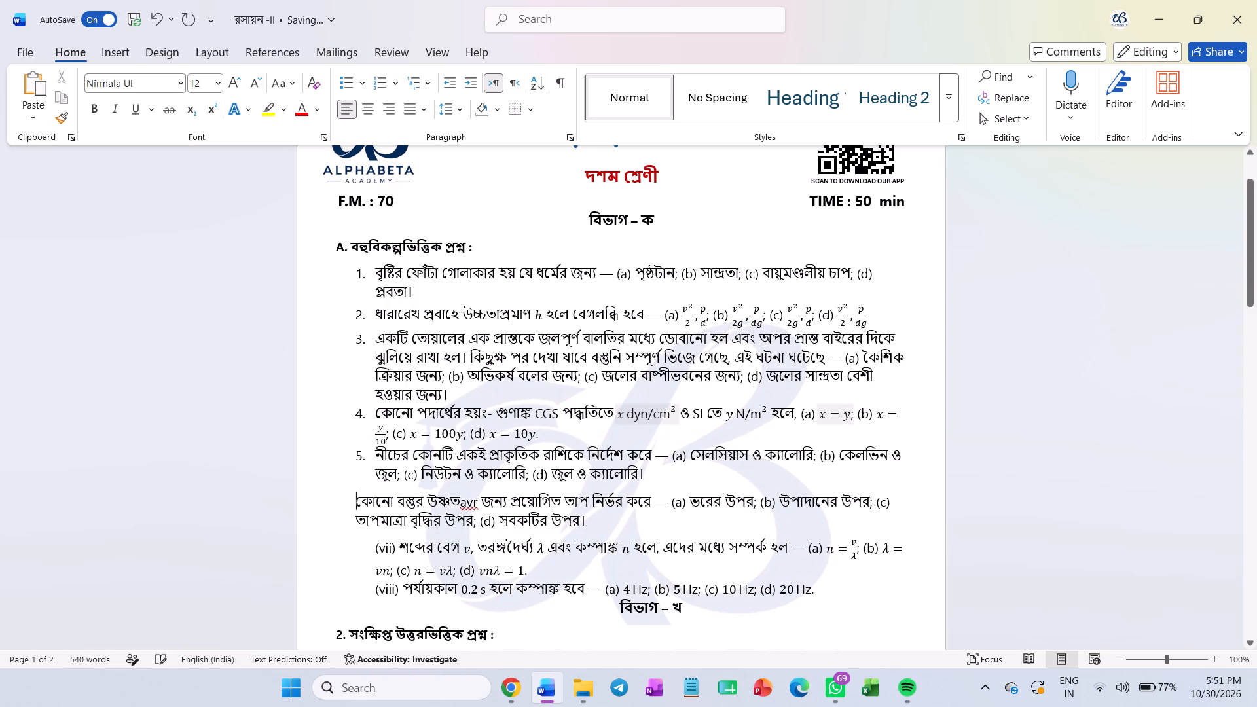
{"action": "key", "text": "BackSpace"}
{"action": "key", "text": "BackSpace"}
{"action": "key", "text": "Return"}
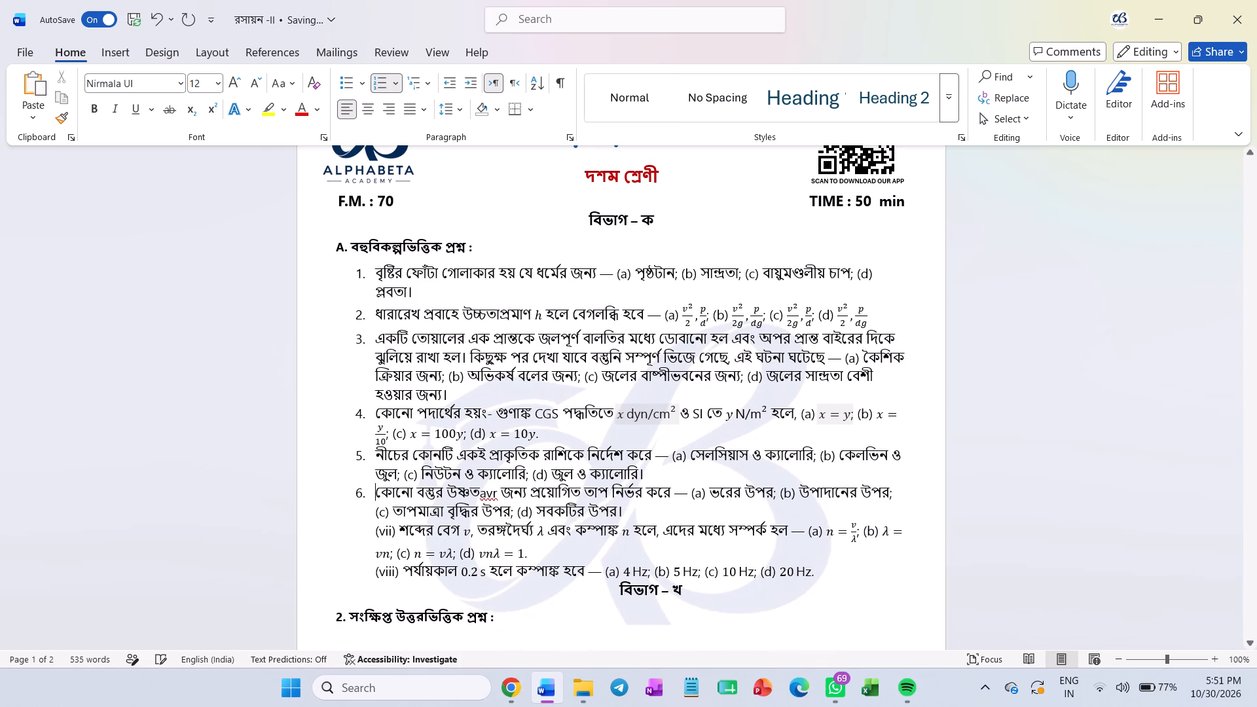
Remove the (vii) label from the sound velocity, wavelength and frequency question and make it item 7 of the list.
{"action": "scroll", "coordinate": [363, 489], "scroll_direction": "down", "scroll_amount": 2}
{"action": "left_click_drag", "start_coordinate": [370, 454], "coordinate": [393, 452]}
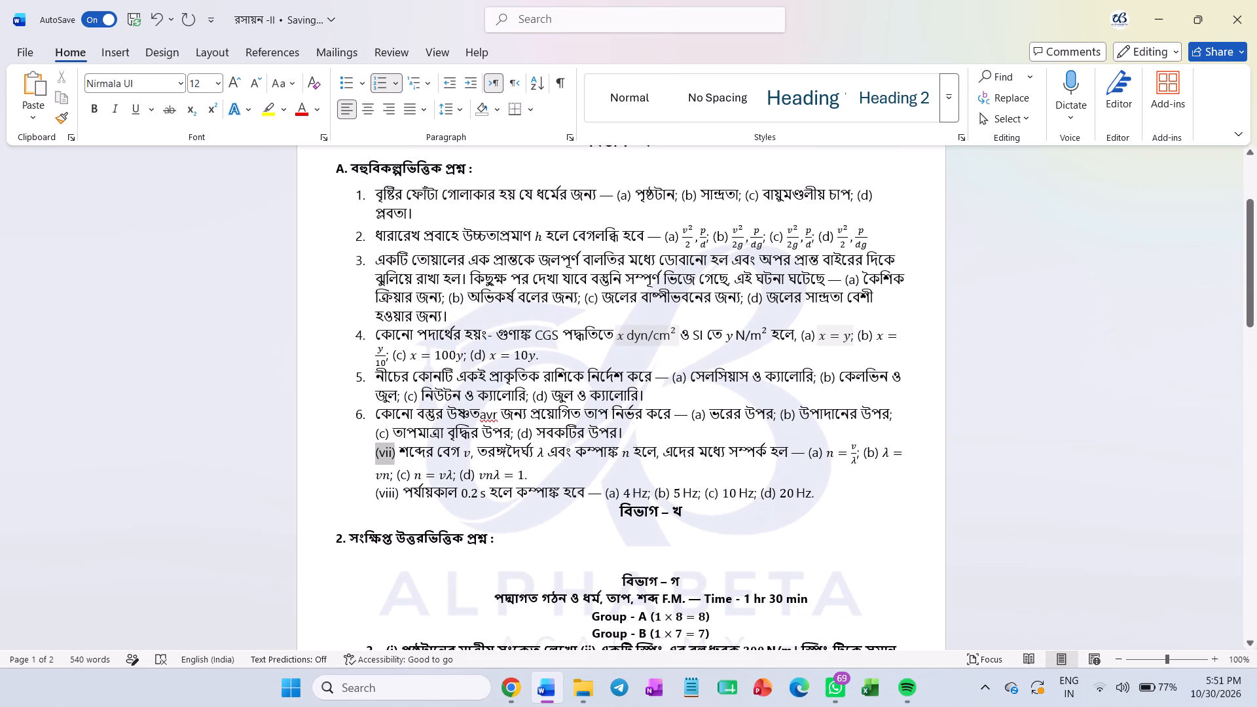
{"action": "left_click_drag", "start_coordinate": [393, 452], "coordinate": [396, 451]}
{"action": "key", "text": "BackSpace"}
{"action": "key", "text": "BackSpace"}
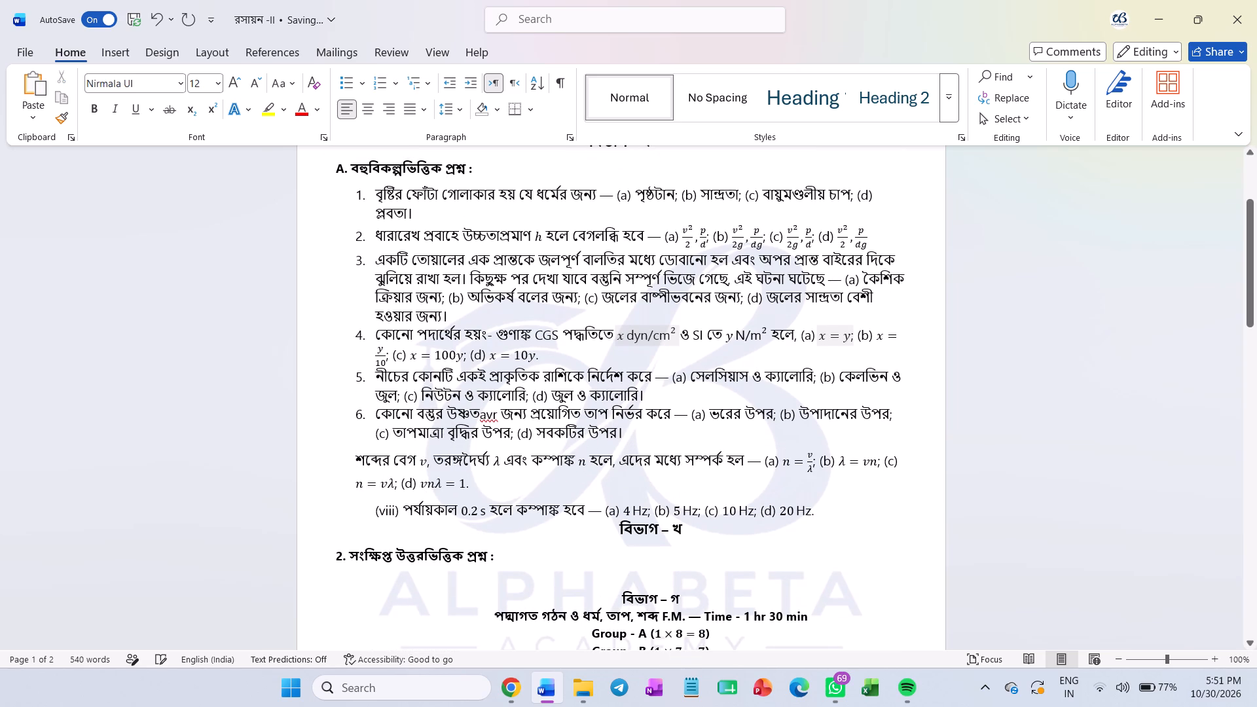
{"action": "key", "text": "BackSpace"}
{"action": "key", "text": "BackSpace"}
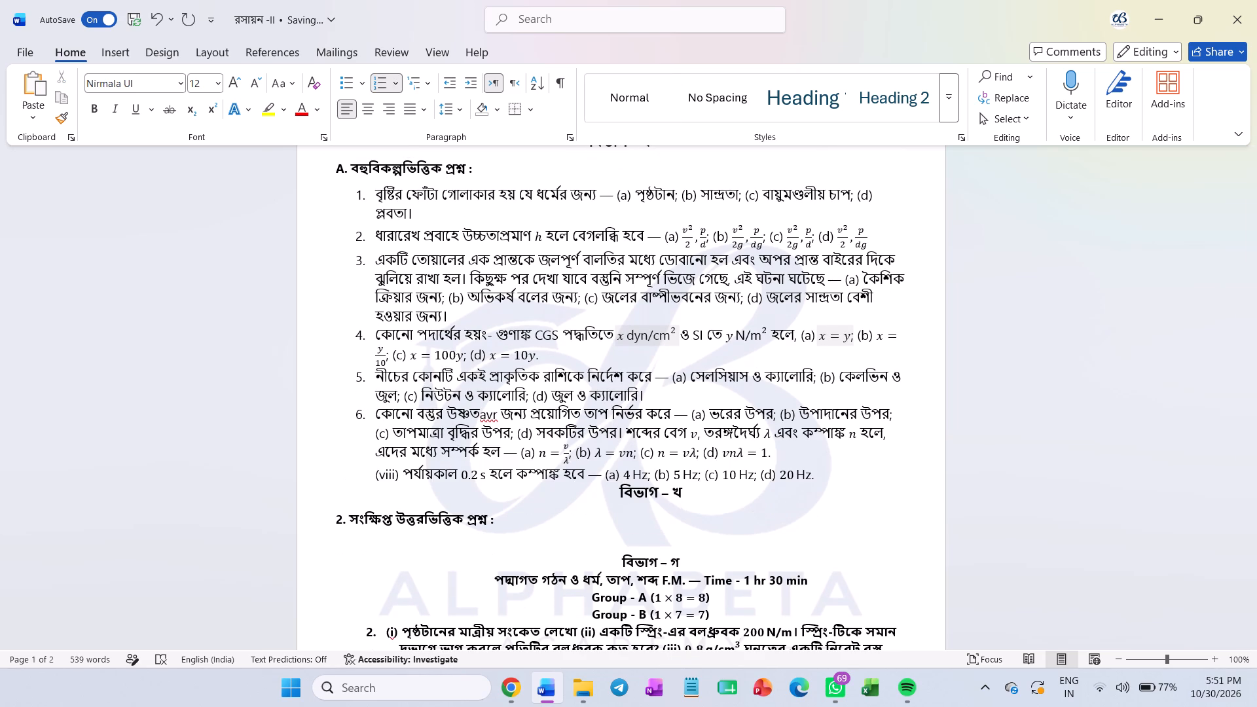
{"action": "key", "text": "Return"}
Remove the (viii) label from the 0.2 s time period question and make it item 8 of the list.
{"action": "left_click_drag", "start_coordinate": [363, 491], "coordinate": [392, 491]}
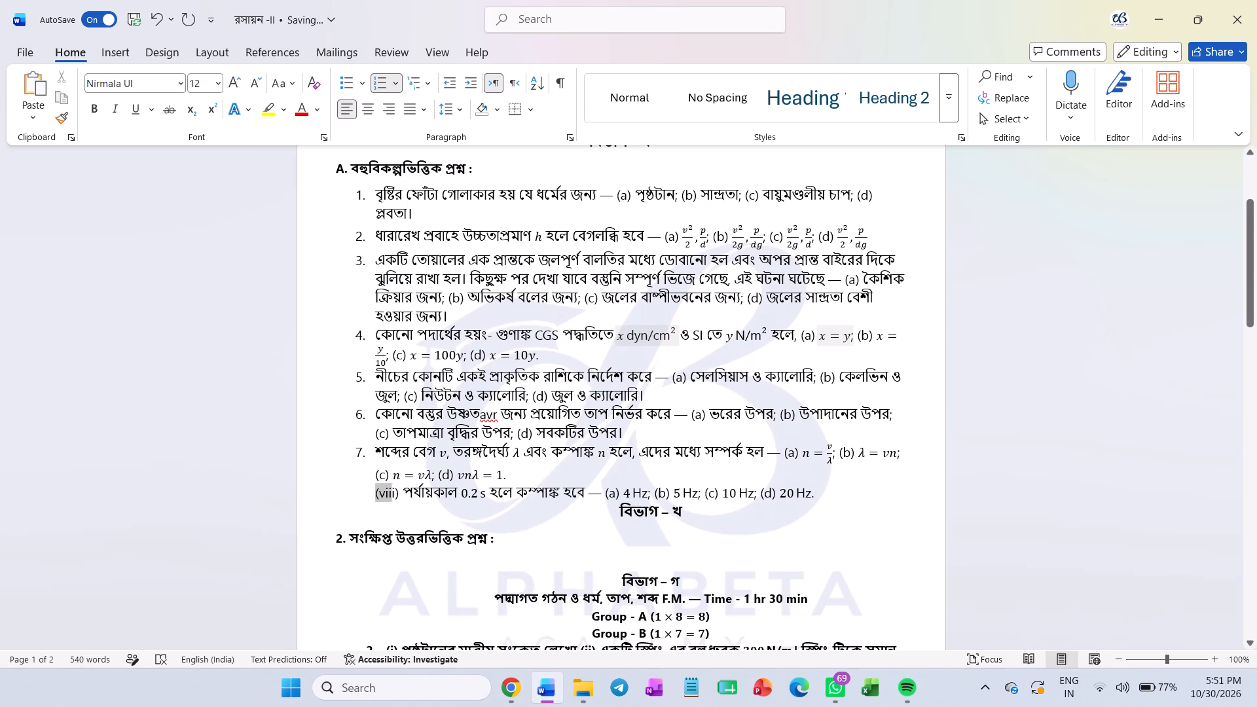
{"action": "left_click_drag", "start_coordinate": [392, 491], "coordinate": [399, 492]}
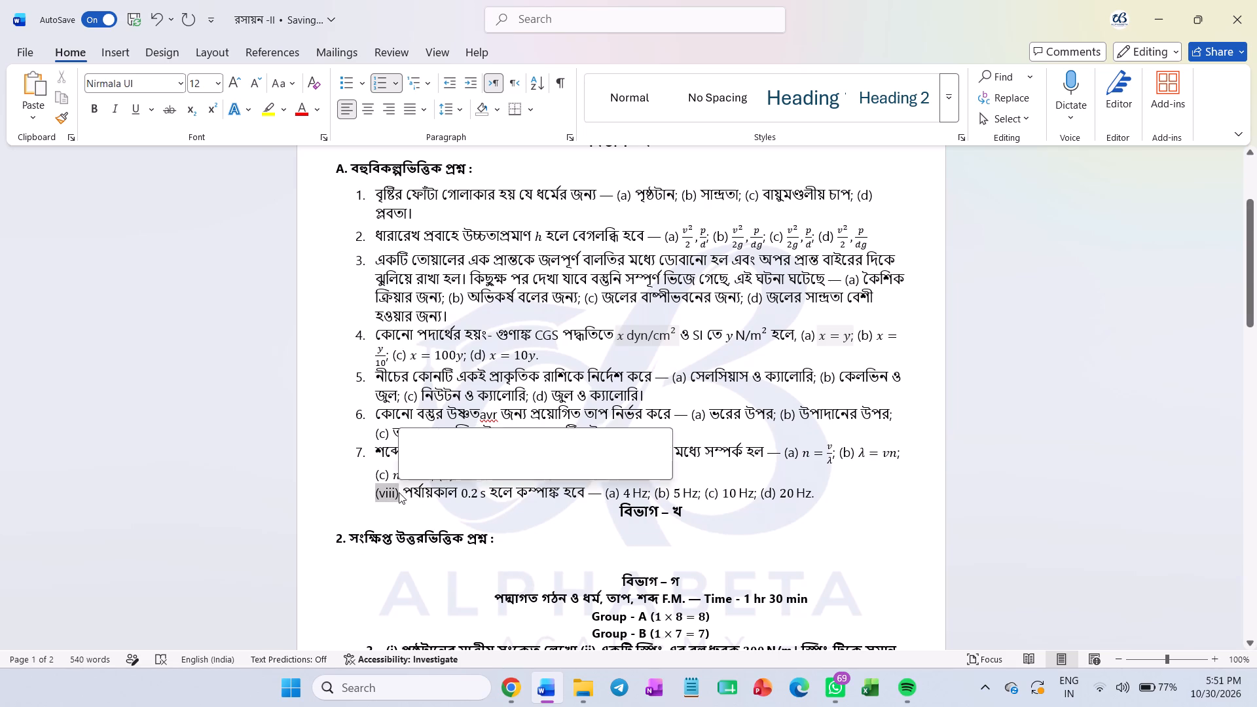
{"action": "key", "text": "BackSpace"}
{"action": "key", "text": "BackSpace"}
{"action": "key", "text": "BackSpace"}
{"action": "key", "text": "BackSpace"}
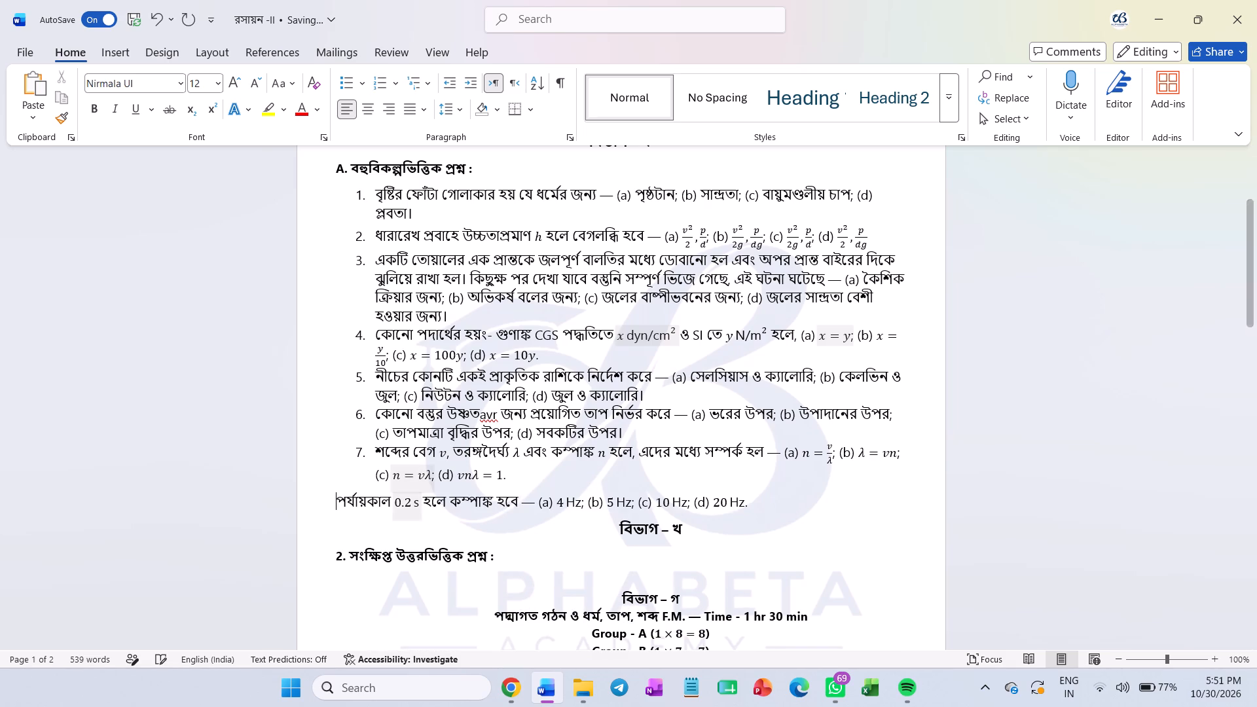
{"action": "key", "text": "Return"}
Move the Group - B (1 × 7 = 7) line and its question 2 block under the সংক্ষিপ্ত উত্তরভিত্তিক প্রশ্ন heading in বিভাগ – খ.
{"action": "scroll", "coordinate": [385, 450], "scroll_direction": "down", "scroll_amount": 1}
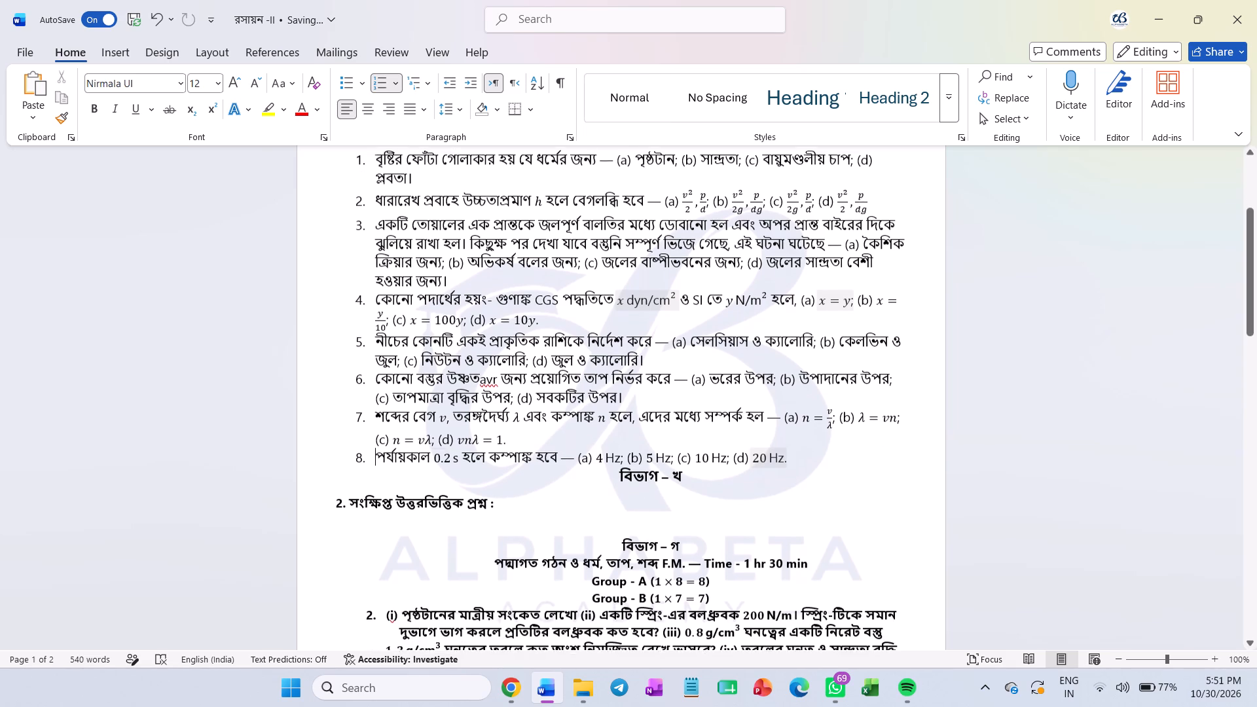
{"action": "scroll", "coordinate": [393, 465], "scroll_direction": "down", "scroll_amount": 1}
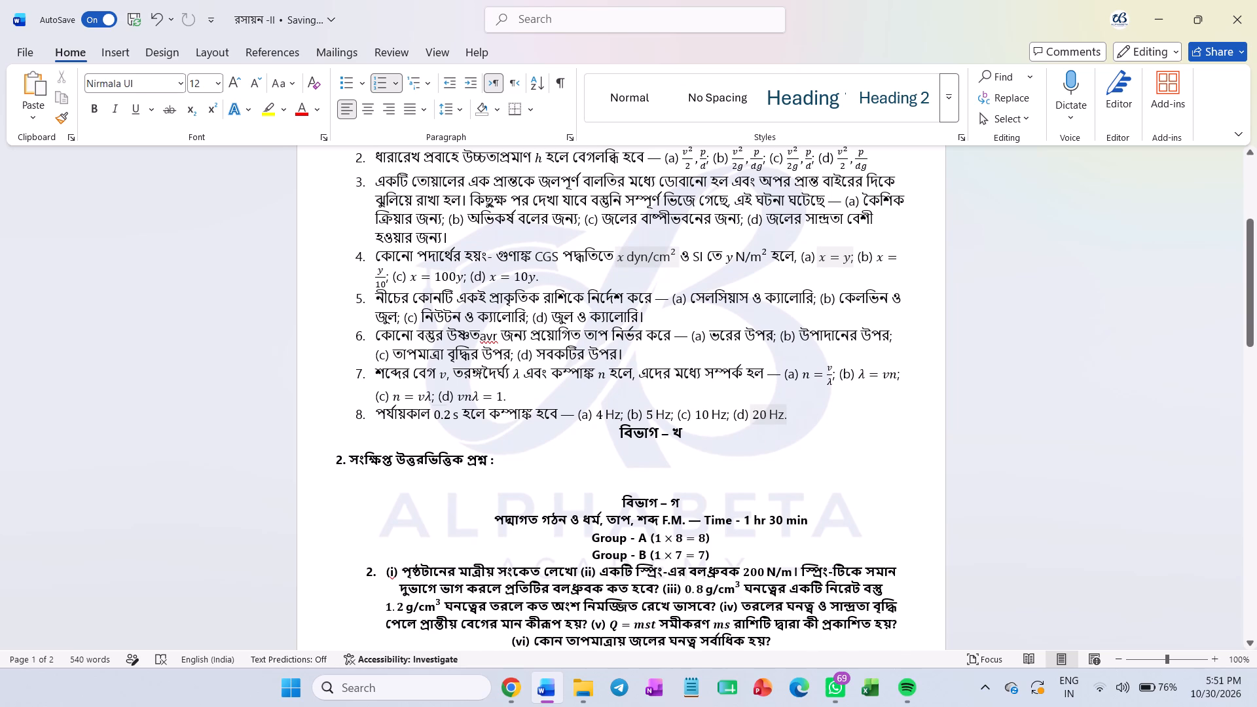
{"action": "scroll", "coordinate": [348, 493], "scroll_direction": "up", "scroll_amount": 7}
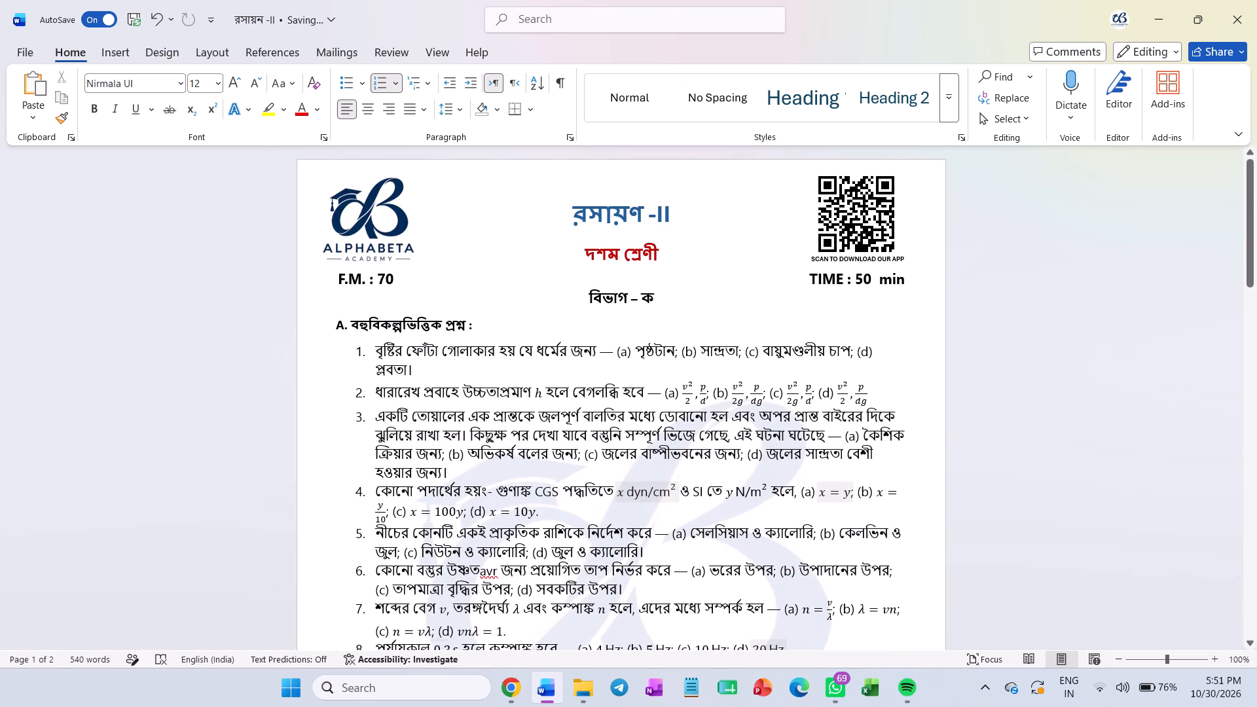
{"action": "scroll", "coordinate": [447, 480], "scroll_direction": "down", "scroll_amount": 4}
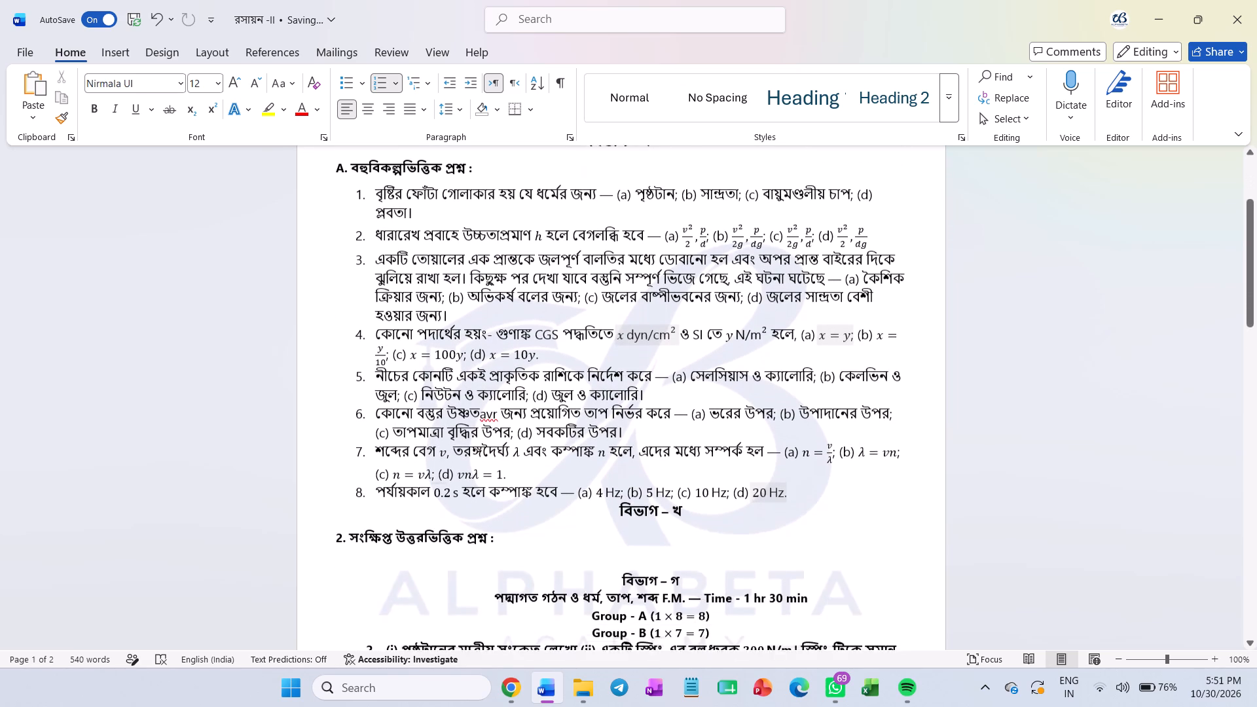
{"action": "scroll", "coordinate": [447, 480], "scroll_direction": "down", "scroll_amount": 2}
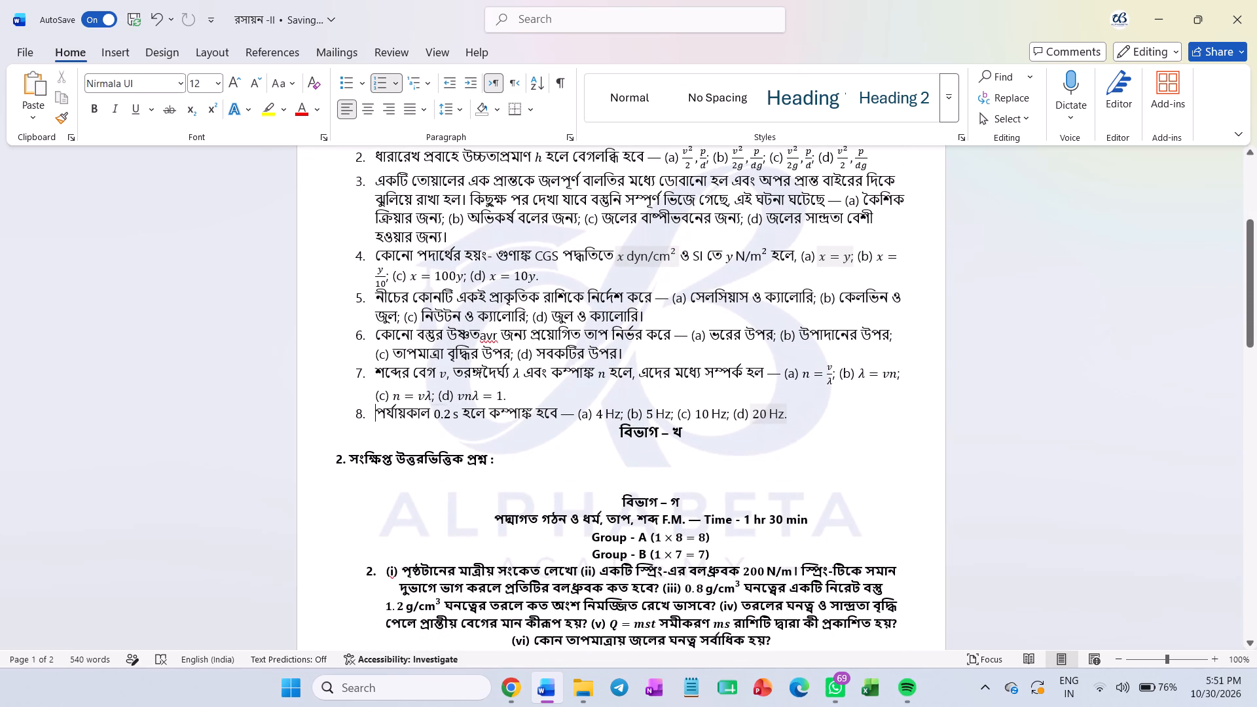
{"action": "scroll", "coordinate": [599, 495], "scroll_direction": "down", "scroll_amount": 2}
{"action": "scroll", "coordinate": [518, 457], "scroll_direction": "down", "scroll_amount": 3}
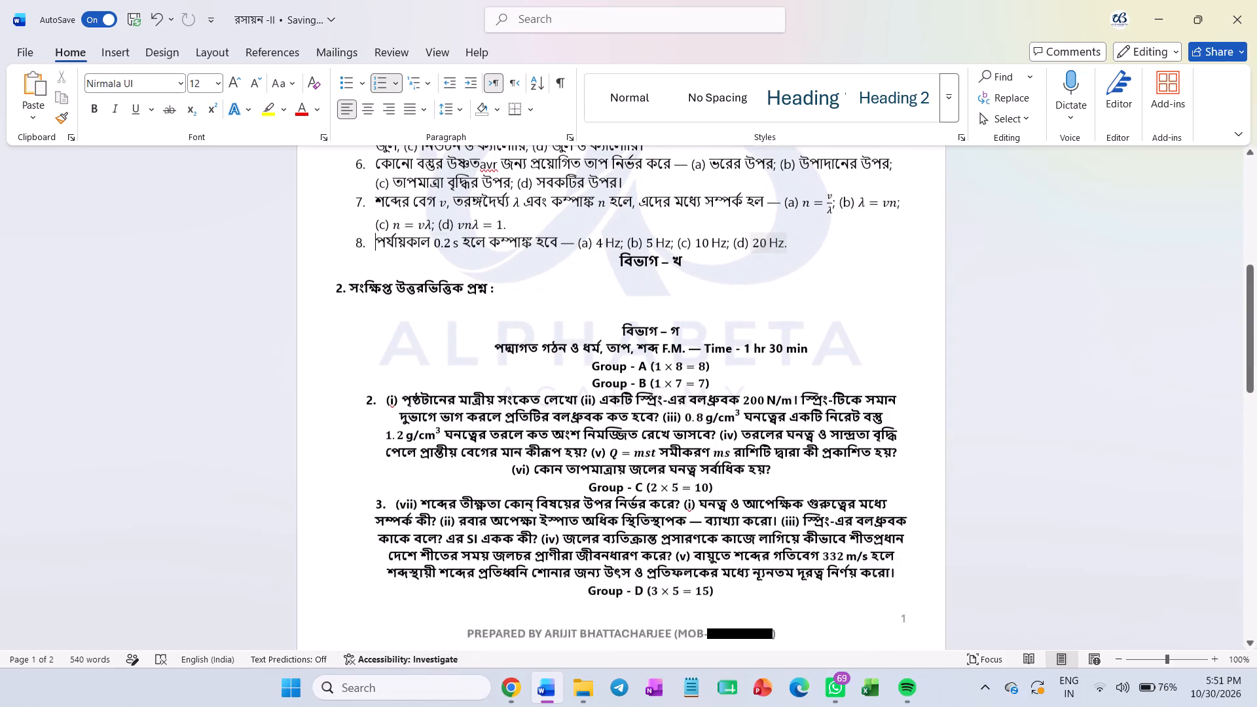
{"action": "left_click_drag", "start_coordinate": [388, 365], "coordinate": [388, 368]}
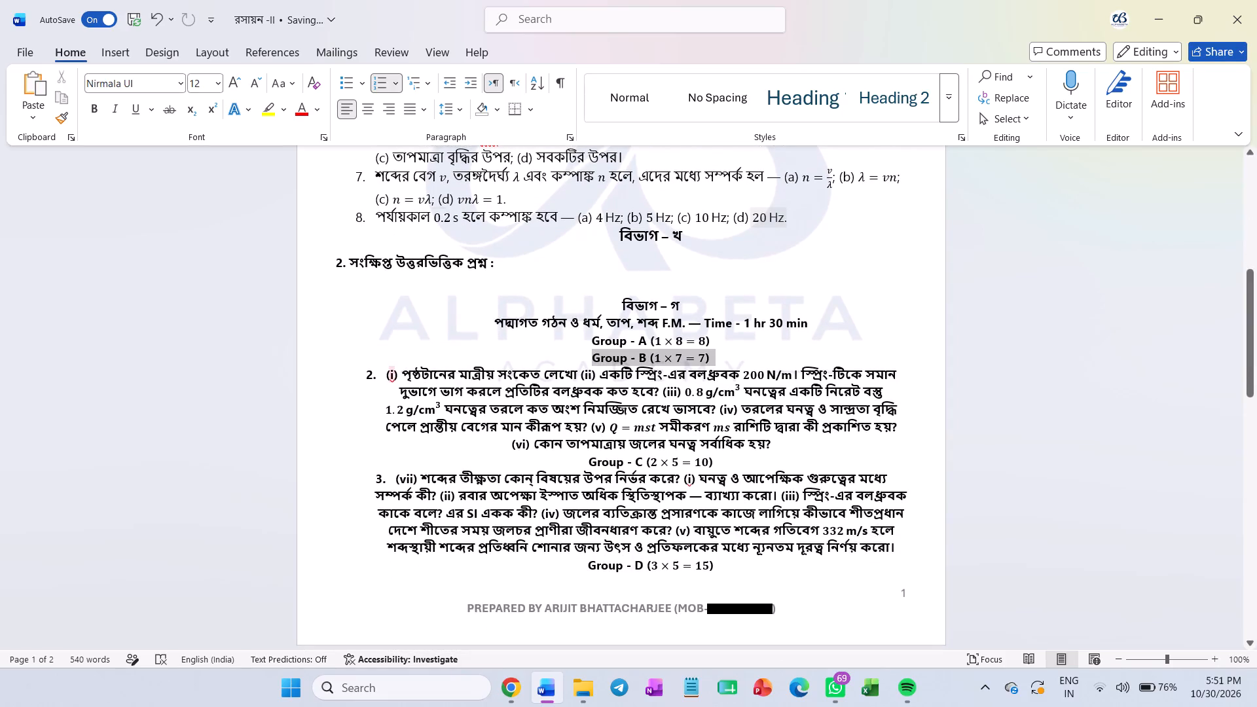
{"action": "left_click_drag", "start_coordinate": [388, 368], "coordinate": [740, 450]}
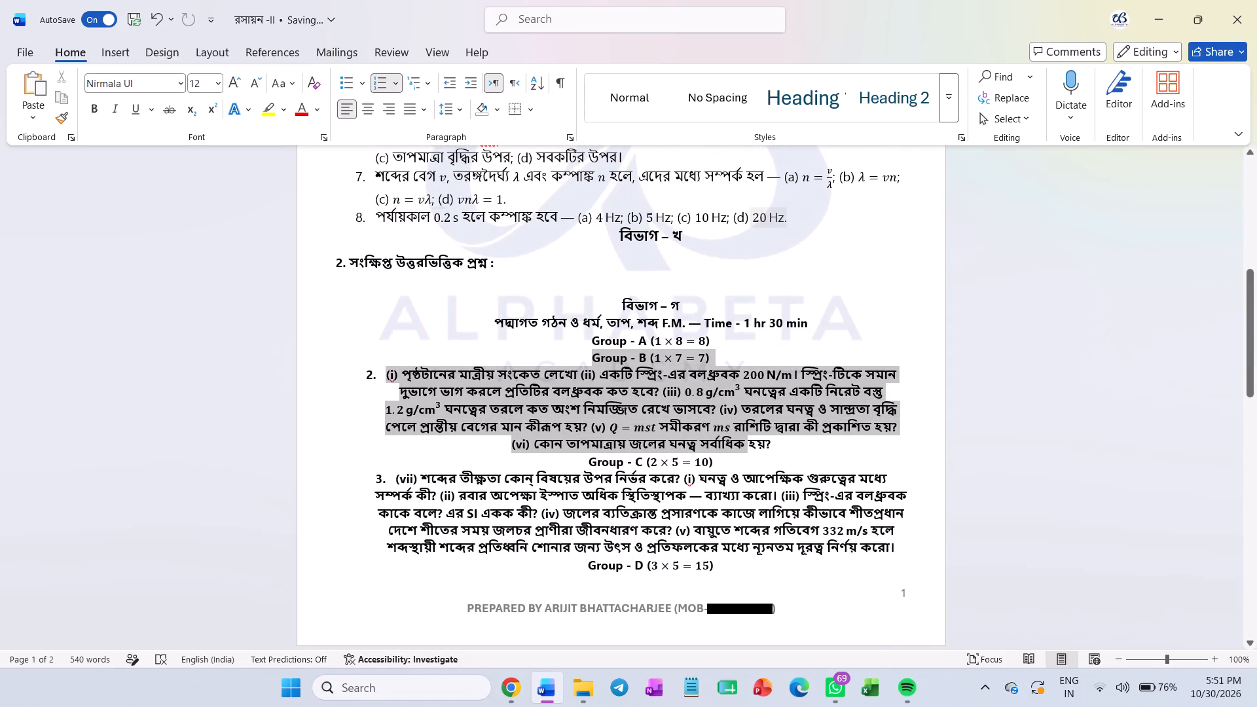
{"action": "left_click_drag", "start_coordinate": [740, 450], "coordinate": [771, 452]}
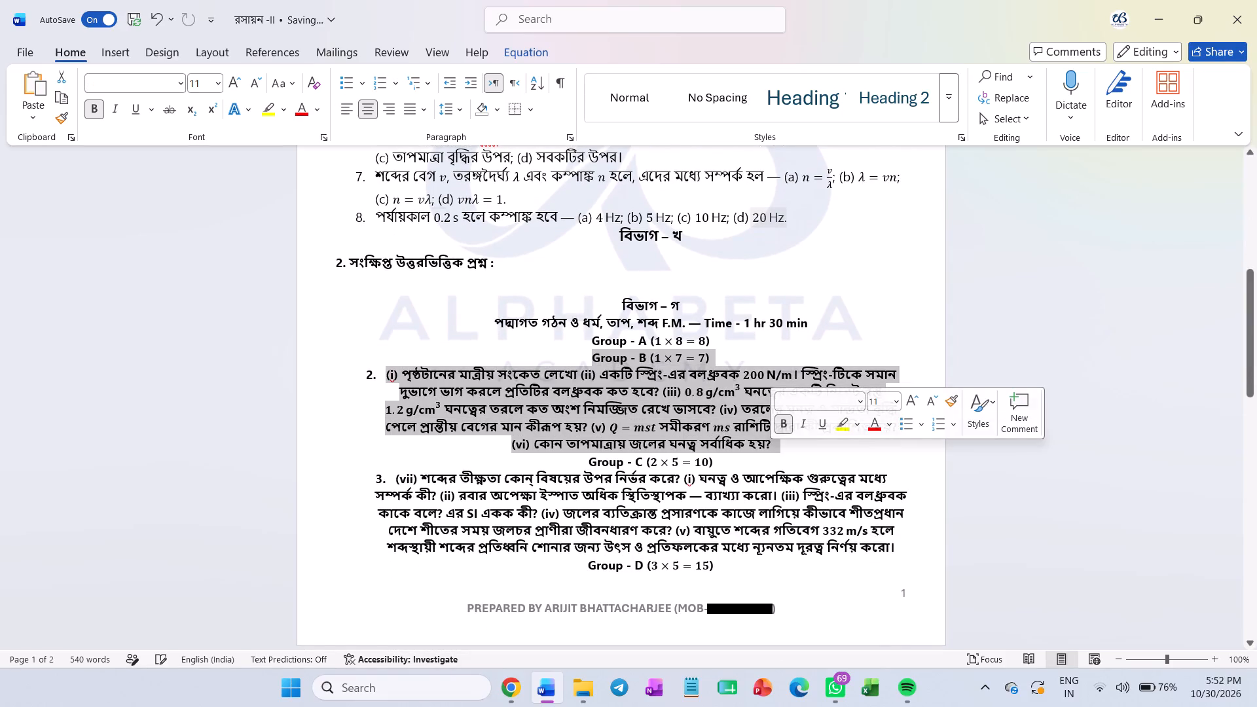
{"action": "key", "text": "ctrl+x"}
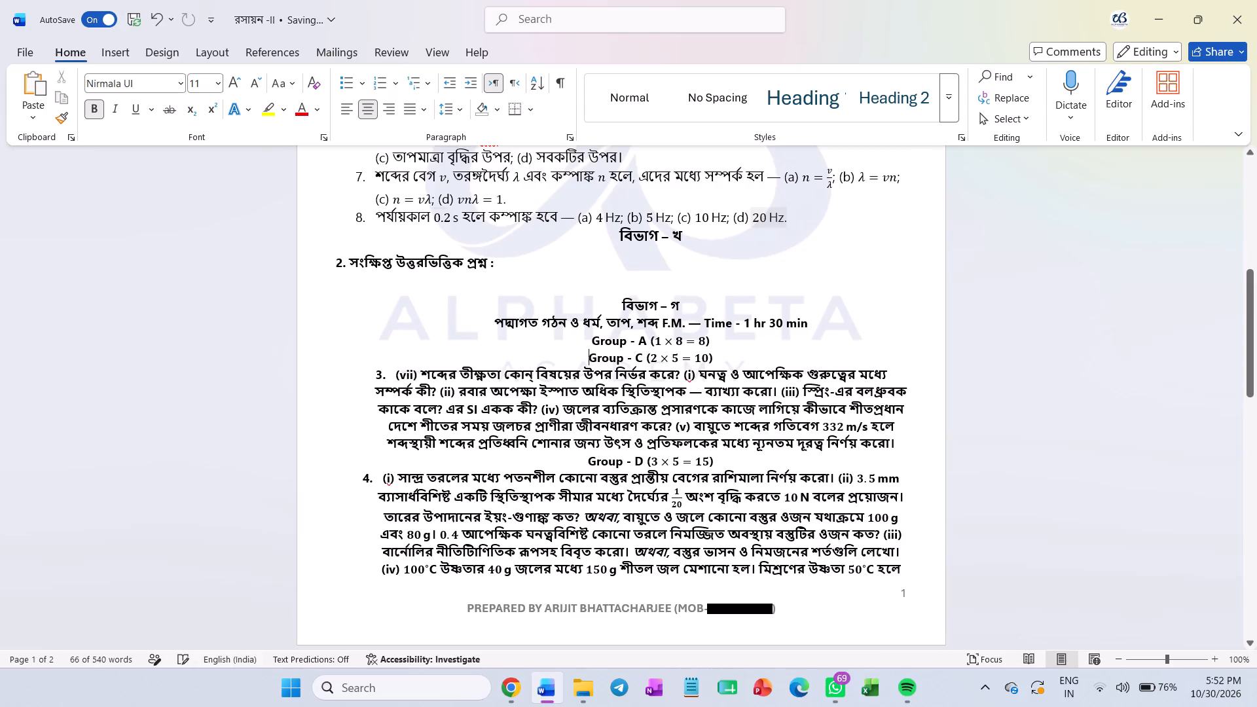
{"action": "scroll", "coordinate": [449, 372], "scroll_direction": "up", "scroll_amount": 4}
{"action": "left_click", "coordinate": [445, 439]}
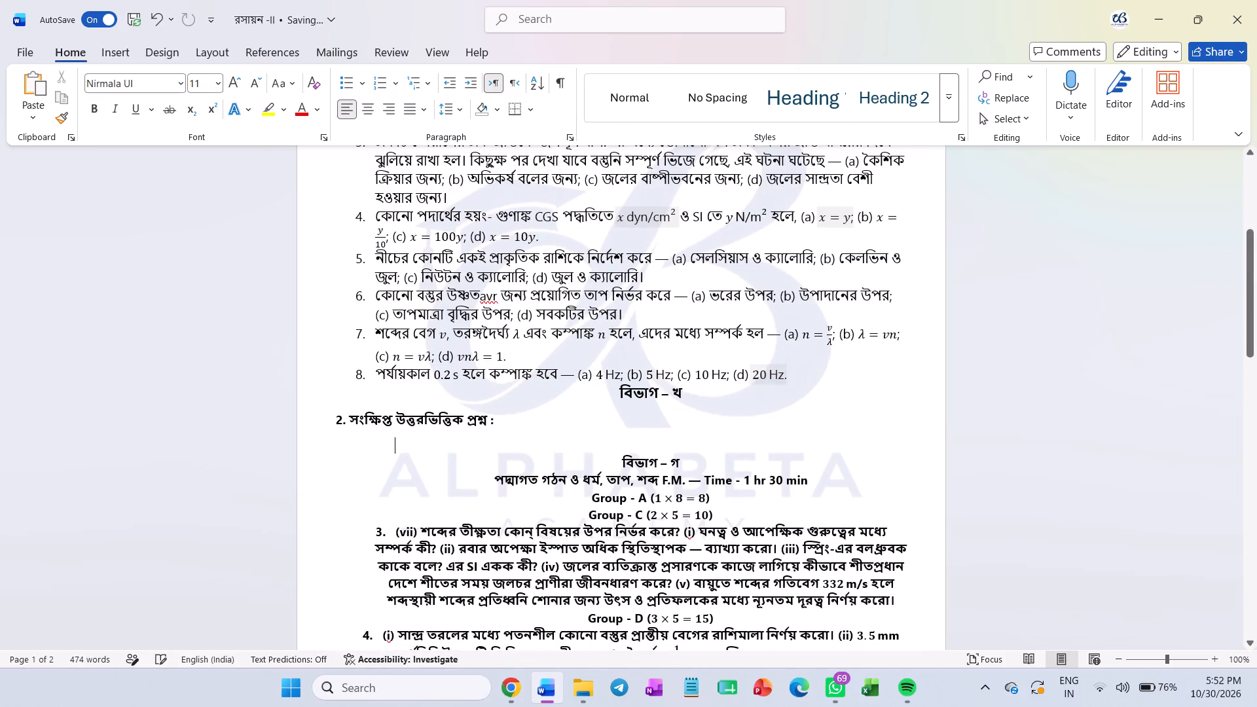
{"action": "key", "text": "ctrl+v"}
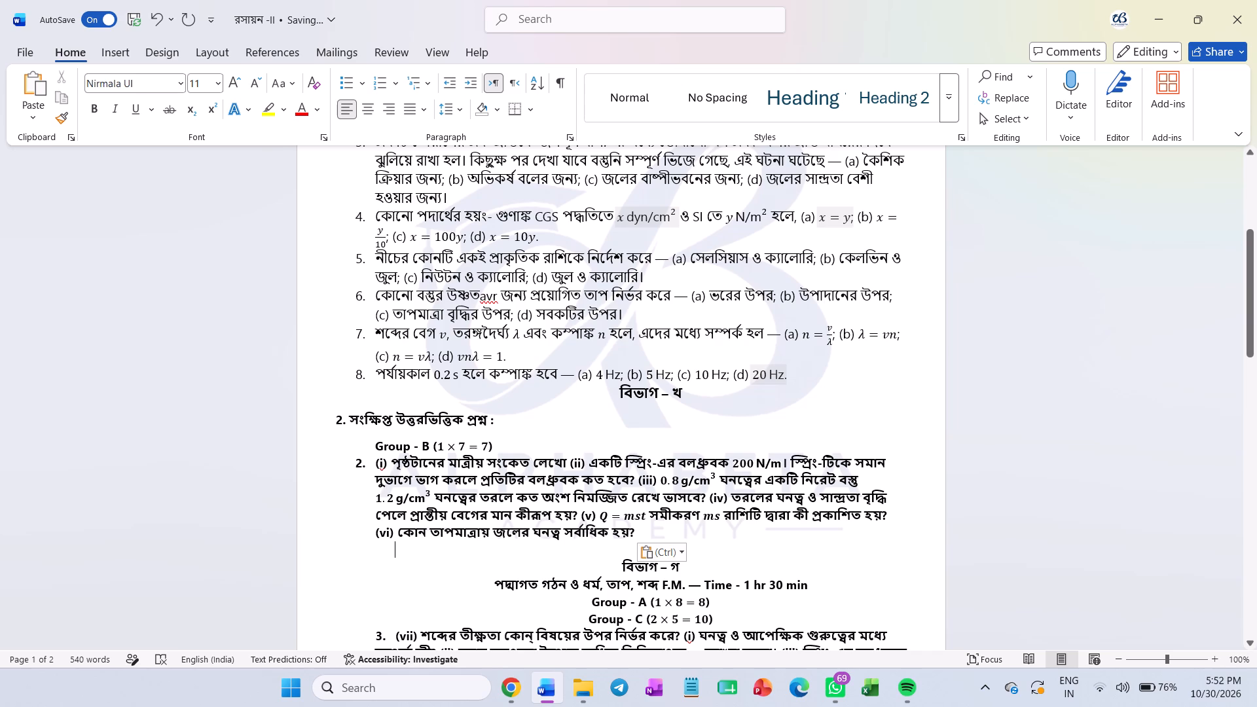
Select the Group - B (1 × 7 = 7) line above the moved short-answer questions in বিভাগ – খ.
{"action": "left_click_drag", "start_coordinate": [495, 446], "coordinate": [441, 450]}
{"action": "left_click_drag", "start_coordinate": [441, 450], "coordinate": [356, 443]}
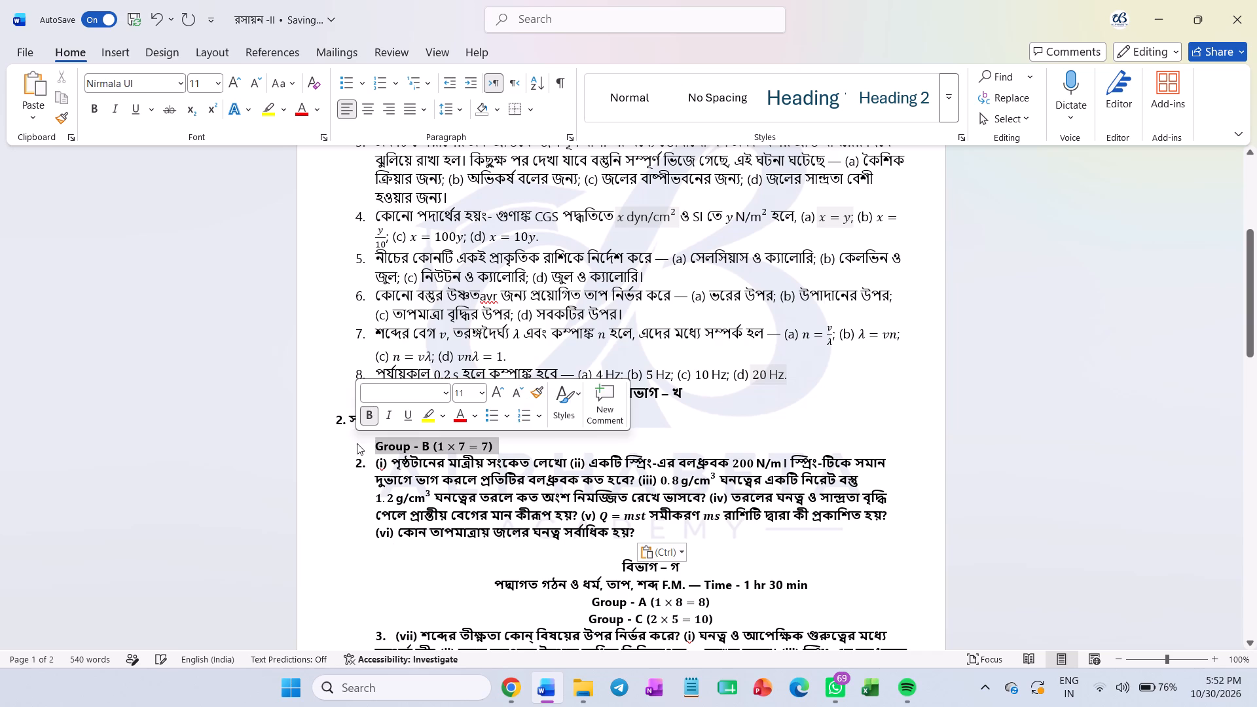
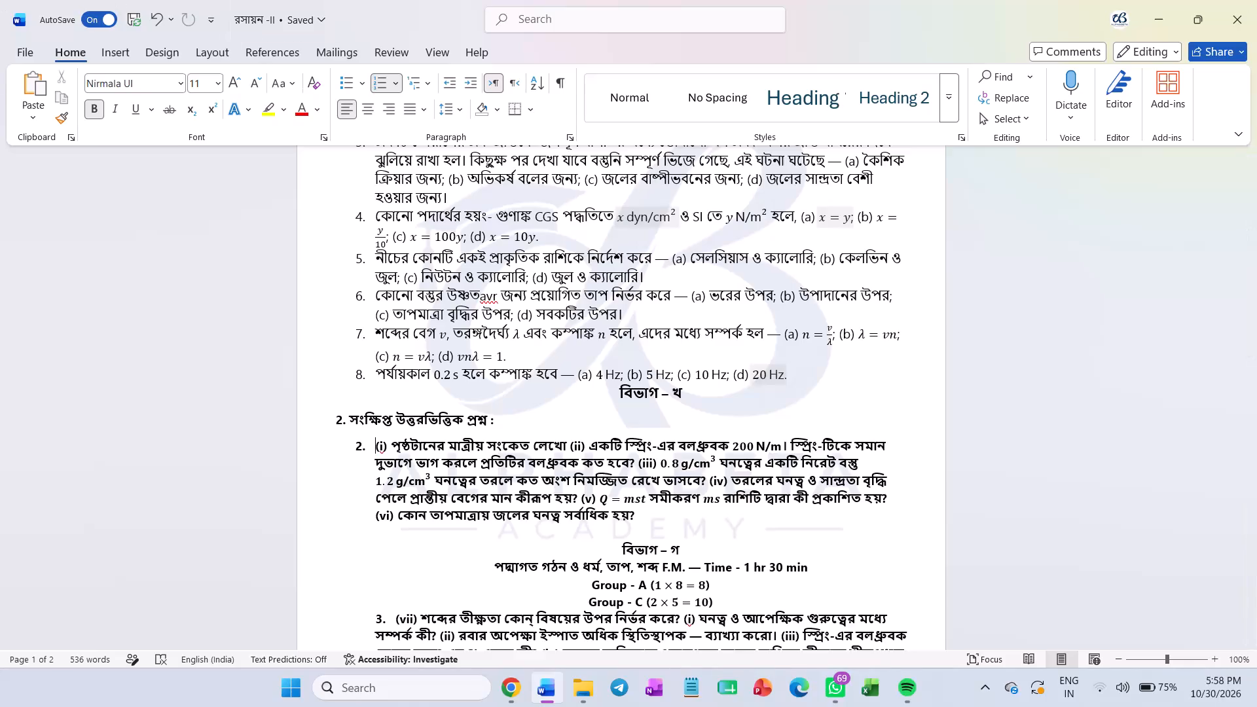
Remove the bold formatting from the question 2 block under the সংক্ষিপ্ত উত্তরভিত্তিক প্রশ্ন heading in বিভাগ – খ.
{"action": "scroll", "coordinate": [213, 274], "scroll_direction": "down", "scroll_amount": 1}
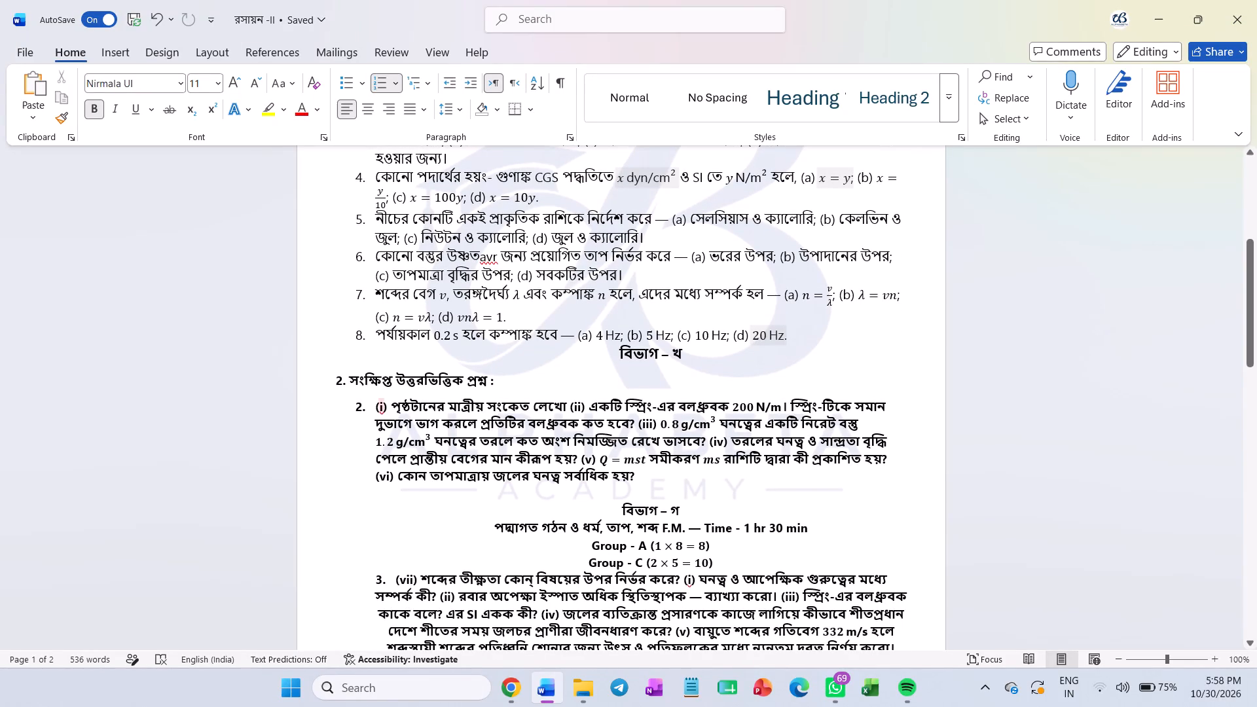
{"action": "left_click_drag", "start_coordinate": [369, 409], "coordinate": [611, 454]}
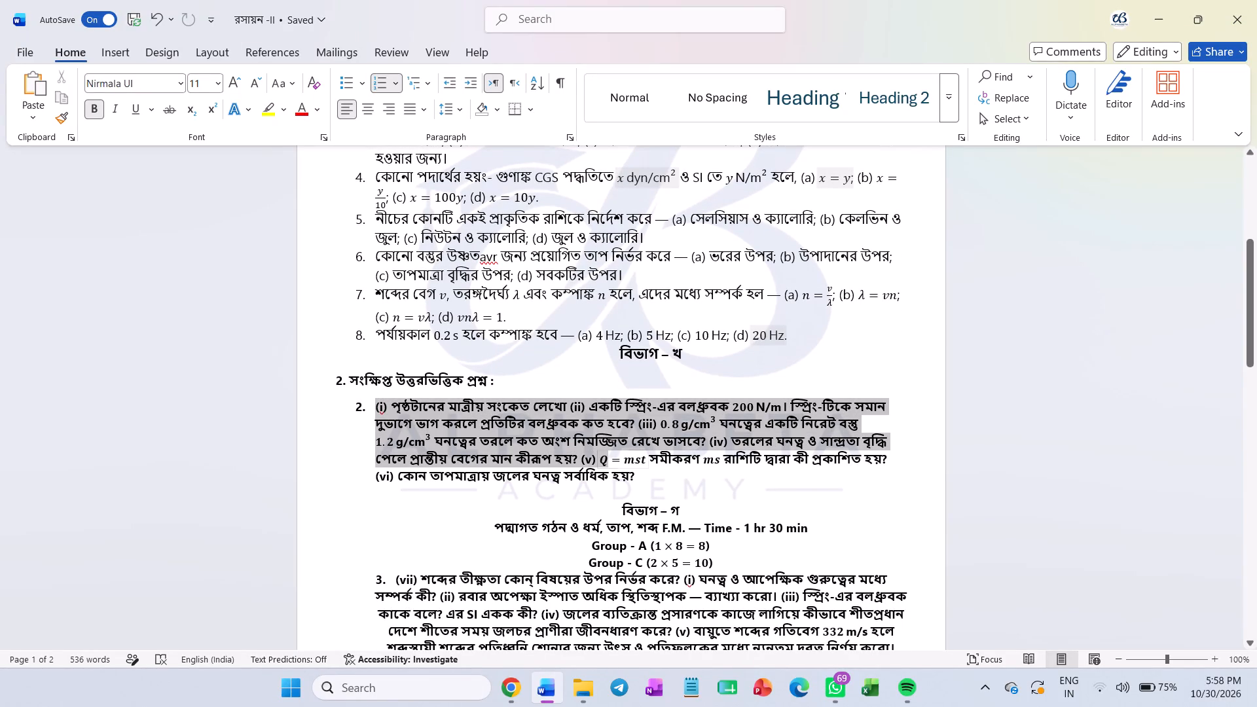
{"action": "left_click_drag", "start_coordinate": [611, 454], "coordinate": [644, 468]}
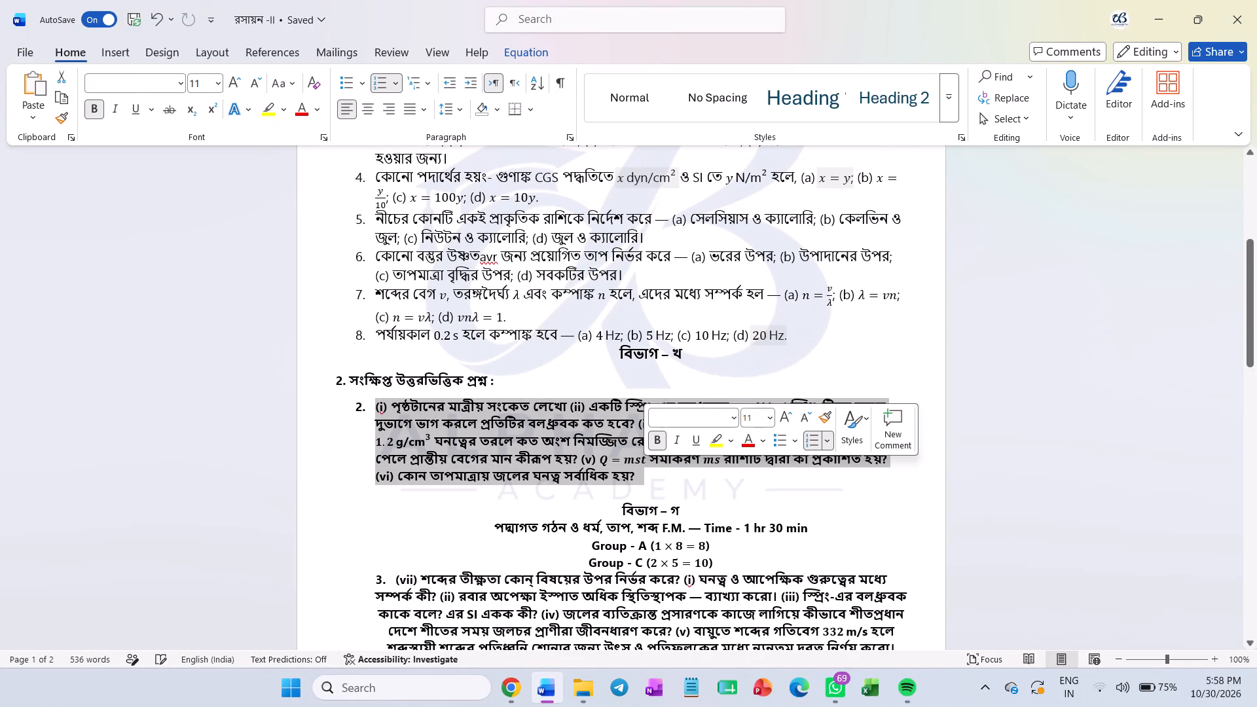
{"action": "left_click", "coordinate": [88, 111]}
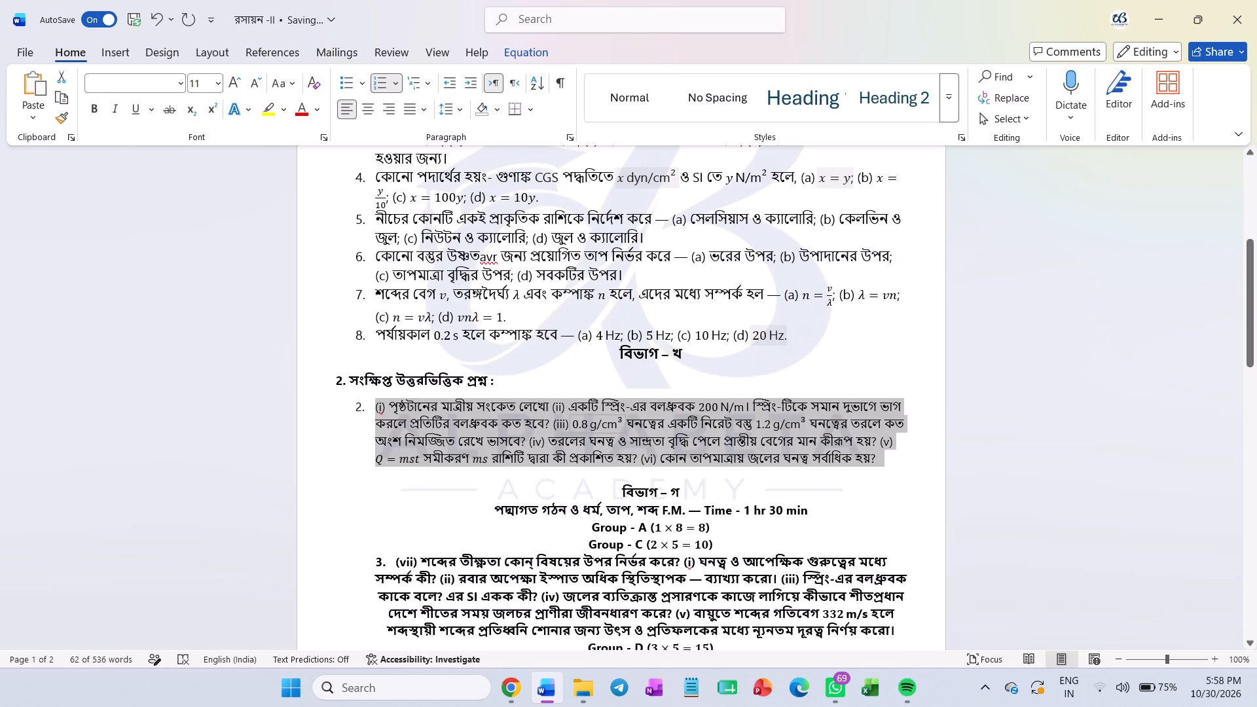
Split the question 2 block in বিভাগ – খ into six separate list items, one for each question from (i) to (vi).
{"action": "left_click", "coordinate": [549, 408]}
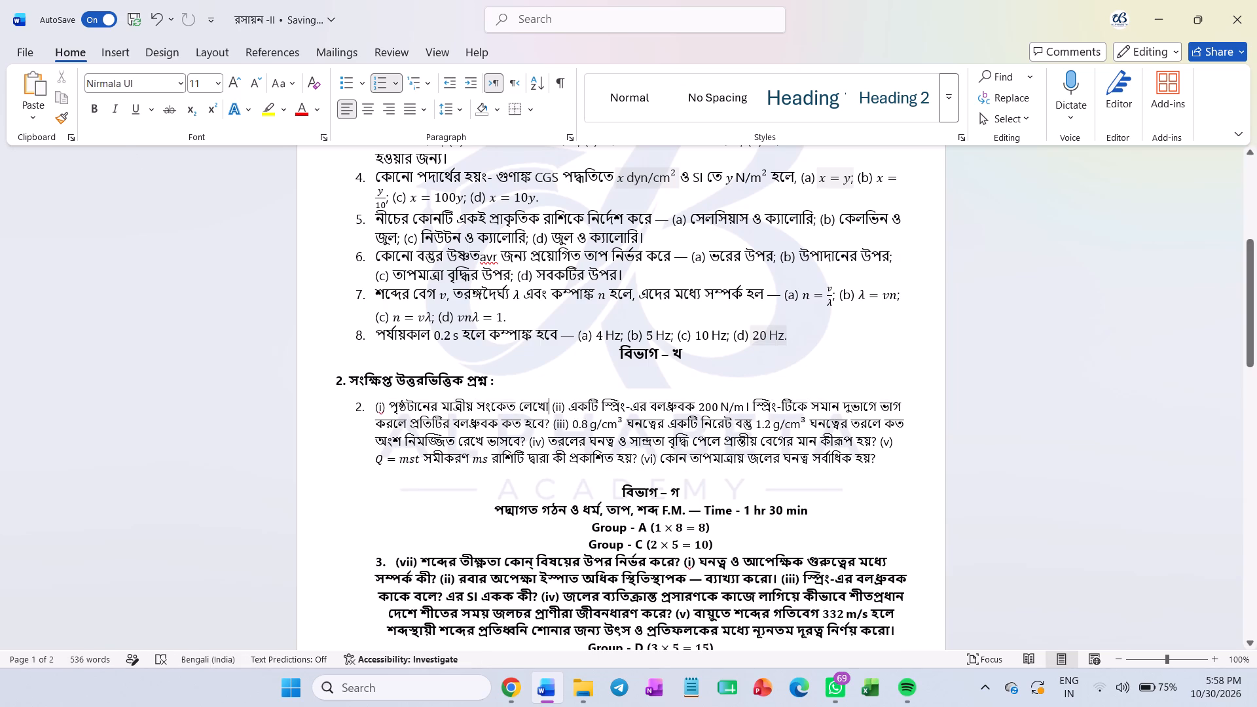
{"action": "key", "text": "Return"}
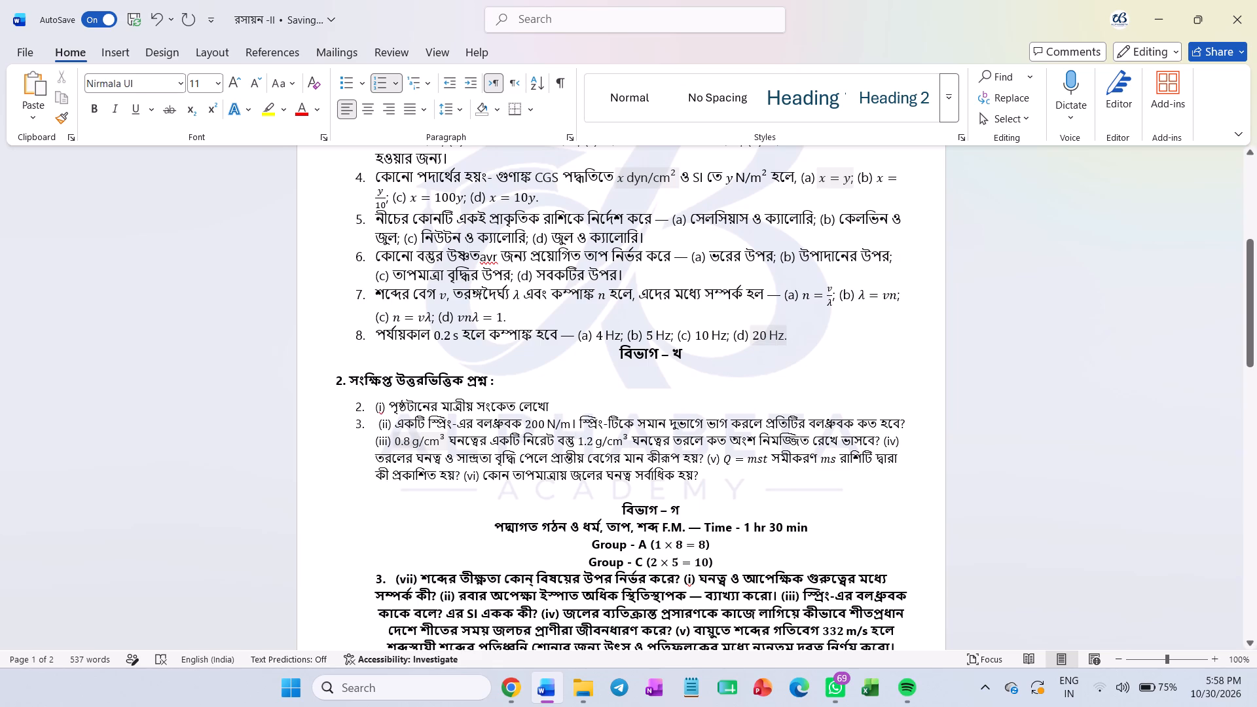
{"action": "left_click", "coordinate": [371, 444]}
{"action": "key", "text": "Return"}
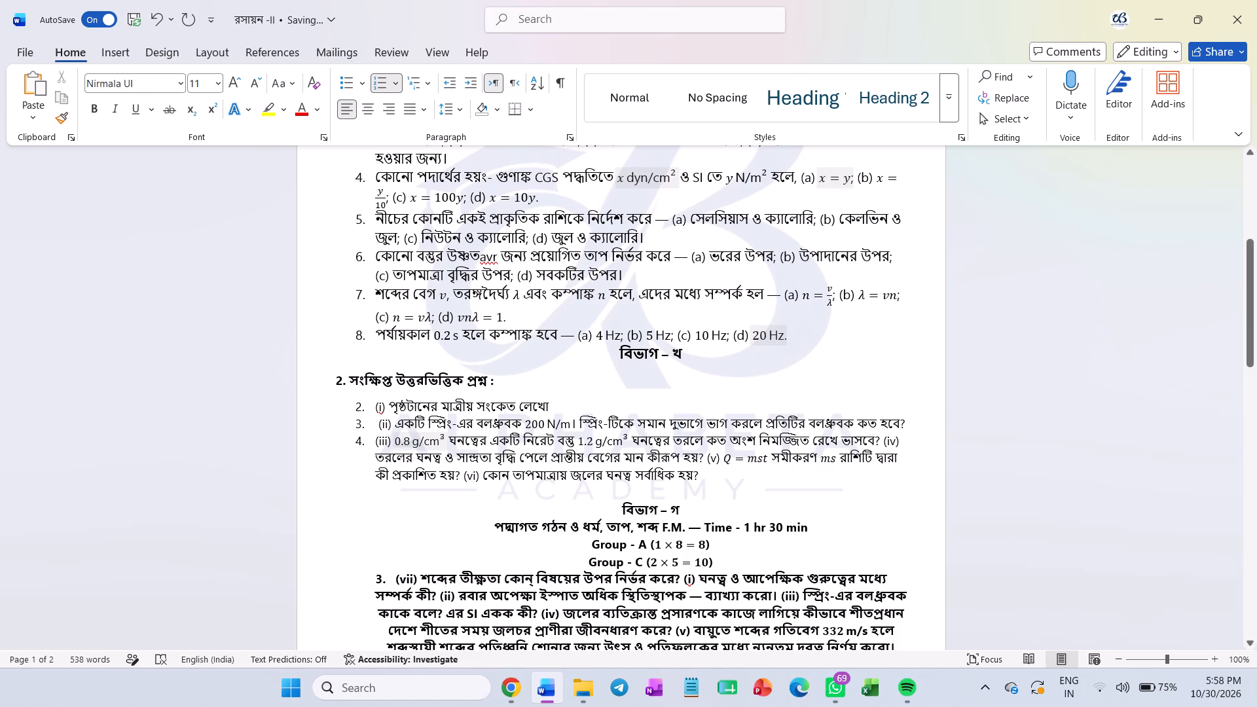
{"action": "left_click", "coordinate": [880, 446]}
{"action": "key", "text": "Return"}
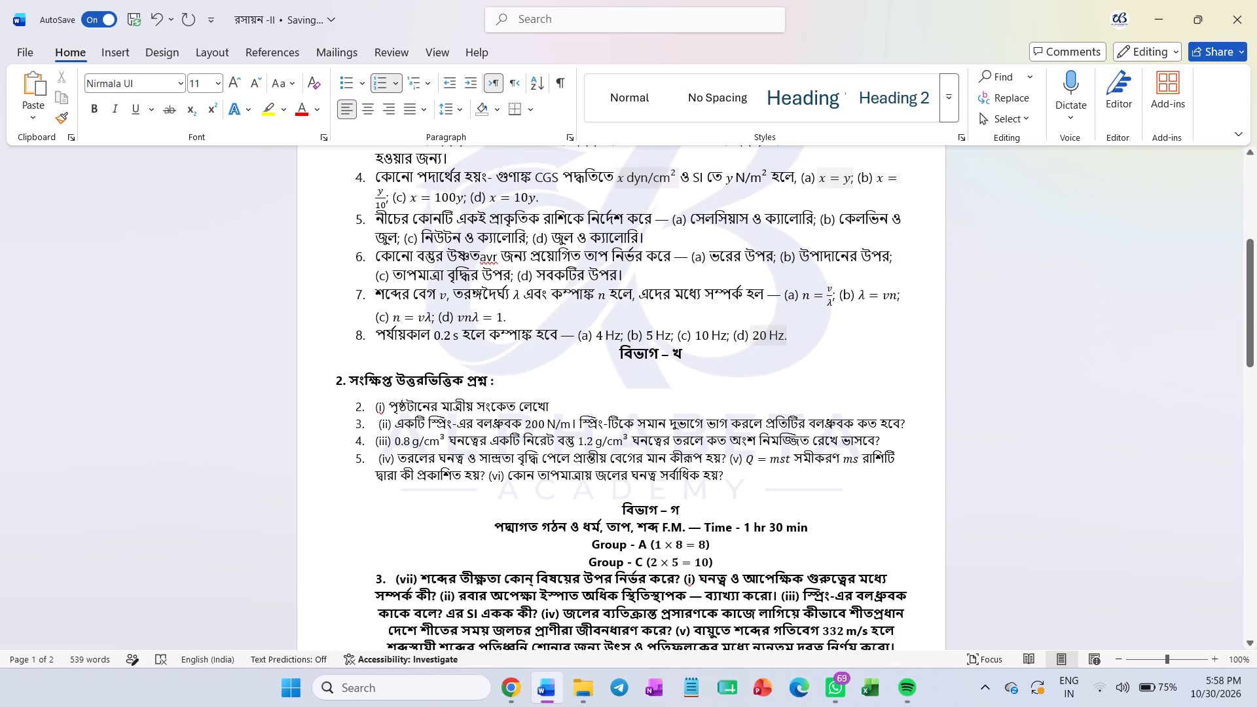
{"action": "left_click", "coordinate": [485, 477]}
{"action": "key", "text": "Return"}
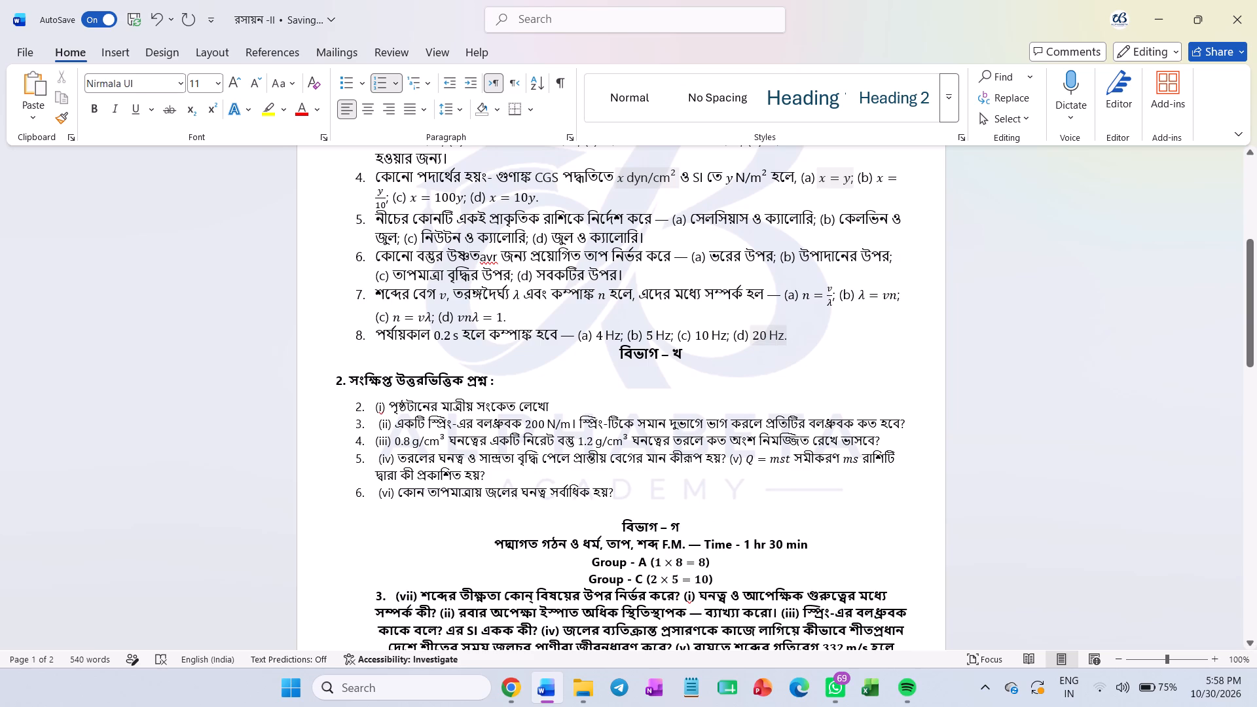
{"action": "left_click", "coordinate": [725, 462]}
{"action": "key", "text": "Return"}
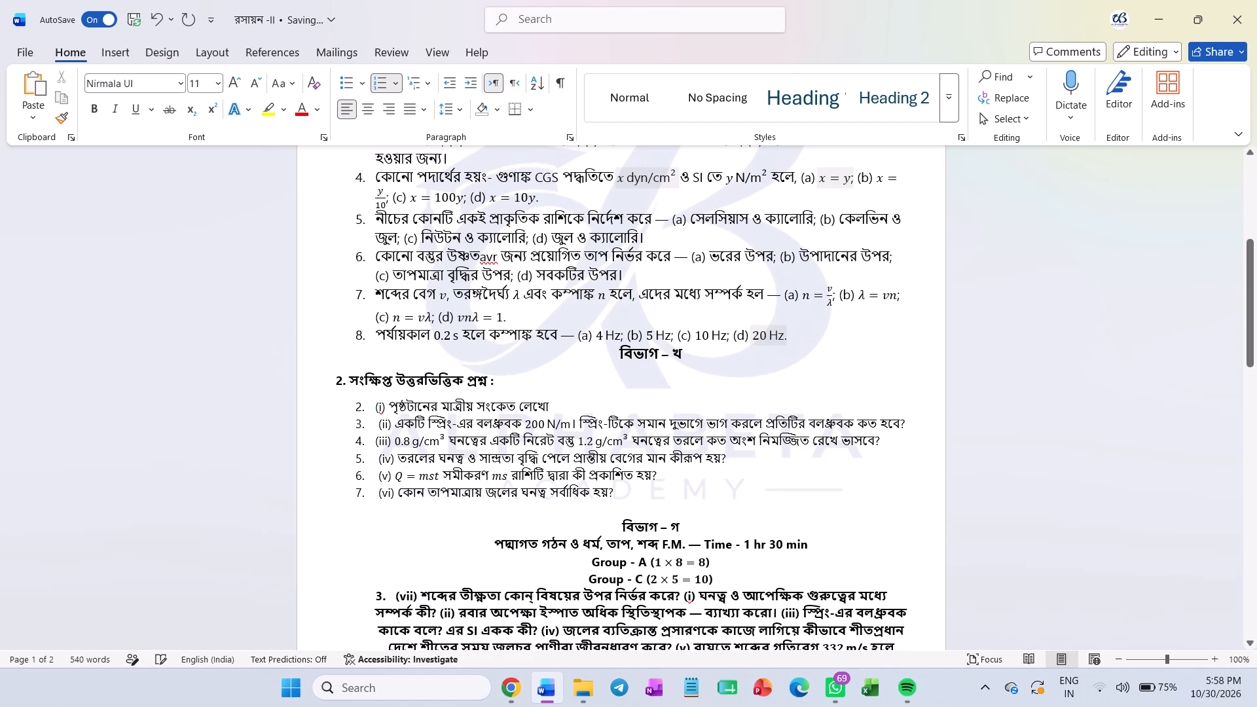
Replace the list number and typed (i) label of the surface tension question with automatic (i) numbering.
{"action": "left_click", "coordinate": [364, 406]}
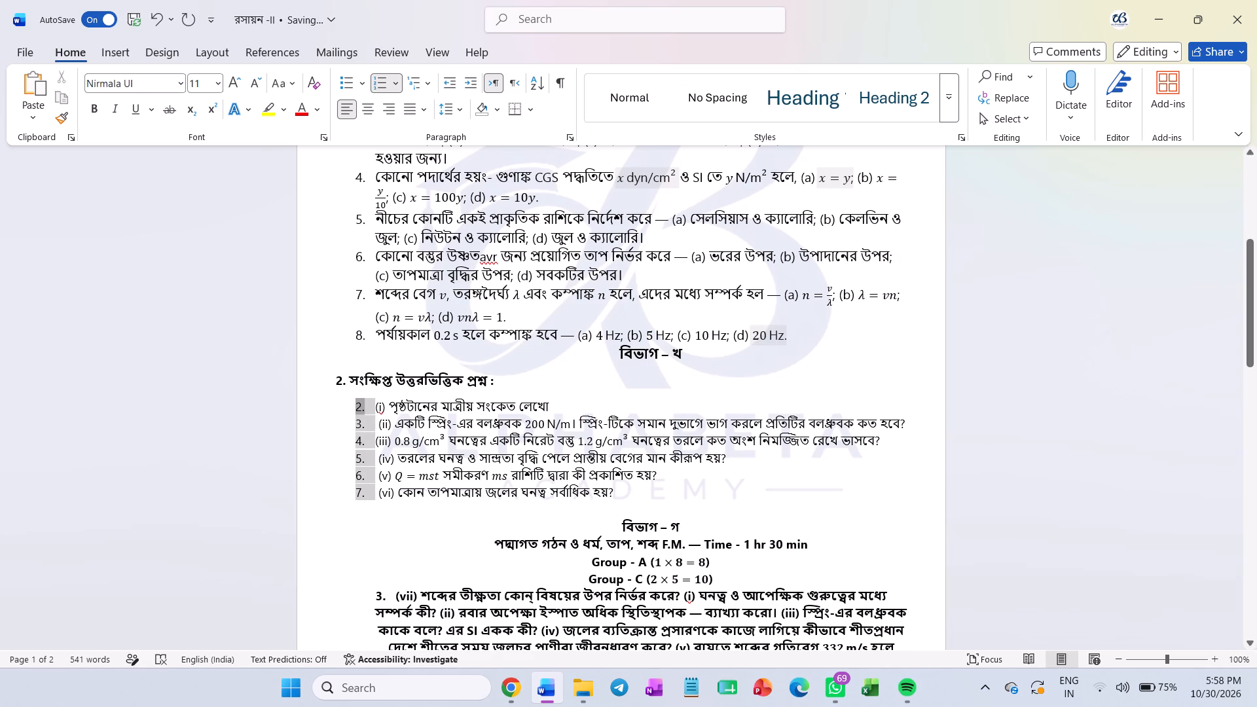
{"action": "left_click", "coordinate": [387, 89]}
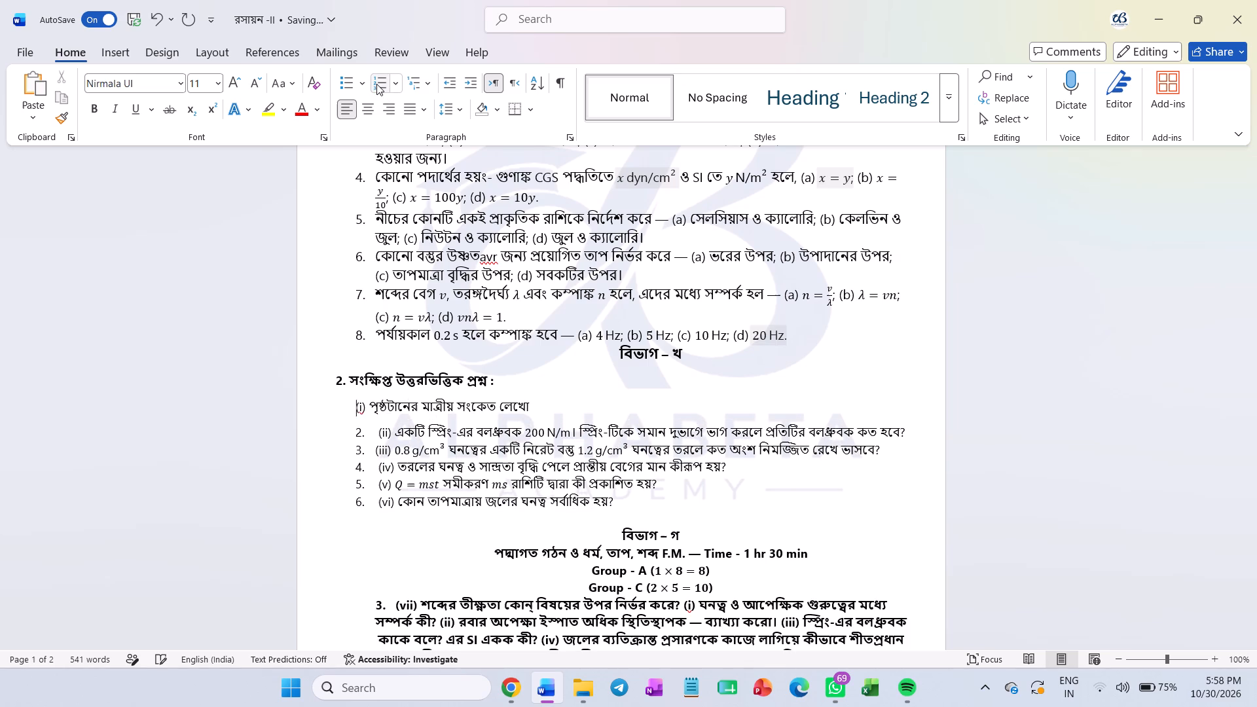
{"action": "left_click", "coordinate": [376, 84]}
{"action": "left_click", "coordinate": [376, 84]}
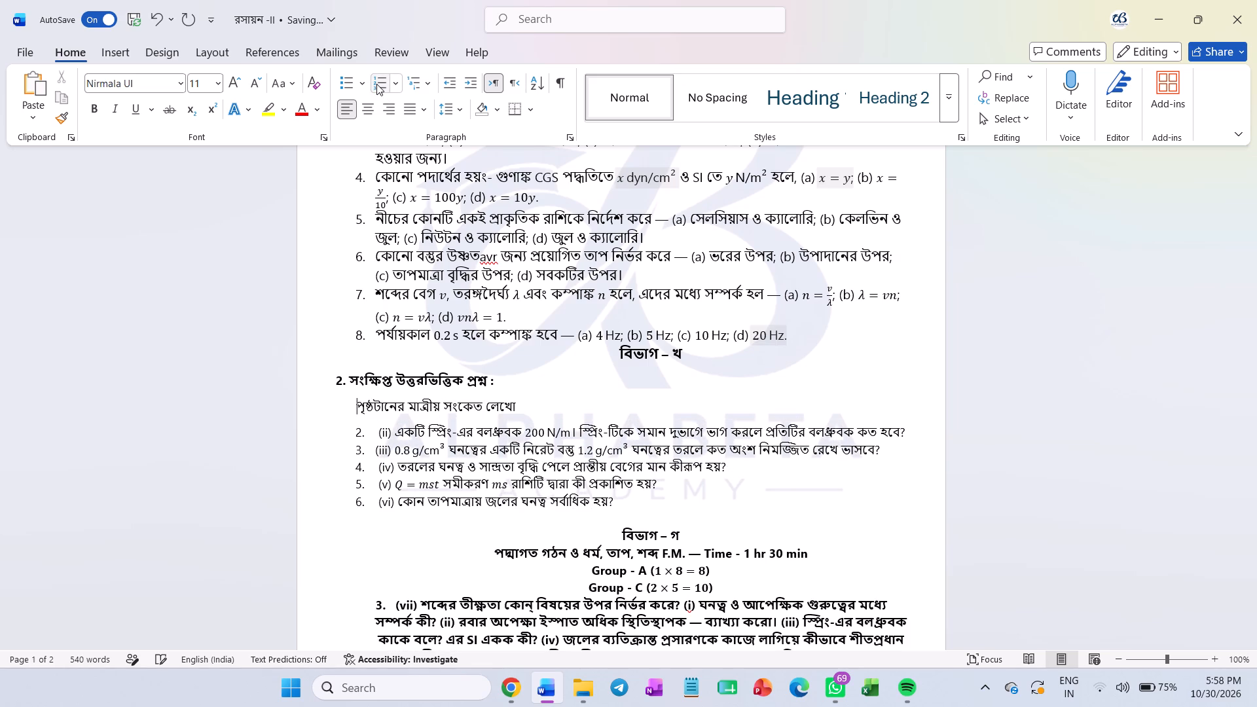
{"action": "left_click", "coordinate": [376, 84]}
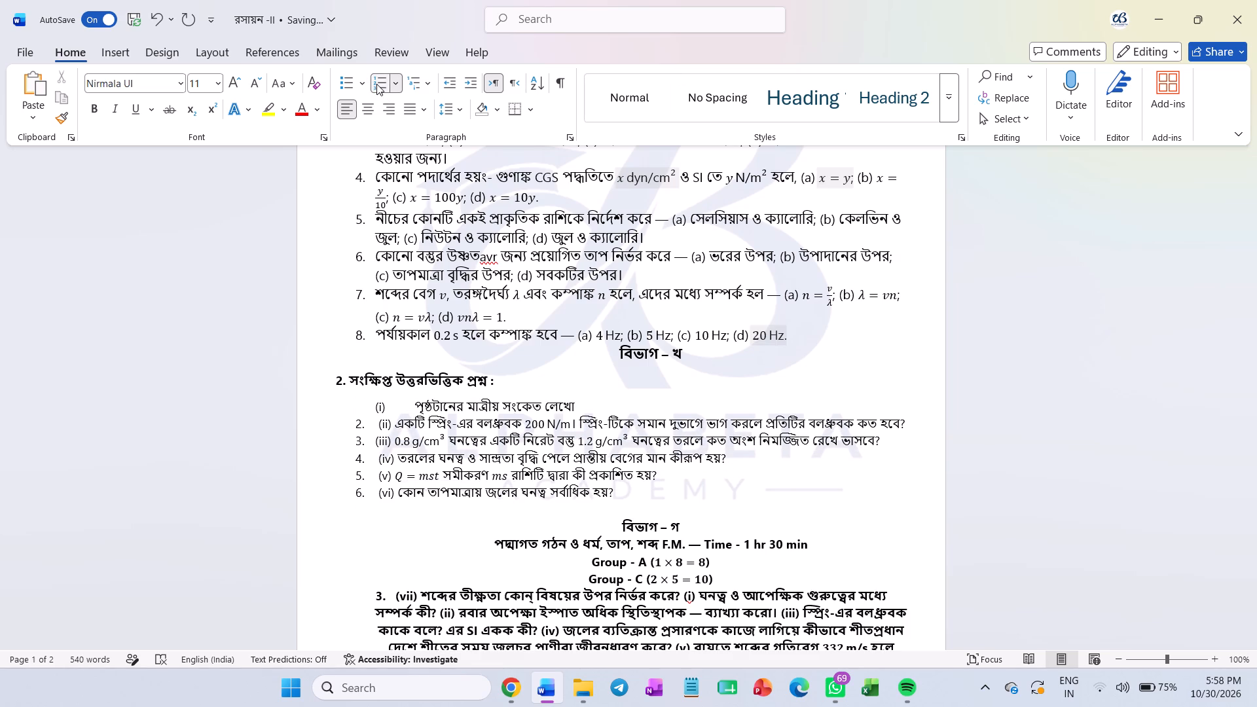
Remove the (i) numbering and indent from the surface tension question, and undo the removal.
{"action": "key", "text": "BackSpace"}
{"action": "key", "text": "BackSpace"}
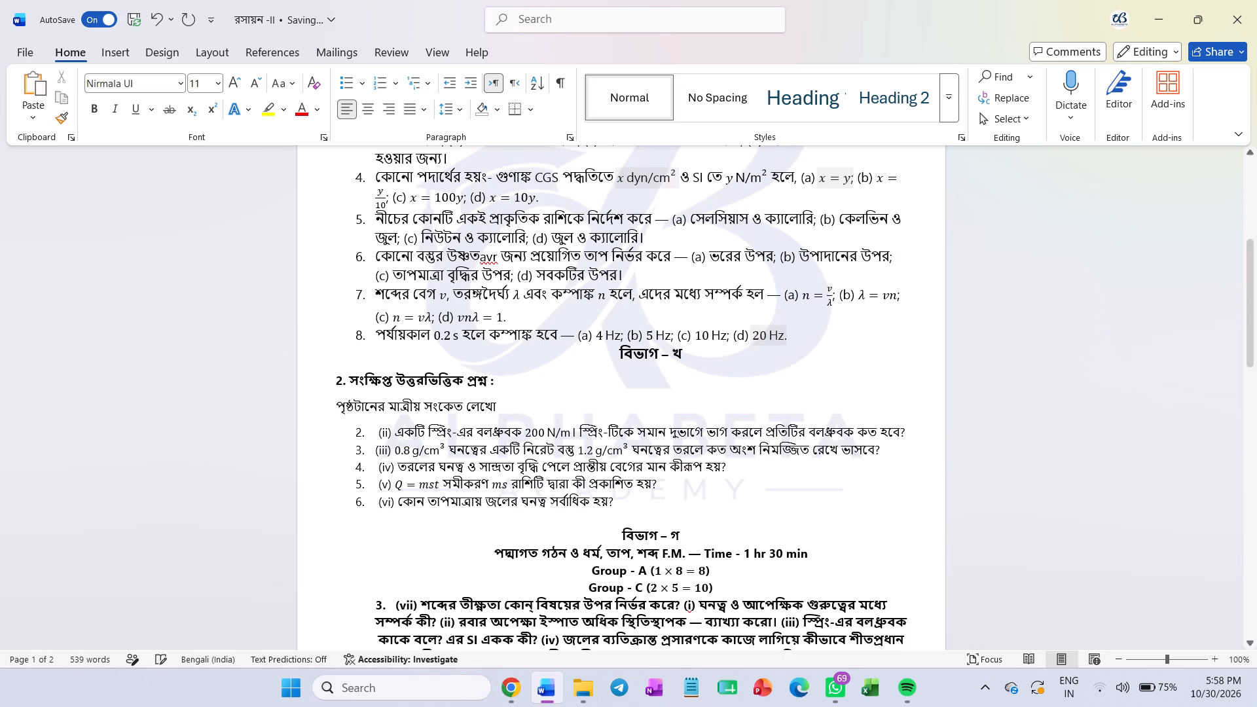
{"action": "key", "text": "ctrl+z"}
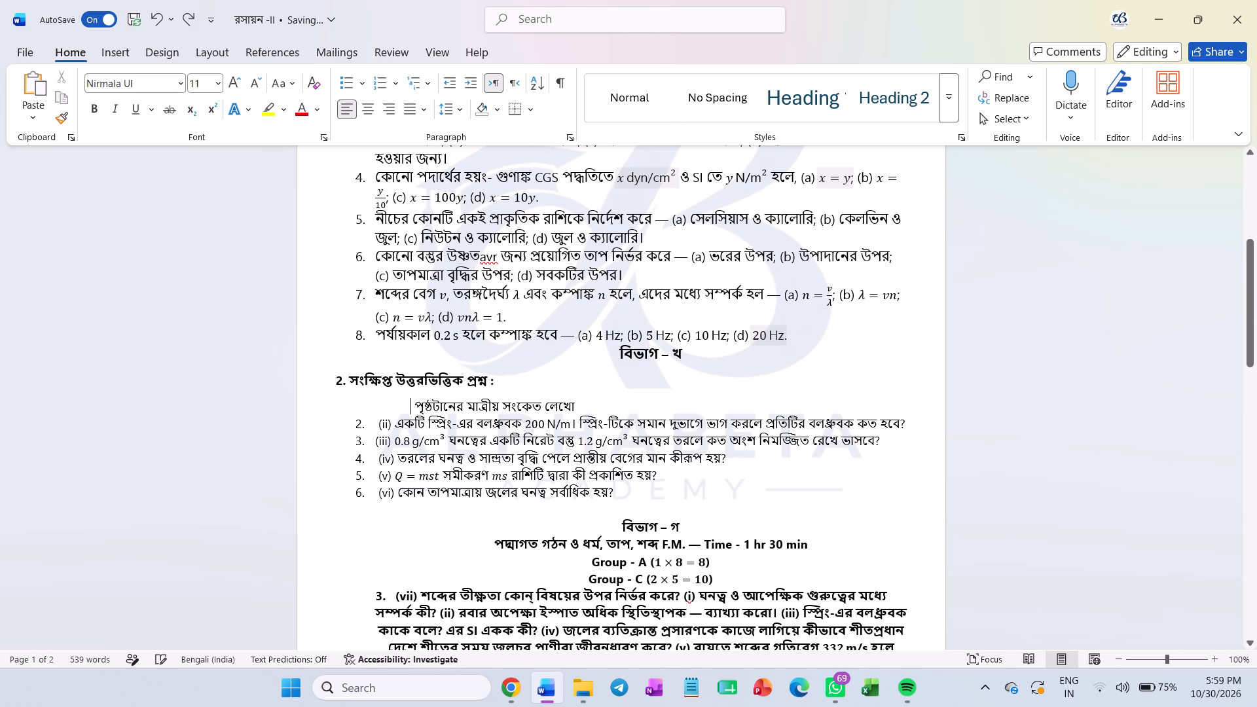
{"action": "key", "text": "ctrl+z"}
Put all six short-answer questions in one automatic list in the 1., 2., 3. format, without their typed roman labels.
{"action": "left_click_drag", "start_coordinate": [363, 416], "coordinate": [345, 495]}
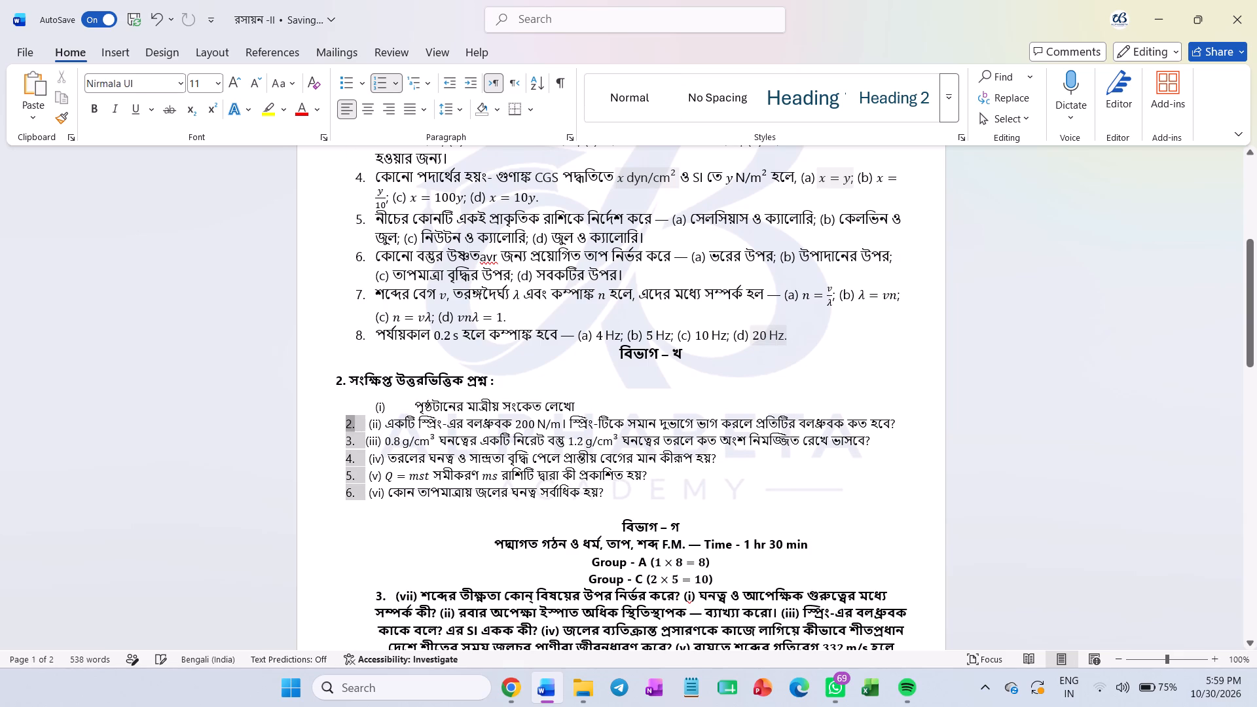
{"action": "left_click", "coordinate": [378, 85]}
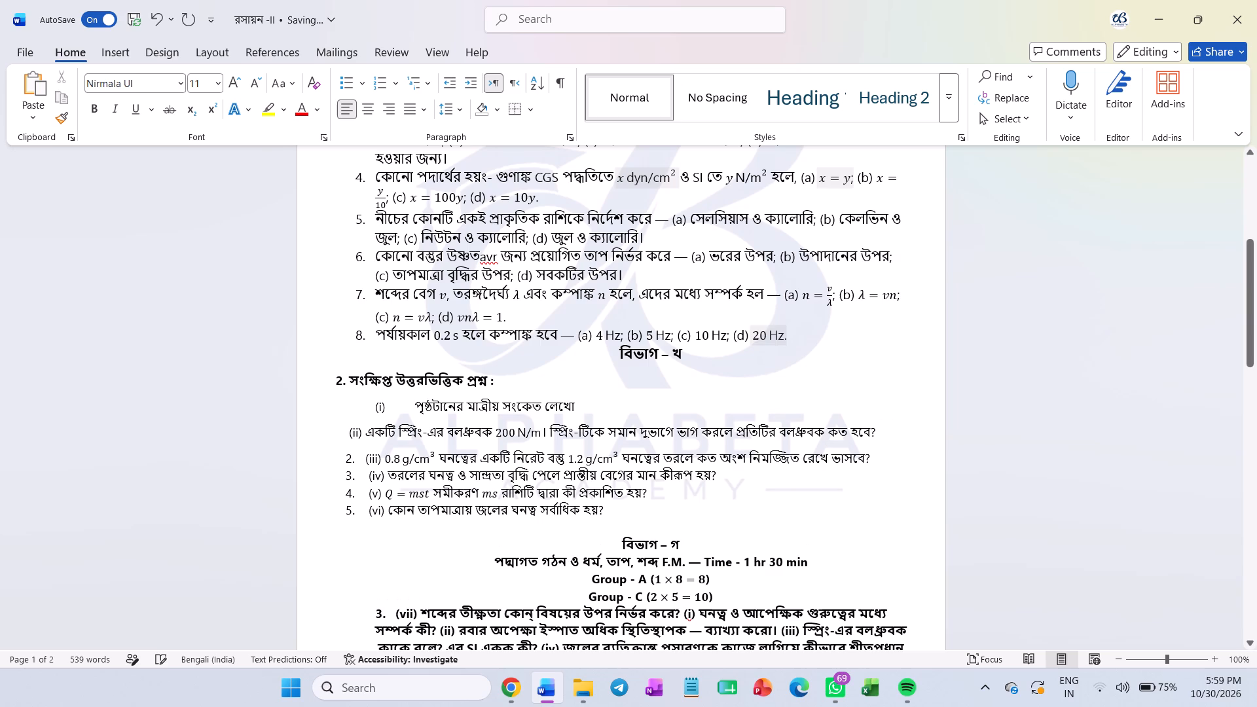
{"action": "left_click_drag", "start_coordinate": [348, 410], "coordinate": [394, 532]}
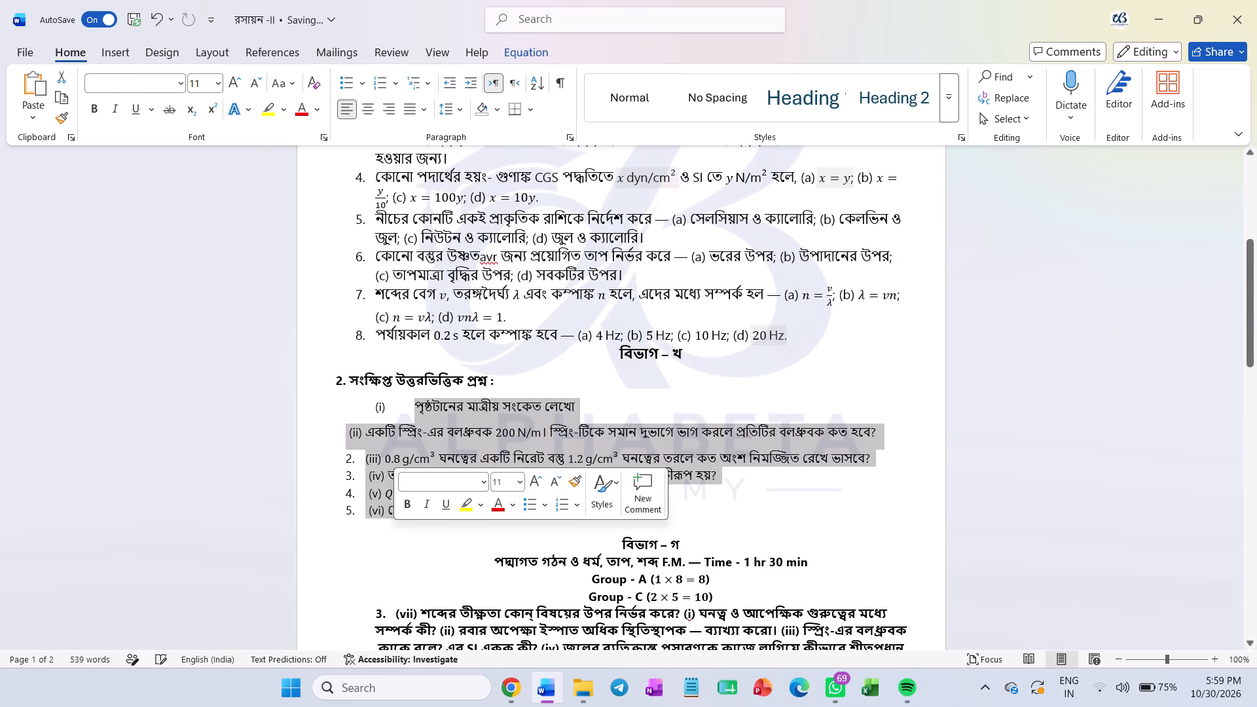
{"action": "left_click", "coordinate": [382, 90]}
{"action": "left_click", "coordinate": [382, 90]}
{"action": "left_click", "coordinate": [382, 90]}
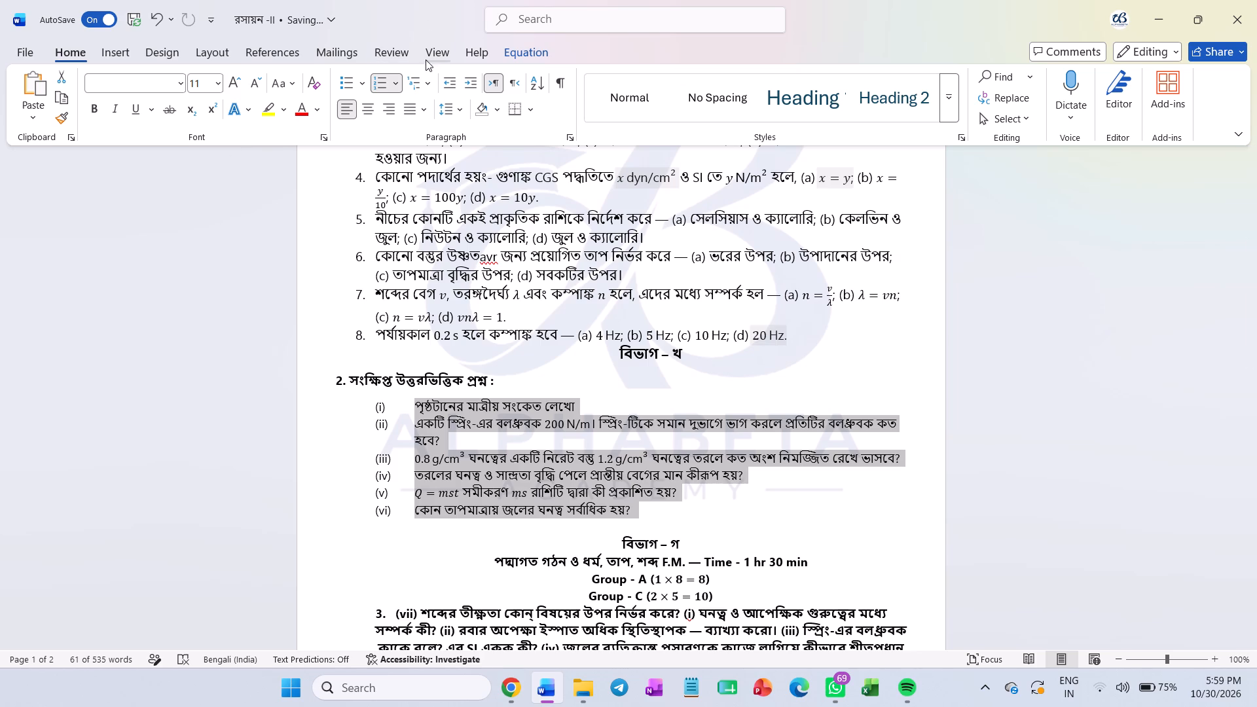
{"action": "left_click", "coordinate": [395, 88]}
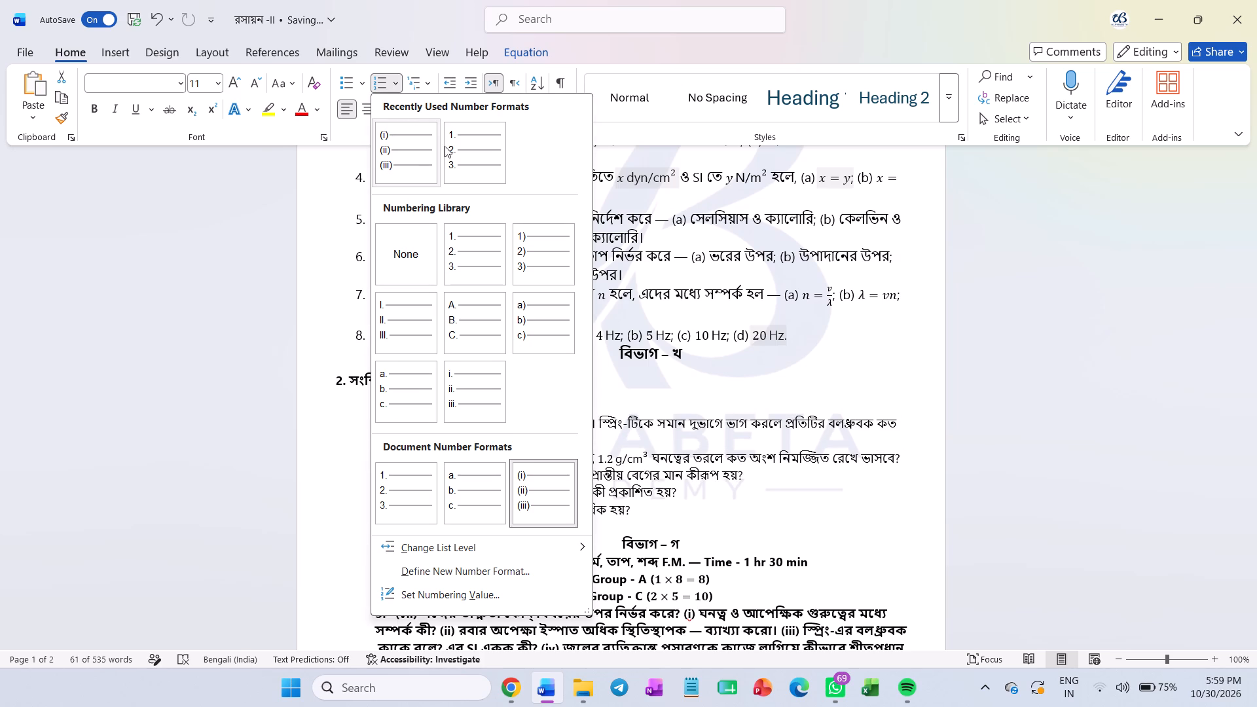
{"action": "left_click", "coordinate": [473, 154]}
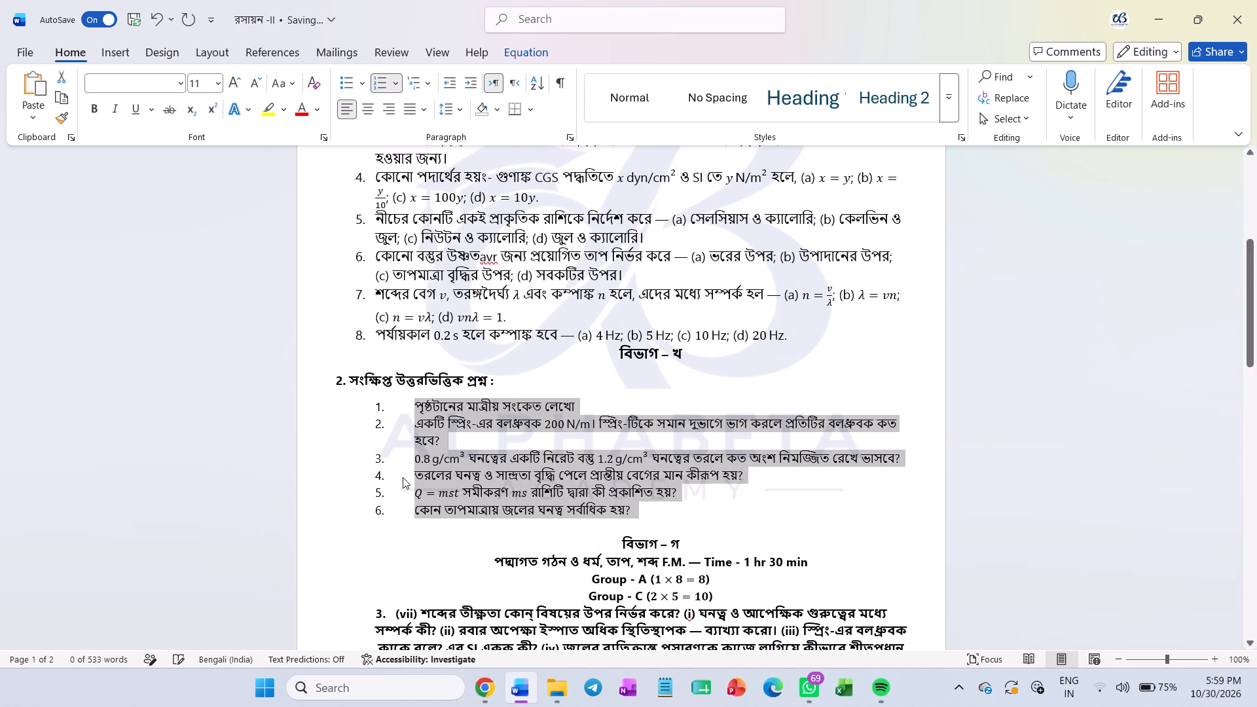
Reduce the left indent of the six-question list in বিভাগ – খ so its numbers align with the বিভাগ – ক list.
{"action": "left_click_drag", "start_coordinate": [378, 467], "coordinate": [367, 469]}
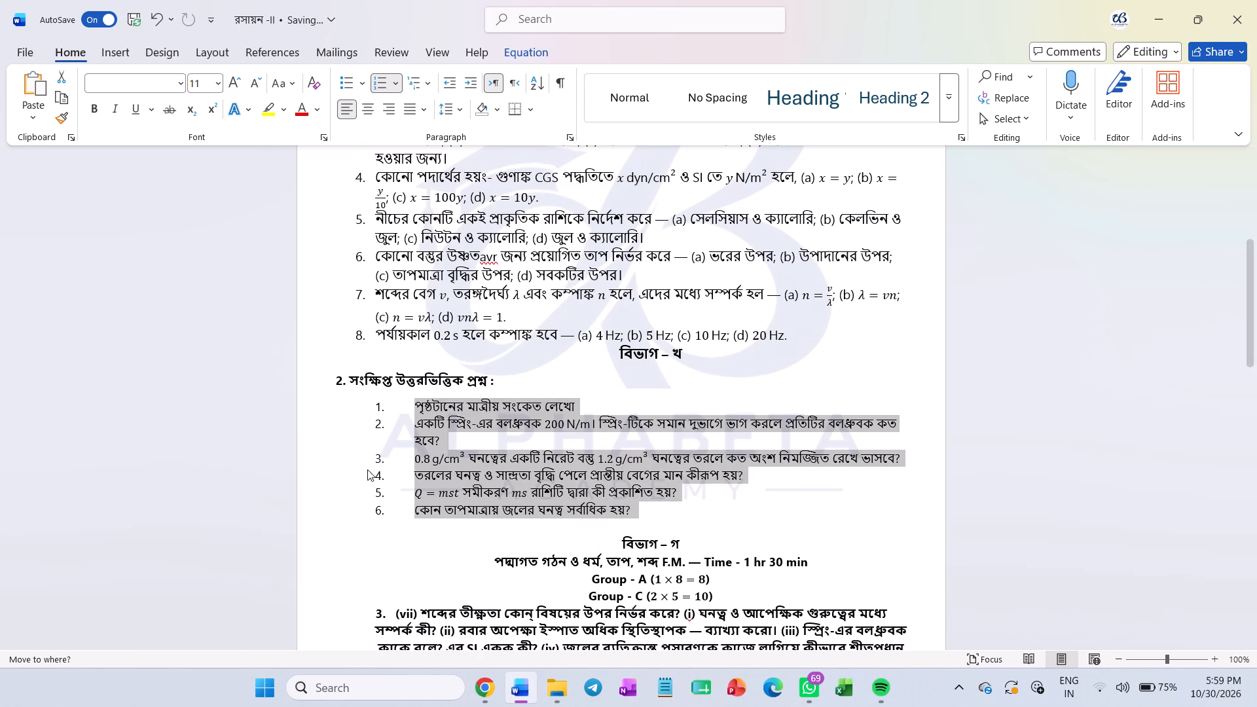
{"action": "left_click_drag", "start_coordinate": [376, 469], "coordinate": [372, 469]}
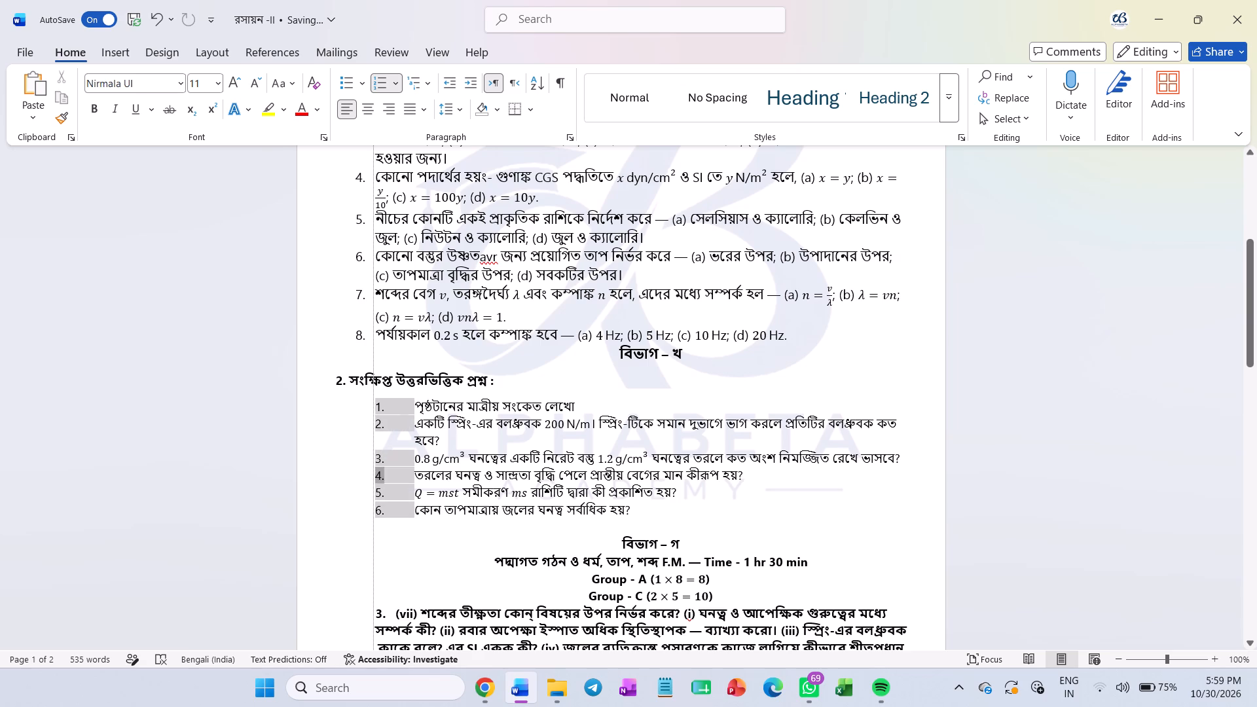
{"action": "left_click_drag", "start_coordinate": [372, 469], "coordinate": [376, 465]}
{"action": "left_click_drag", "start_coordinate": [376, 465], "coordinate": [361, 472]}
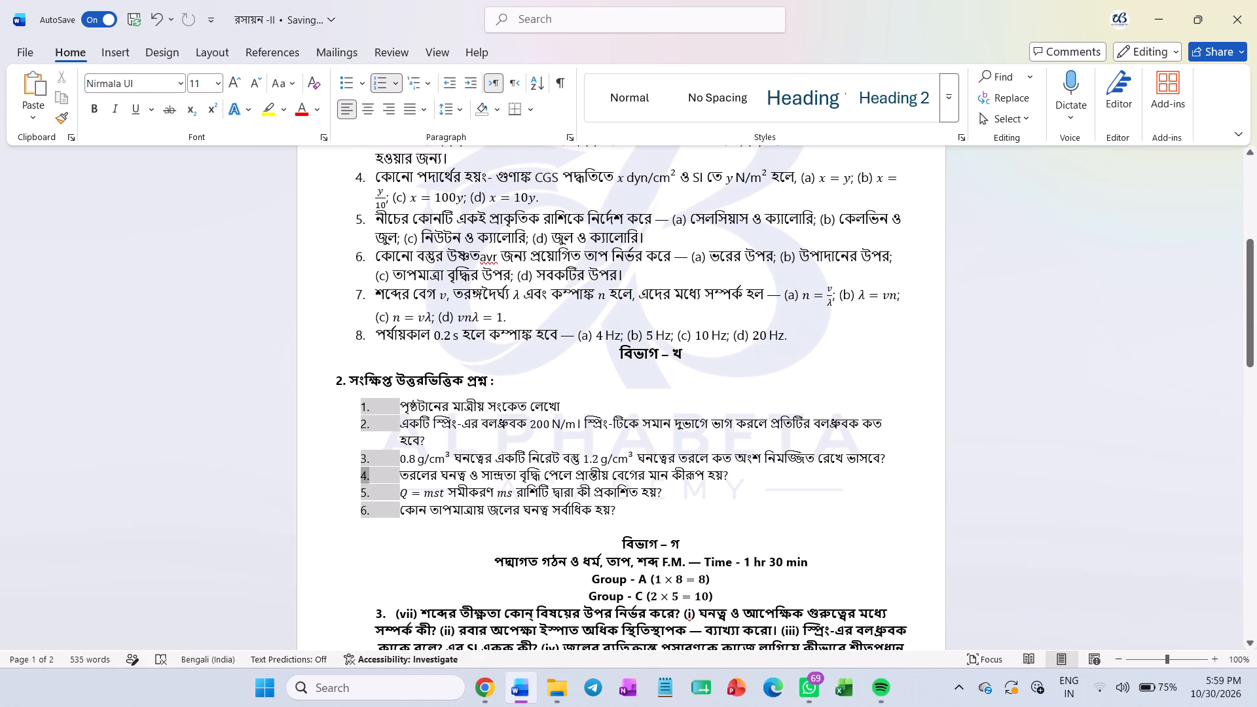
{"action": "left_click", "coordinate": [366, 473]}
{"action": "left_click_drag", "start_coordinate": [364, 476], "coordinate": [352, 479]}
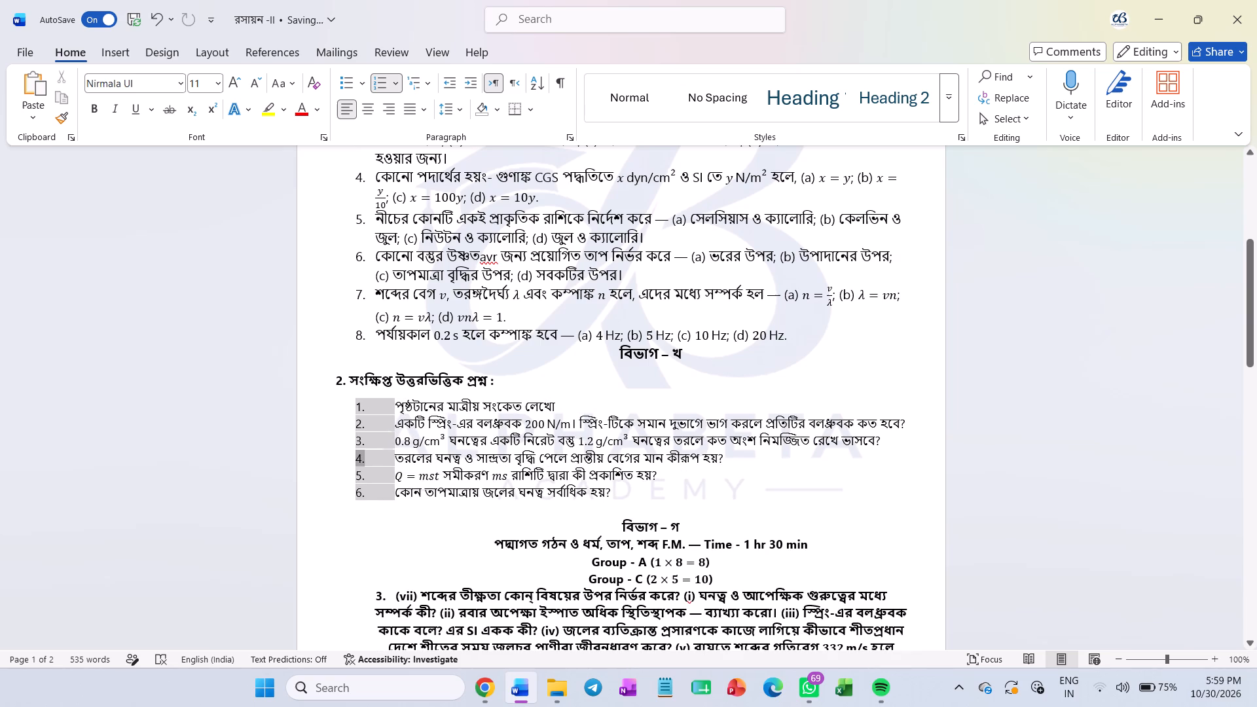
{"action": "left_click", "coordinate": [380, 541]}
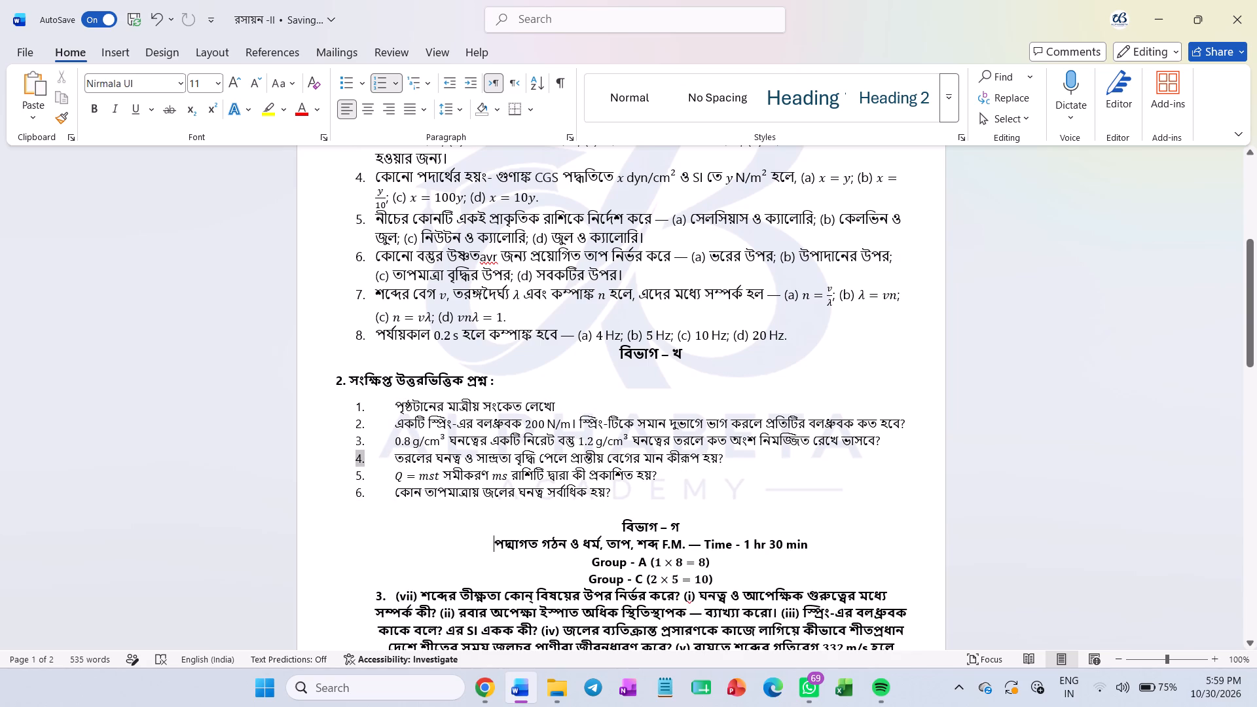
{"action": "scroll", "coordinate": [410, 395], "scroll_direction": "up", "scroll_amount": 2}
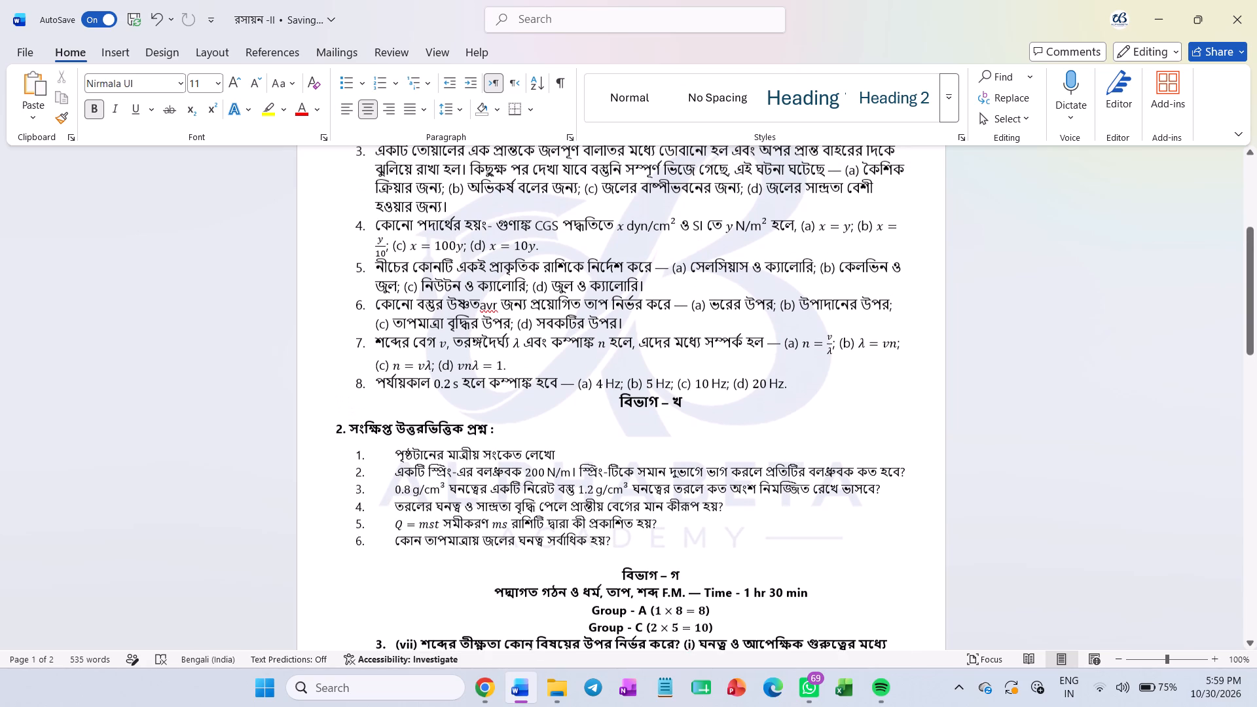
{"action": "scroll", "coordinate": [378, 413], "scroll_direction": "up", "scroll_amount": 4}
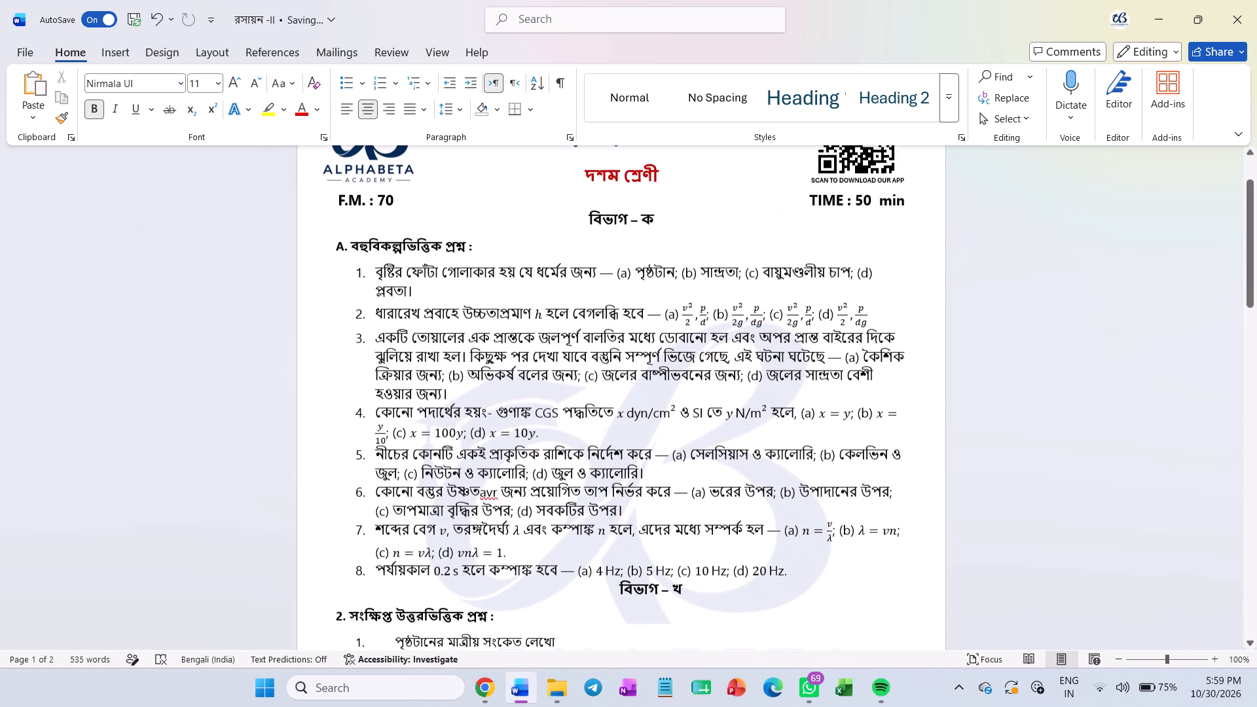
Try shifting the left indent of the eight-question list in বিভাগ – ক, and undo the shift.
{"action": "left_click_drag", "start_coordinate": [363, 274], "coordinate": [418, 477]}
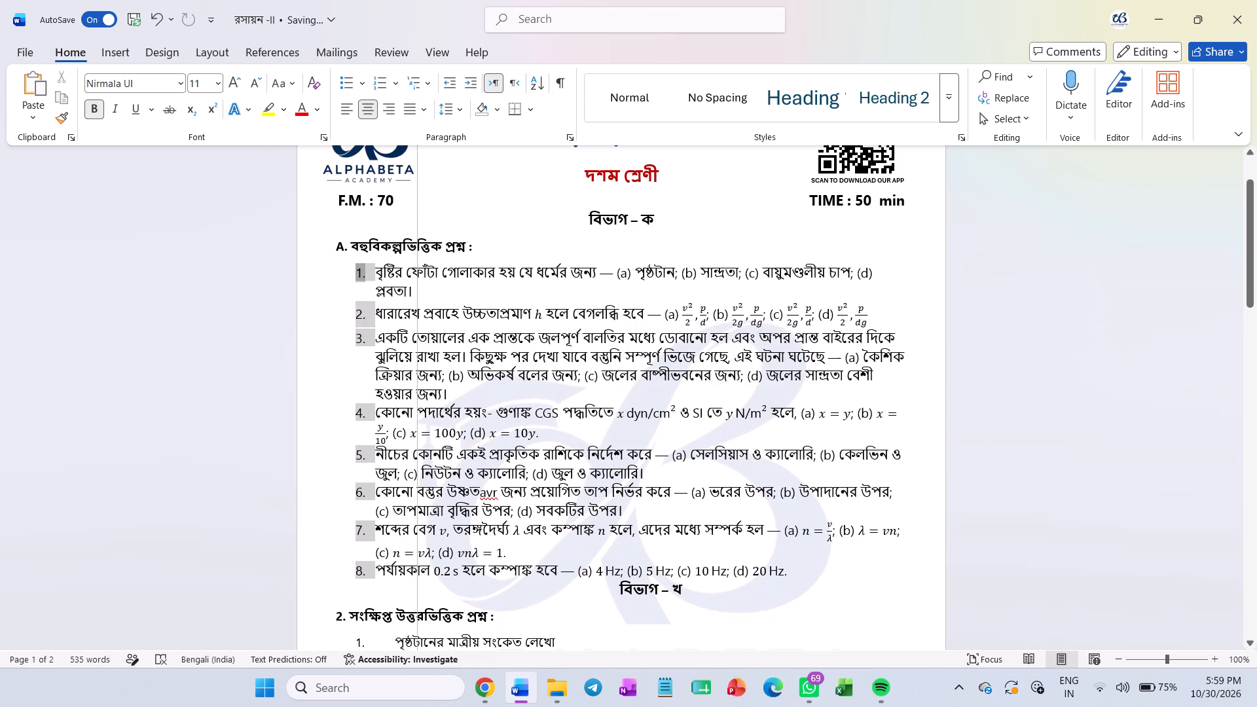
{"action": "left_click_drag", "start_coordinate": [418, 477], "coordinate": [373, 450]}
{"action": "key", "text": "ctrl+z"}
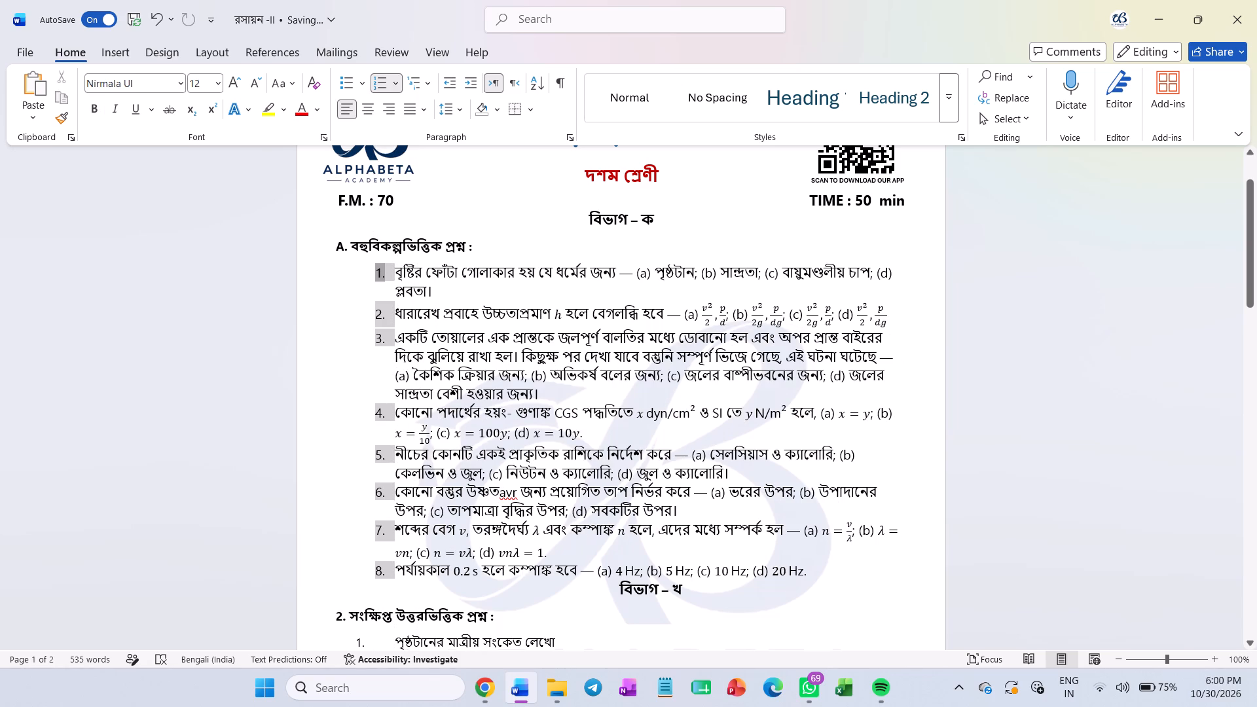
Move the whole question 3 paragraph from under Group - C to directly below the বিভাগ – গ heading.
{"action": "scroll", "coordinate": [534, 448], "scroll_direction": "down", "scroll_amount": 4}
{"action": "scroll", "coordinate": [811, 462], "scroll_direction": "down", "scroll_amount": 3}
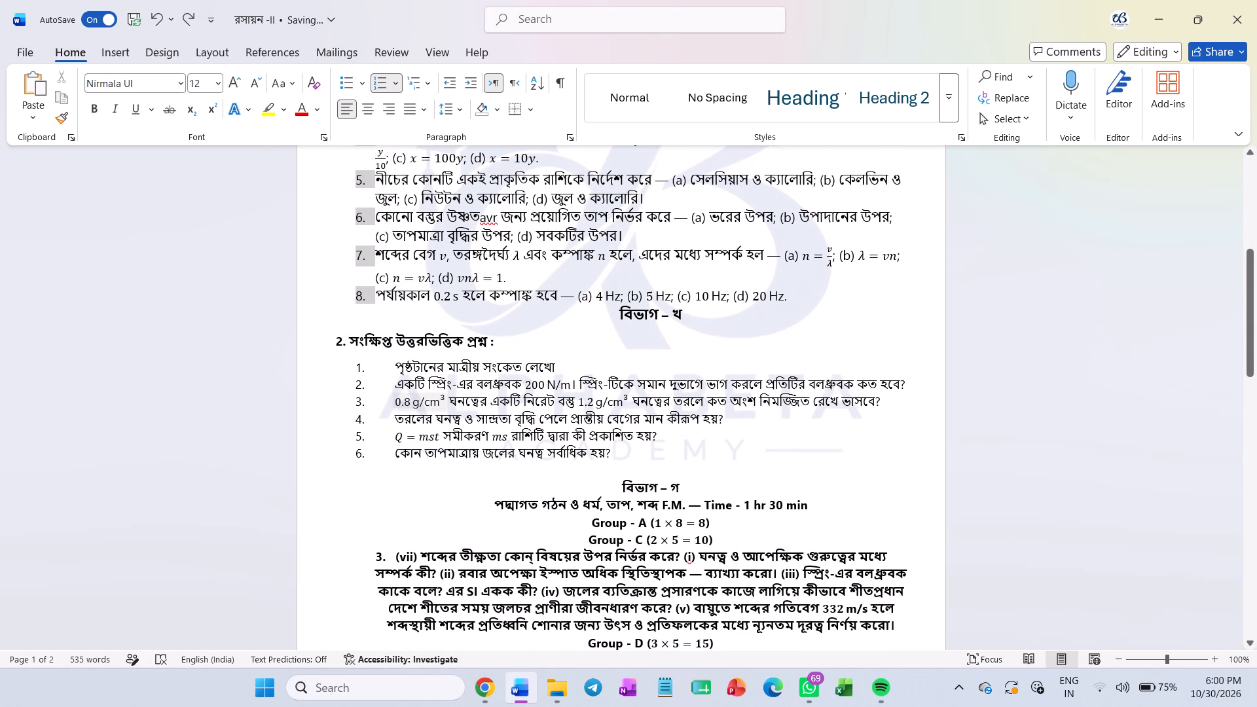
{"action": "left_click", "coordinate": [521, 226]}
{"action": "left_click", "coordinate": [521, 226]}
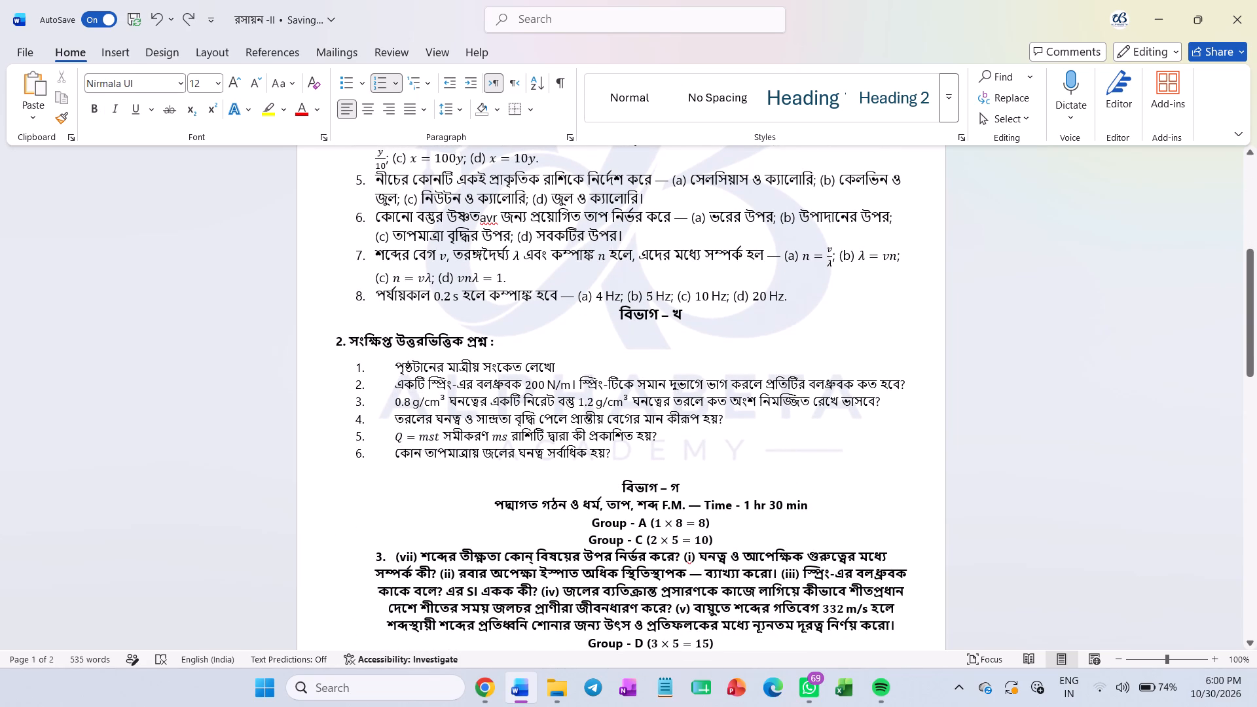
{"action": "left_click", "coordinate": [484, 371]}
{"action": "scroll", "coordinate": [484, 371], "scroll_direction": "down", "scroll_amount": 1}
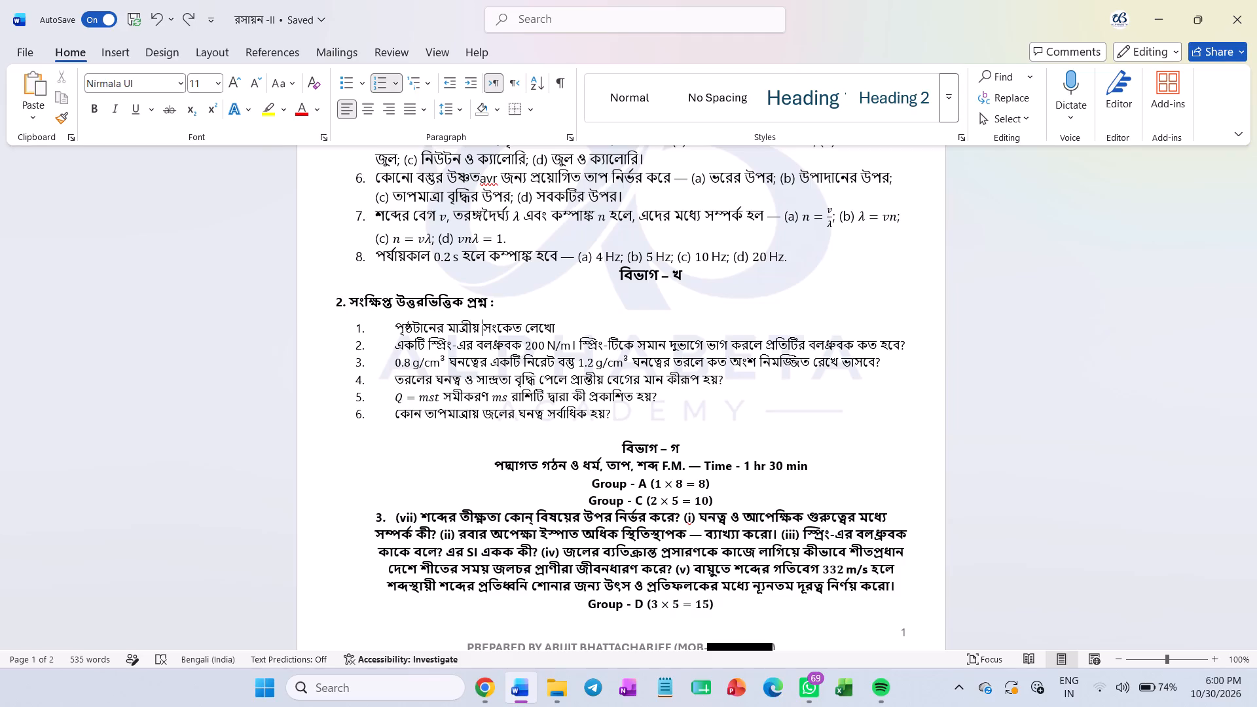
{"action": "scroll", "coordinate": [484, 371], "scroll_direction": "down", "scroll_amount": 1}
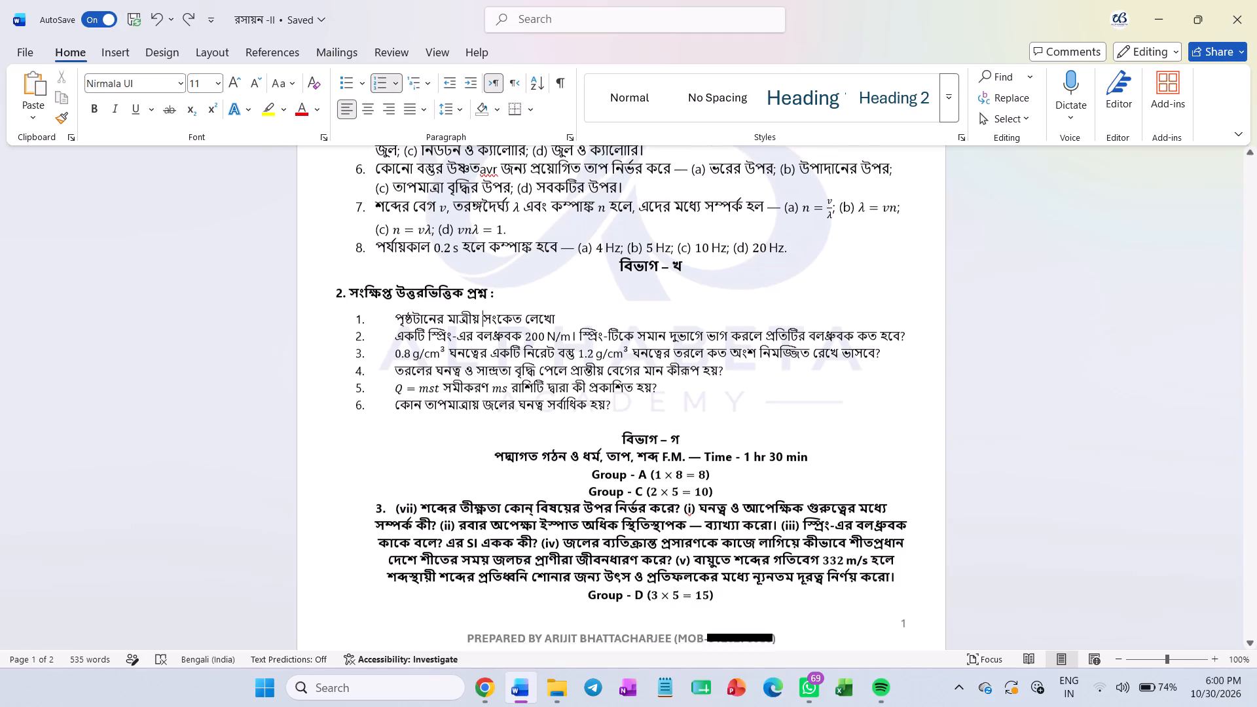
{"action": "scroll", "coordinate": [484, 371], "scroll_direction": "down", "scroll_amount": 3}
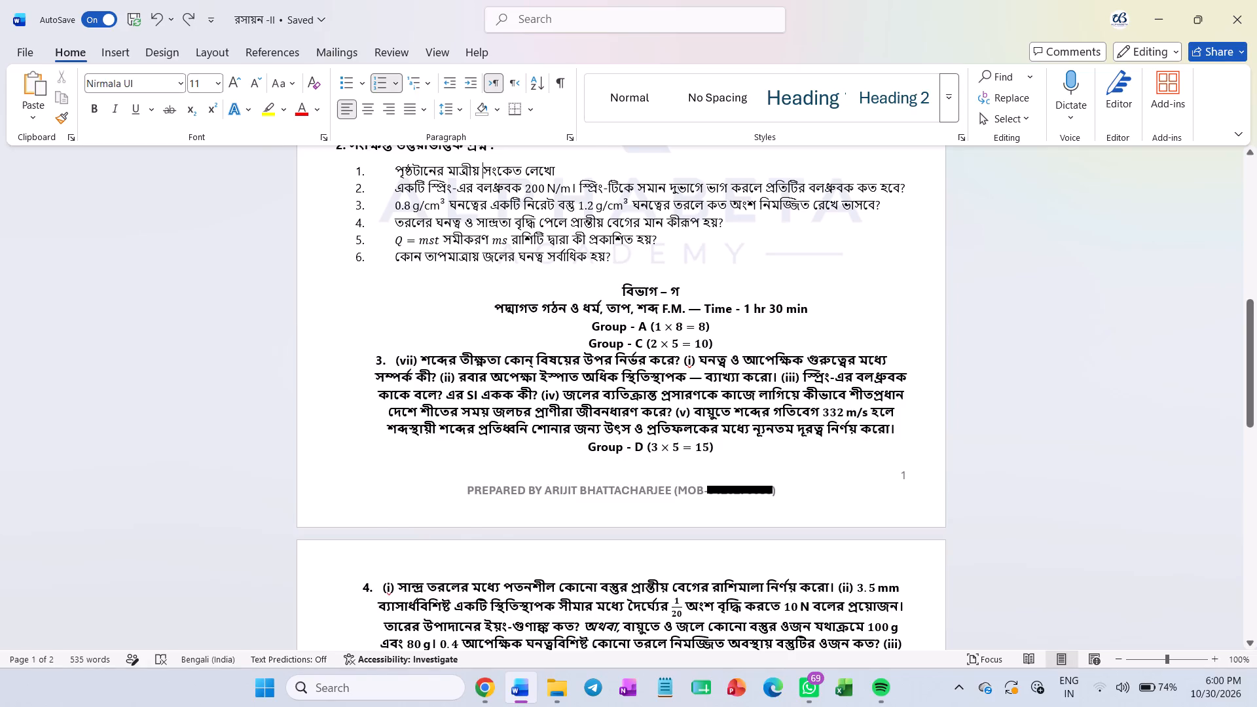
{"action": "scroll", "coordinate": [394, 364], "scroll_direction": "down", "scroll_amount": 1}
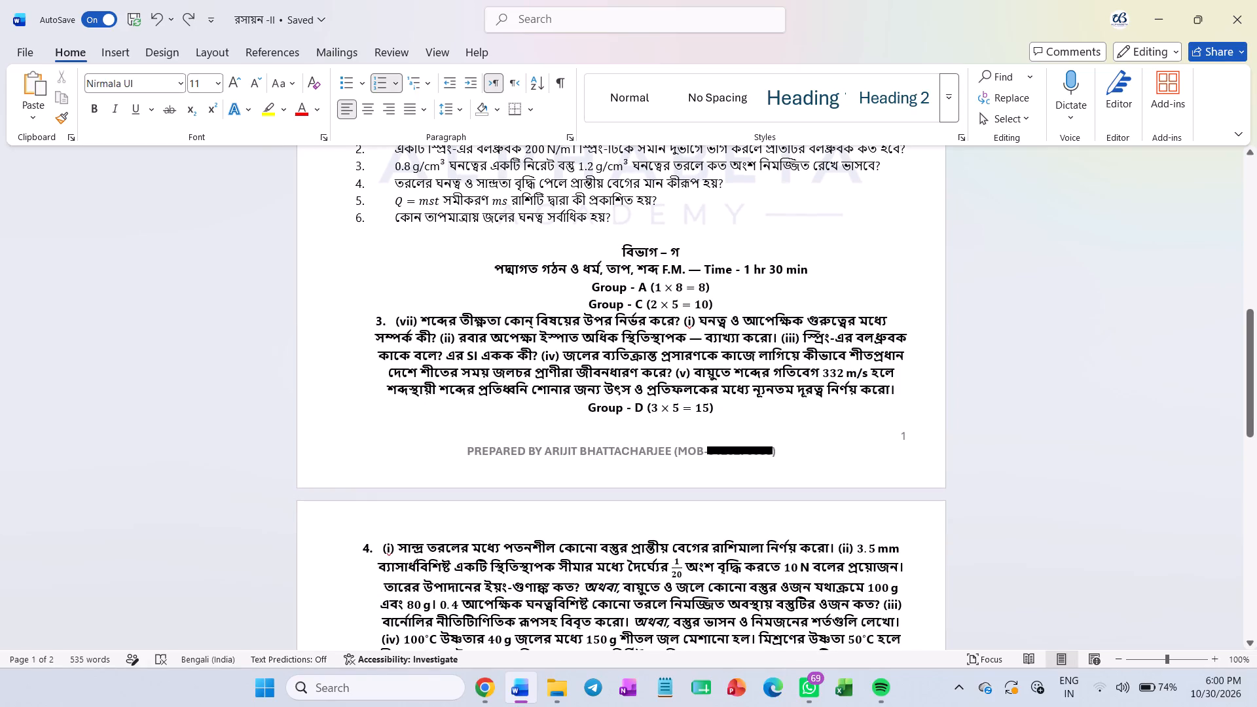
{"action": "left_click_drag", "start_coordinate": [390, 317], "coordinate": [435, 331]}
{"action": "left_click_drag", "start_coordinate": [435, 331], "coordinate": [889, 388]}
{"action": "key", "text": "ctrl+x"}
{"action": "scroll", "coordinate": [709, 337], "scroll_direction": "up", "scroll_amount": 2}
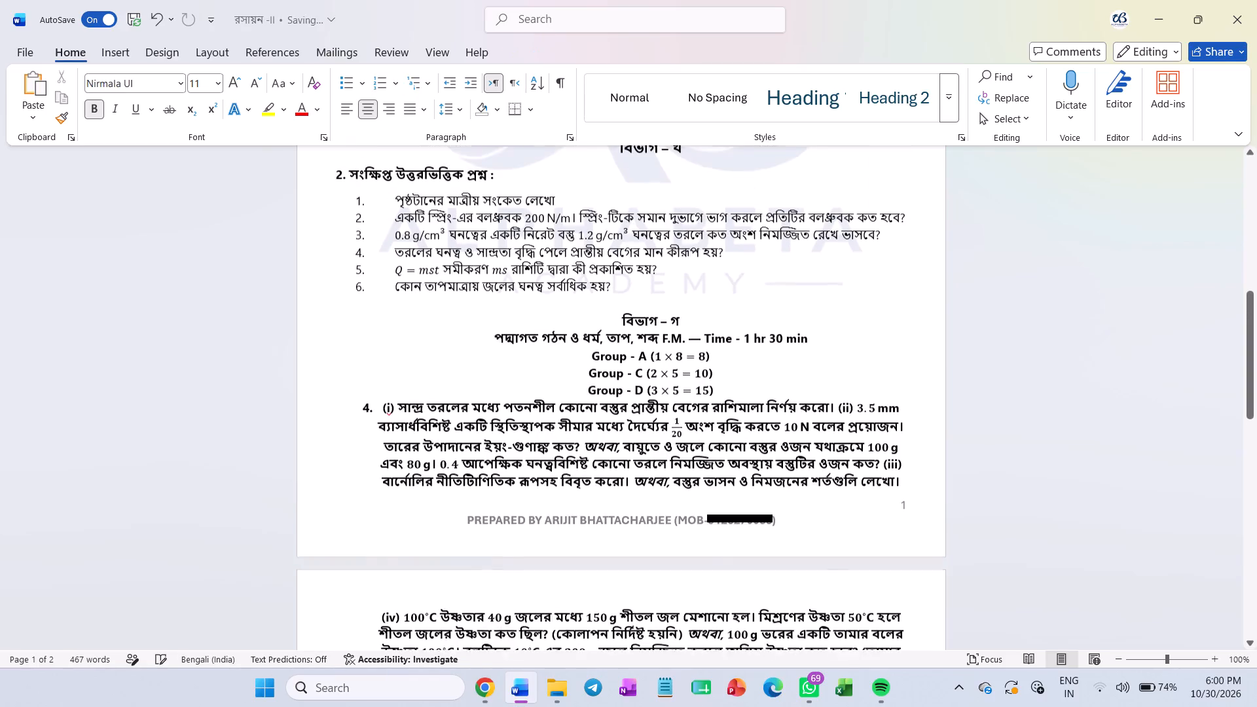
{"action": "left_click", "coordinate": [680, 325]}
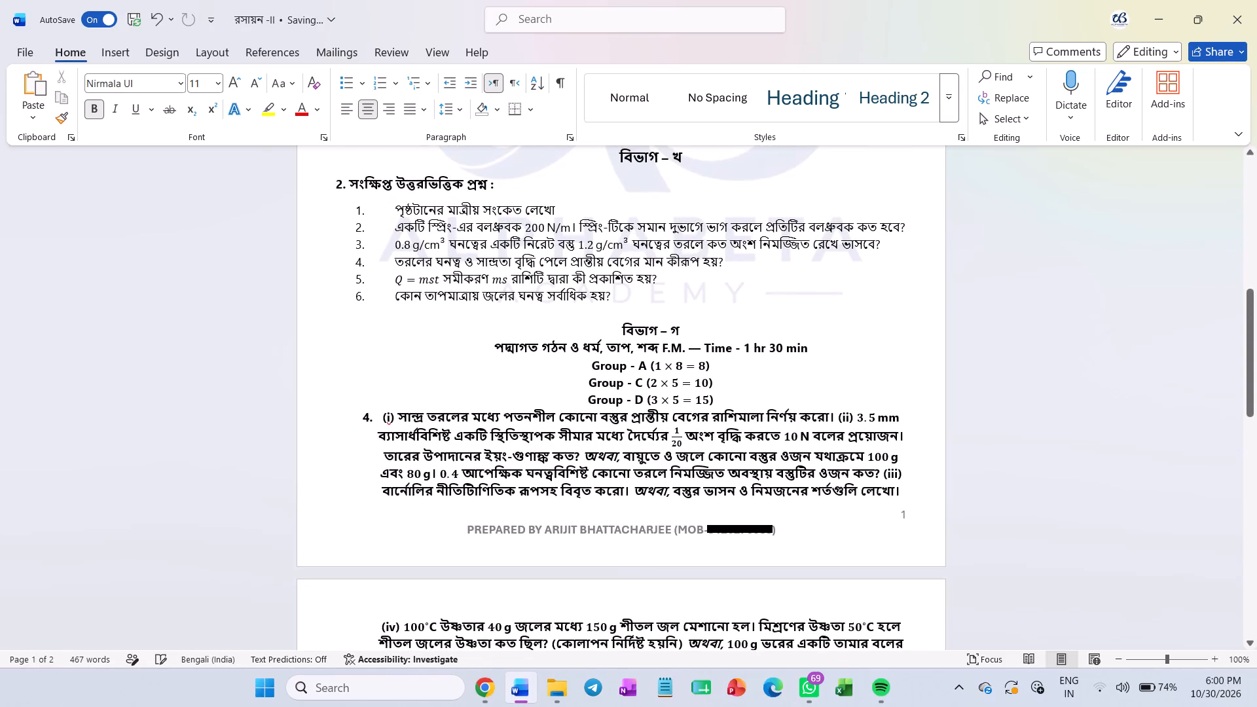
{"action": "key", "text": "Return"}
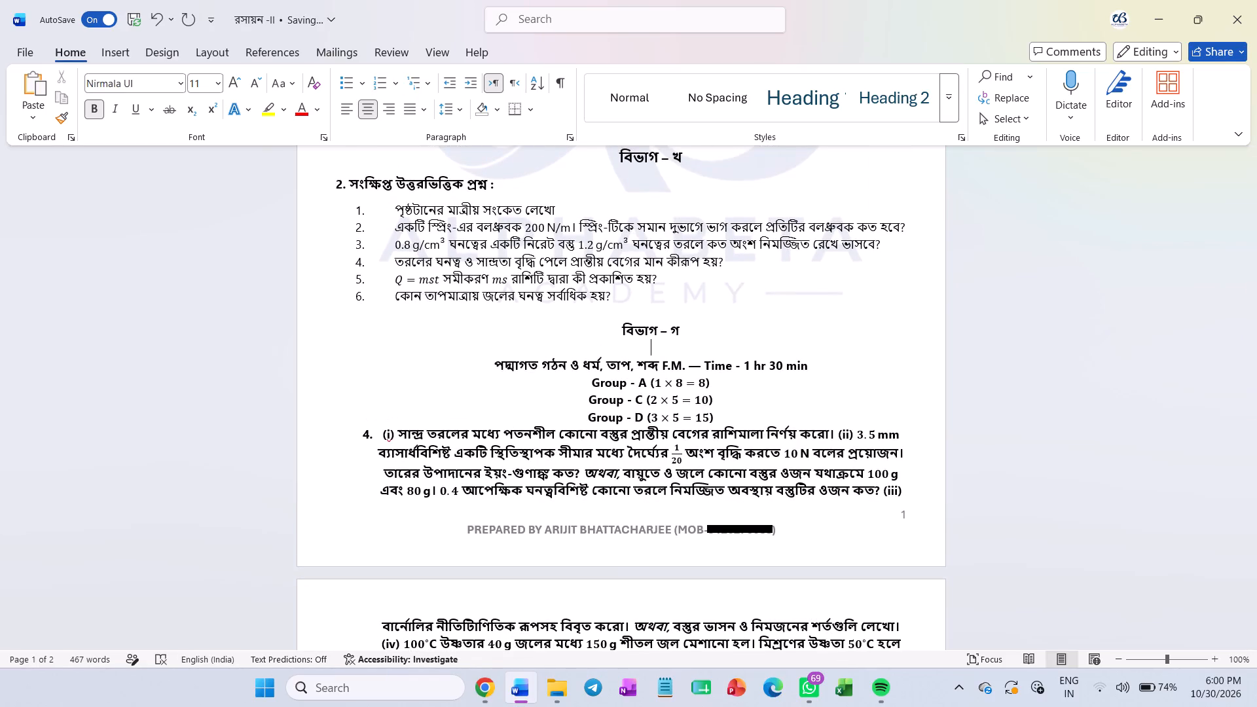
{"action": "key", "text": "BackSpace"}
{"action": "key", "text": "ctrl+v"}
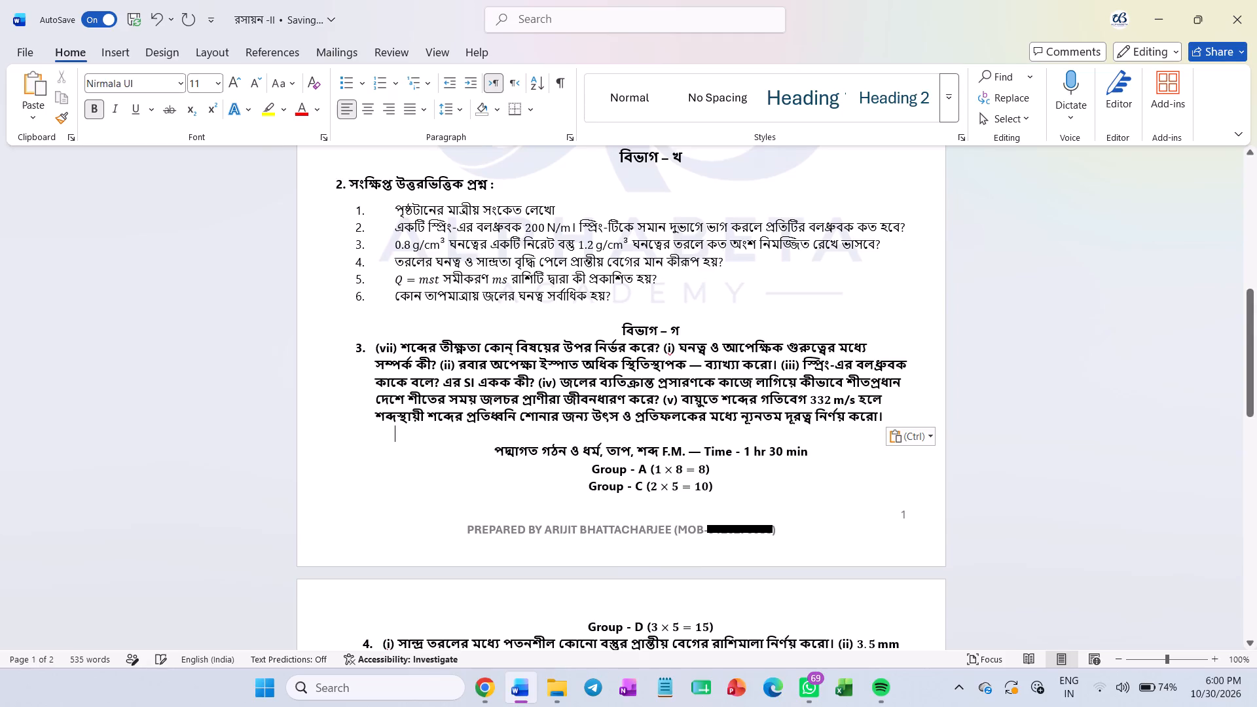
Remove the bold formatting and the list number 3 from the moved question paragraph.
{"action": "left_click_drag", "start_coordinate": [374, 351], "coordinate": [769, 433]}
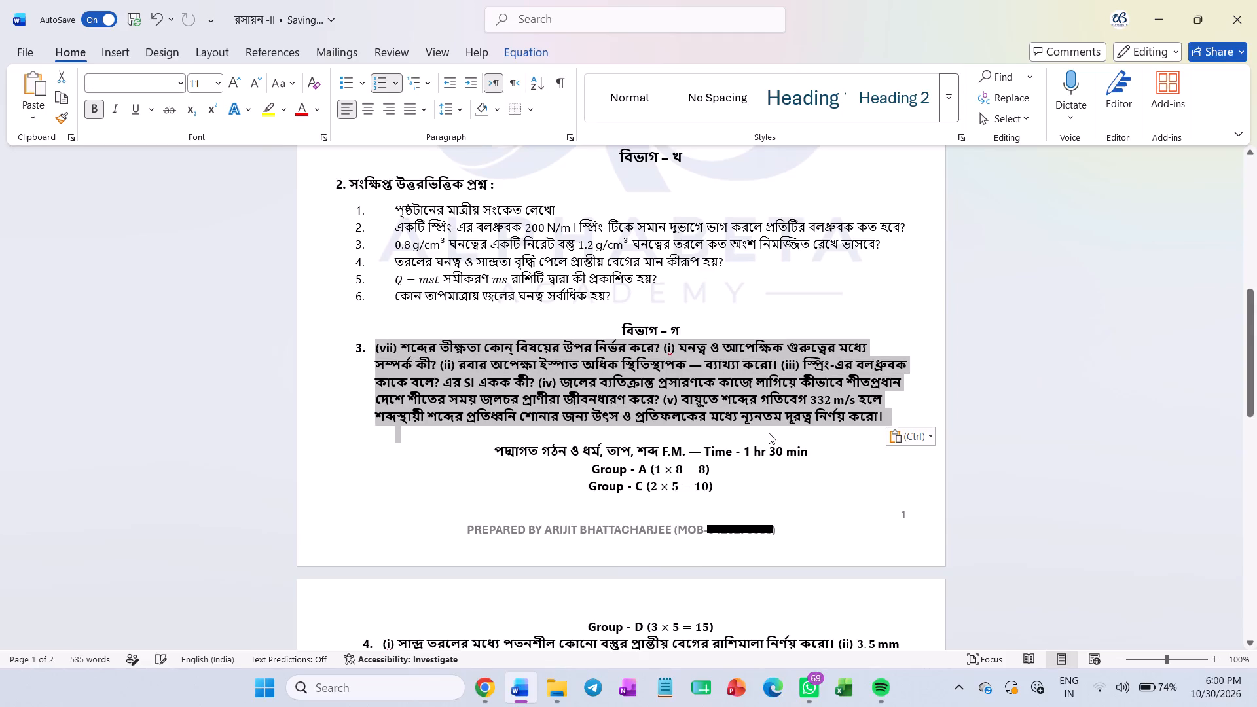
{"action": "key", "text": "ctrl+b"}
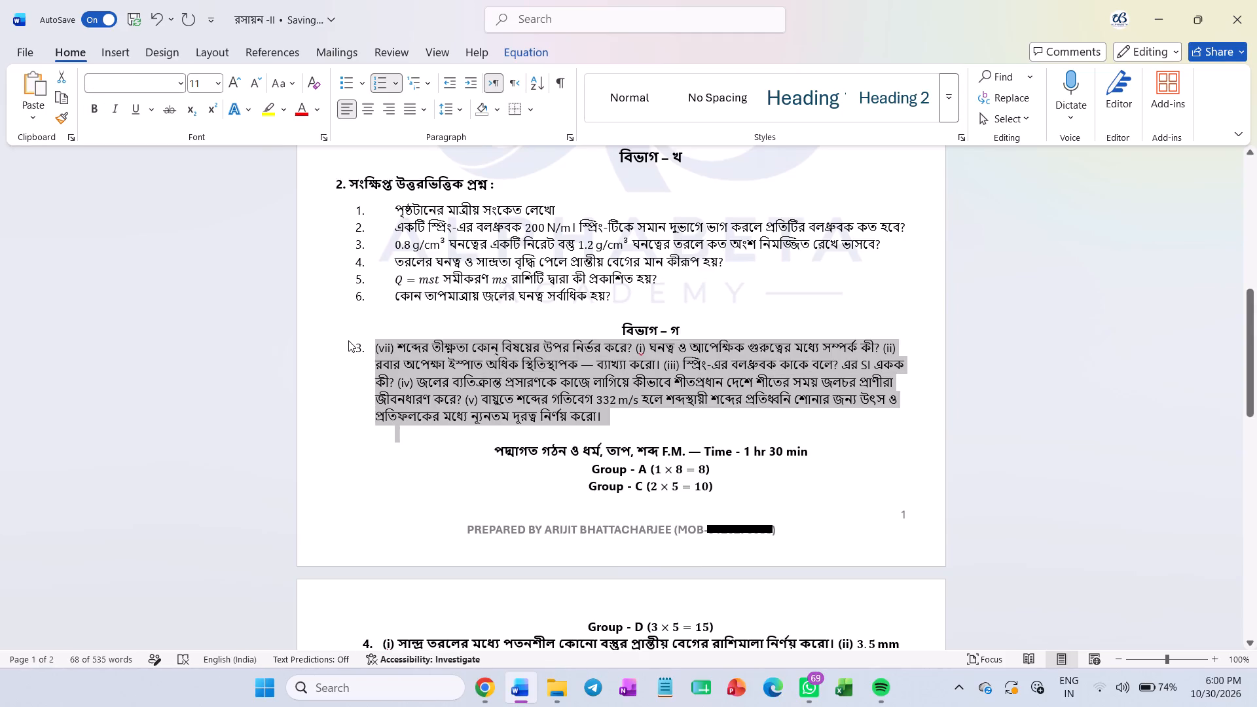
{"action": "left_click", "coordinate": [365, 348]}
{"action": "key", "text": "BackSpace"}
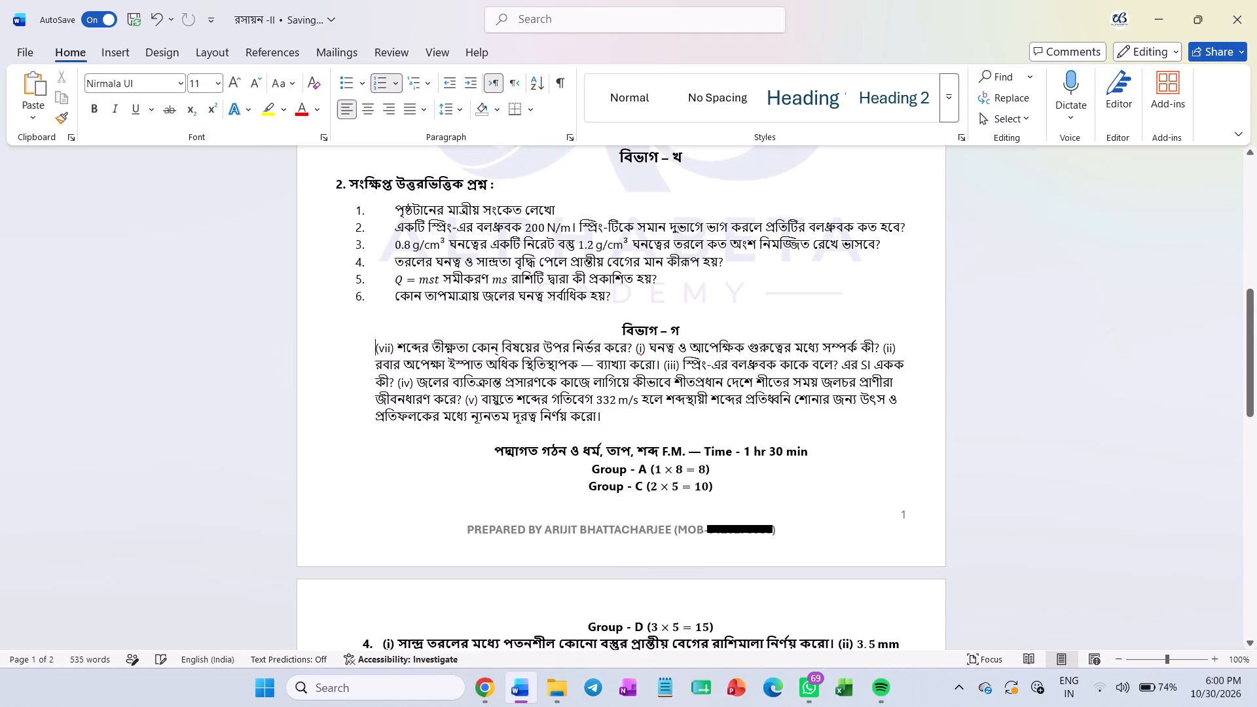
Split the paragraph under বিভাগ – গ before (i) and (ii) so those questions start on new lines with automatic roman numbering.
{"action": "left_click", "coordinate": [635, 349]}
{"action": "key", "text": "Return"}
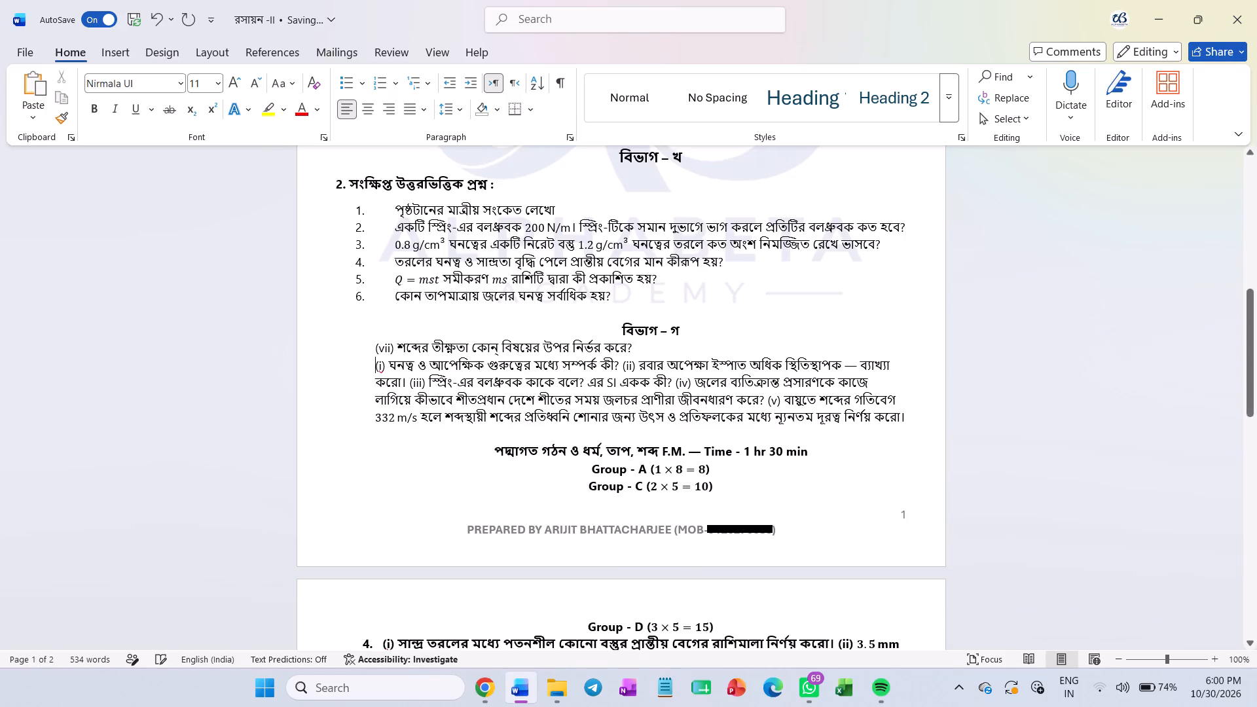
{"action": "left_click", "coordinate": [621, 365]}
{"action": "key", "text": "Return"}
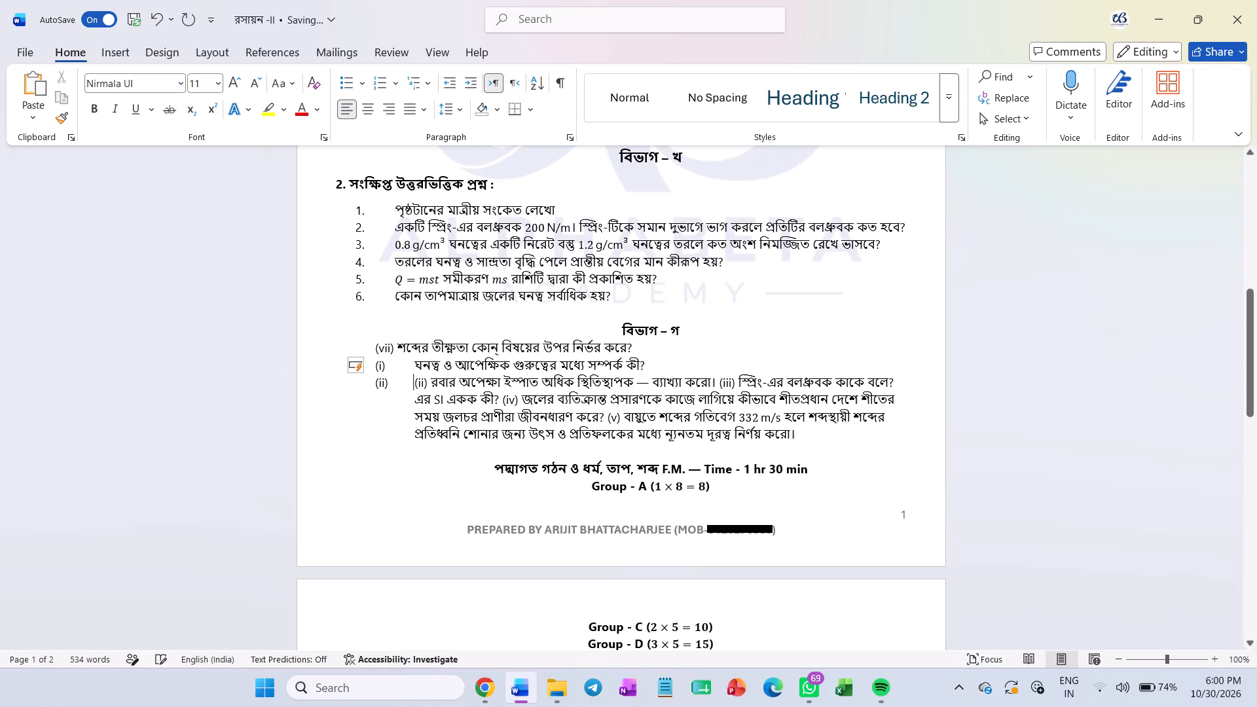
Delete the typed (vii) label from the first question under বিভাগ – গ, keeping the question on its own line below the heading.
{"action": "left_click", "coordinate": [394, 348]}
{"action": "key", "text": "Return"}
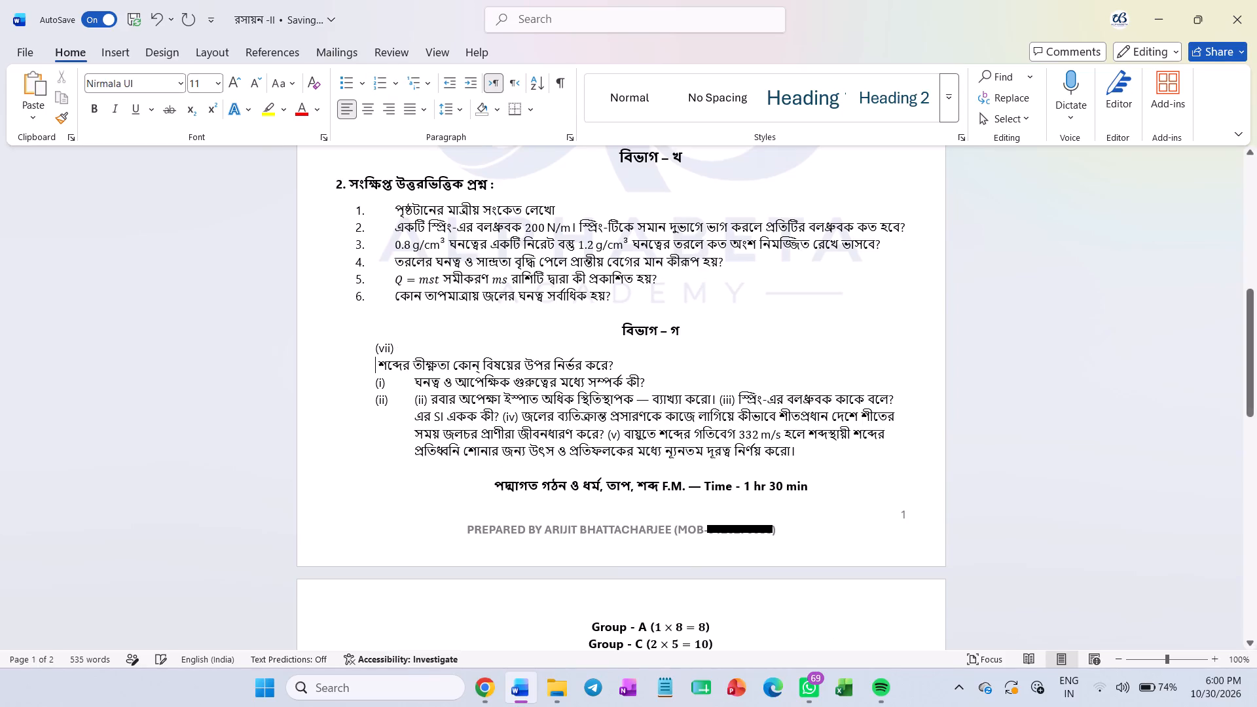
{"action": "key", "text": "BackSpace"}
{"action": "key", "text": "BackSpace"}
{"action": "key", "text": "BackSpace"}
{"action": "key", "text": "BackSpace"}
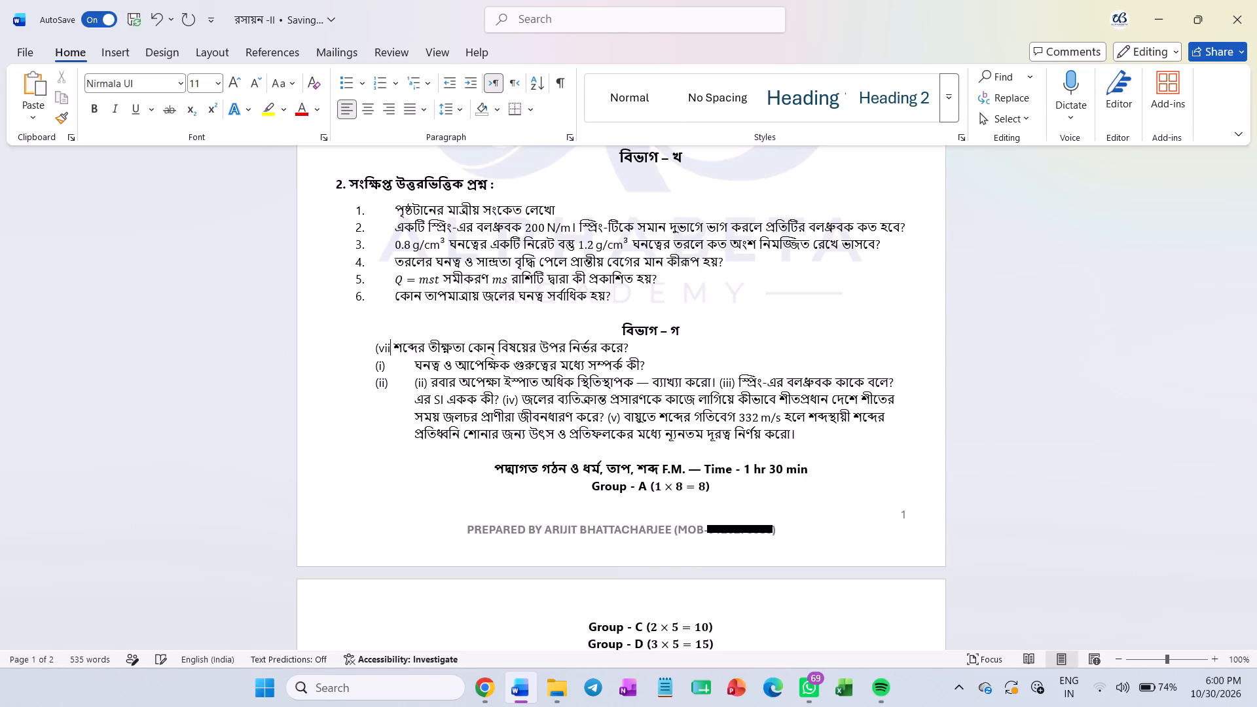
{"action": "key", "text": "BackSpace"}
{"action": "key", "text": "BackSpace"}
{"action": "key", "text": "BackSpace"}
{"action": "key", "text": "BackSpace"}
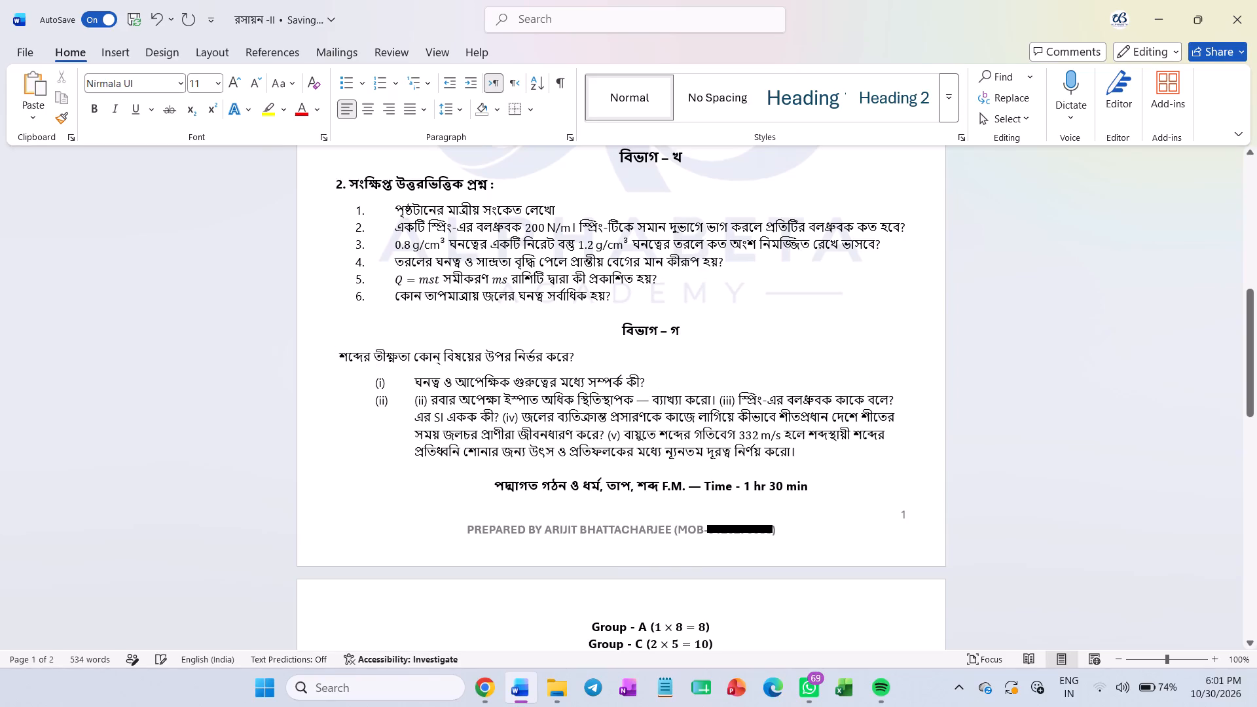
{"action": "key", "text": "space"}
{"action": "key", "text": "BackSpace"}
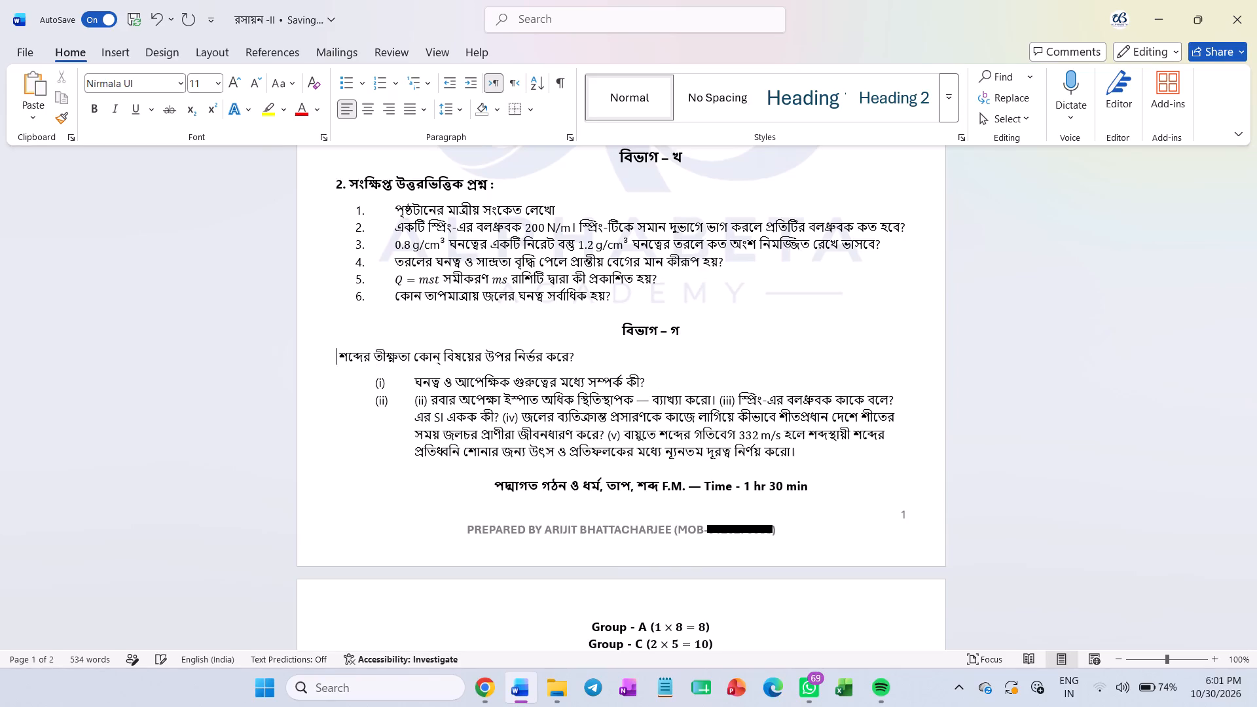
{"action": "key", "text": "BackSpace"}
{"action": "key", "text": "Return"}
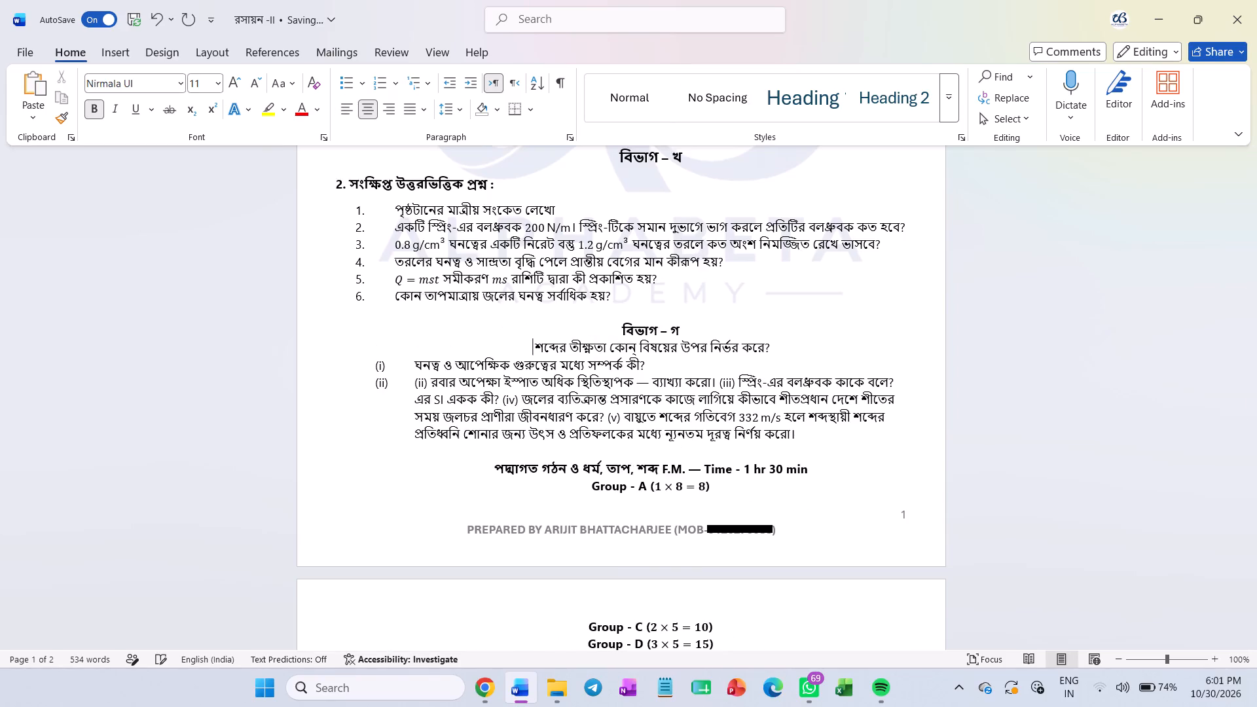
{"action": "key", "text": "BackSpace"}
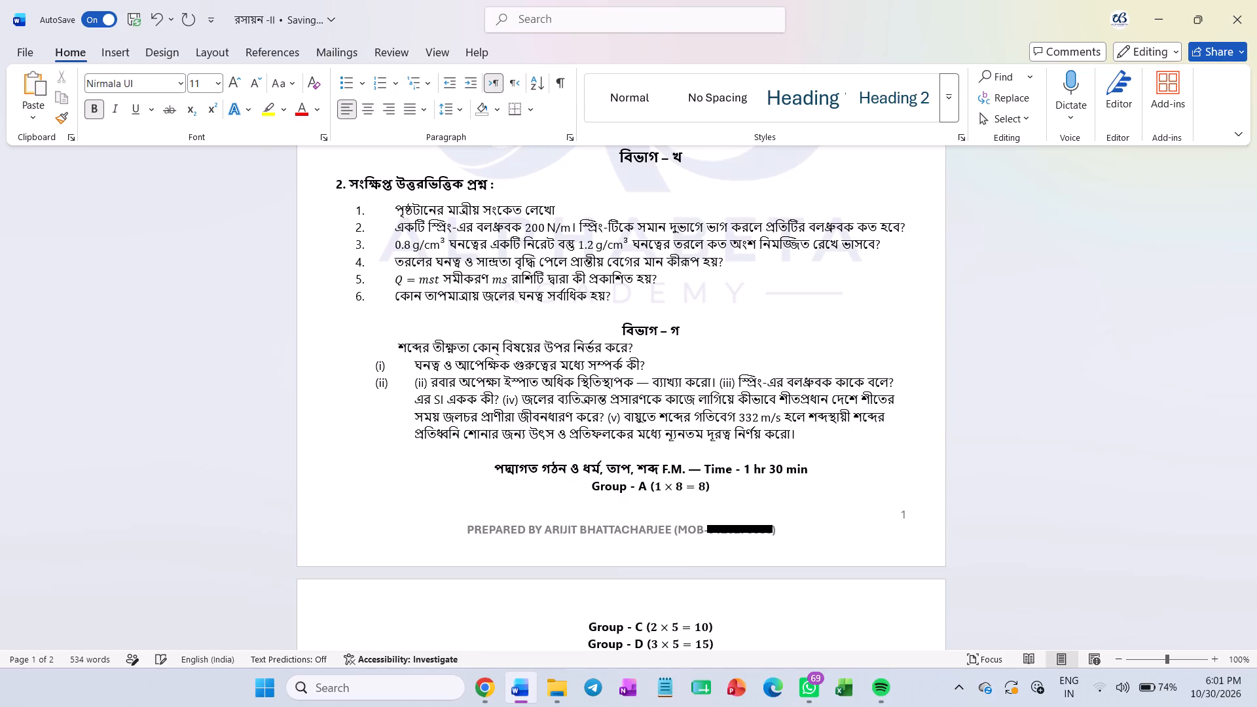
Split the remaining বিভাগ – গ text before (iii), (iv) and (v) so each question is a separate list item.
{"action": "left_click", "coordinate": [720, 381]}
{"action": "key", "text": "Return"}
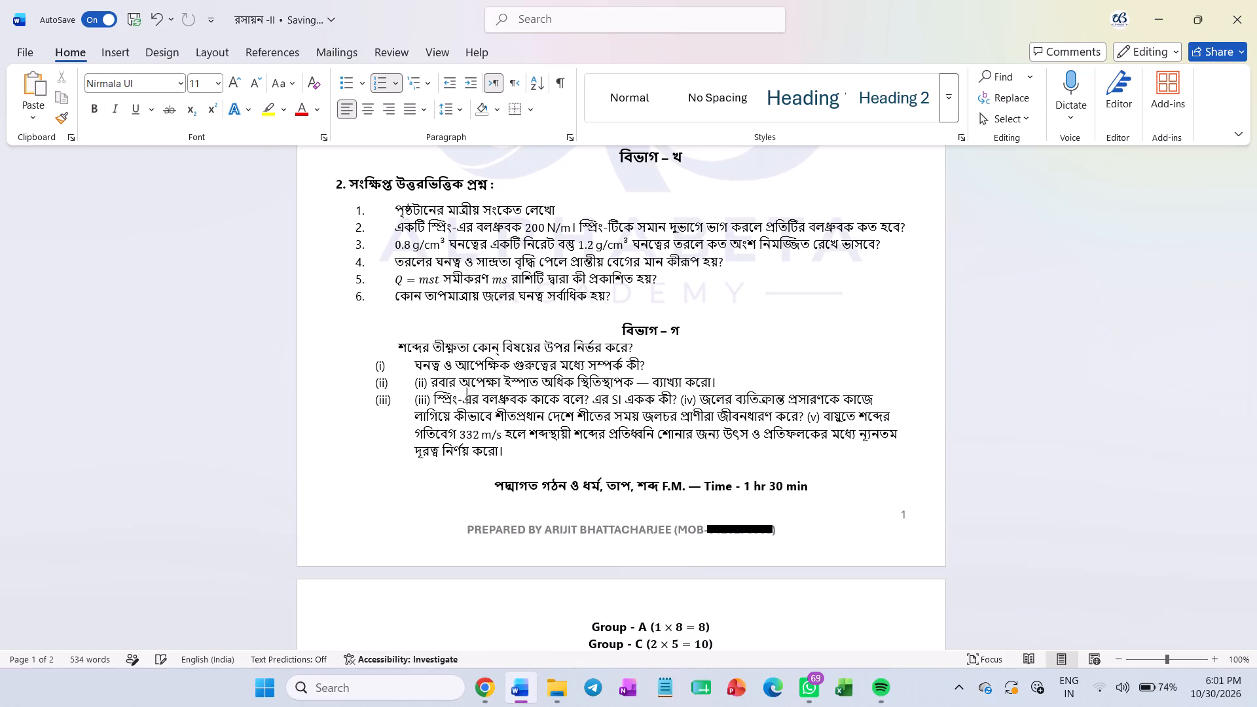
{"action": "left_click", "coordinate": [679, 398]}
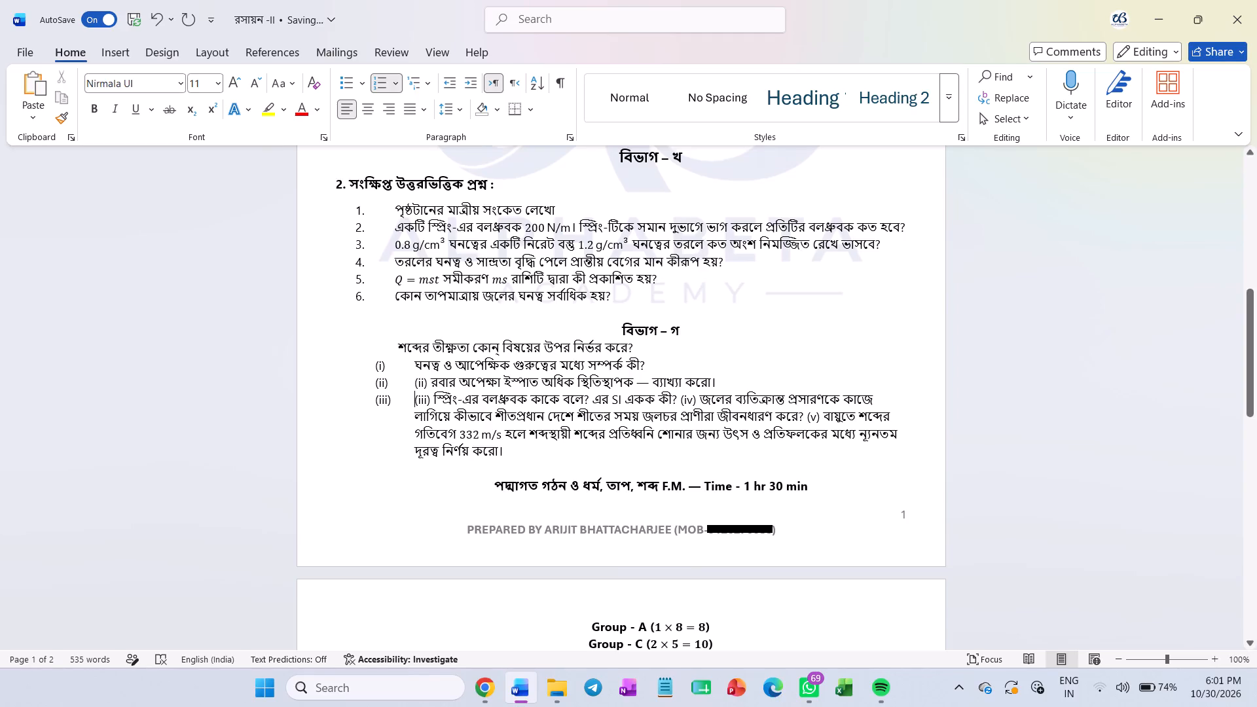
{"action": "key", "text": "Return"}
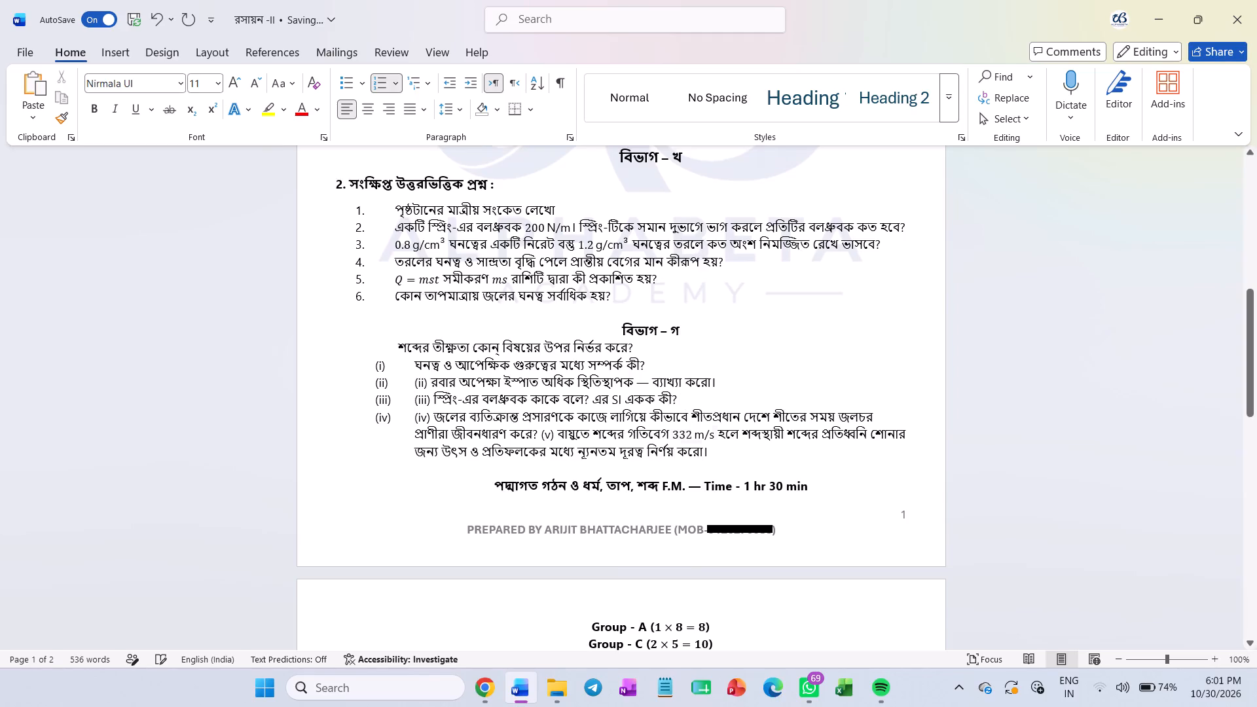
{"action": "left_click", "coordinate": [539, 432]}
{"action": "key", "text": "Return"}
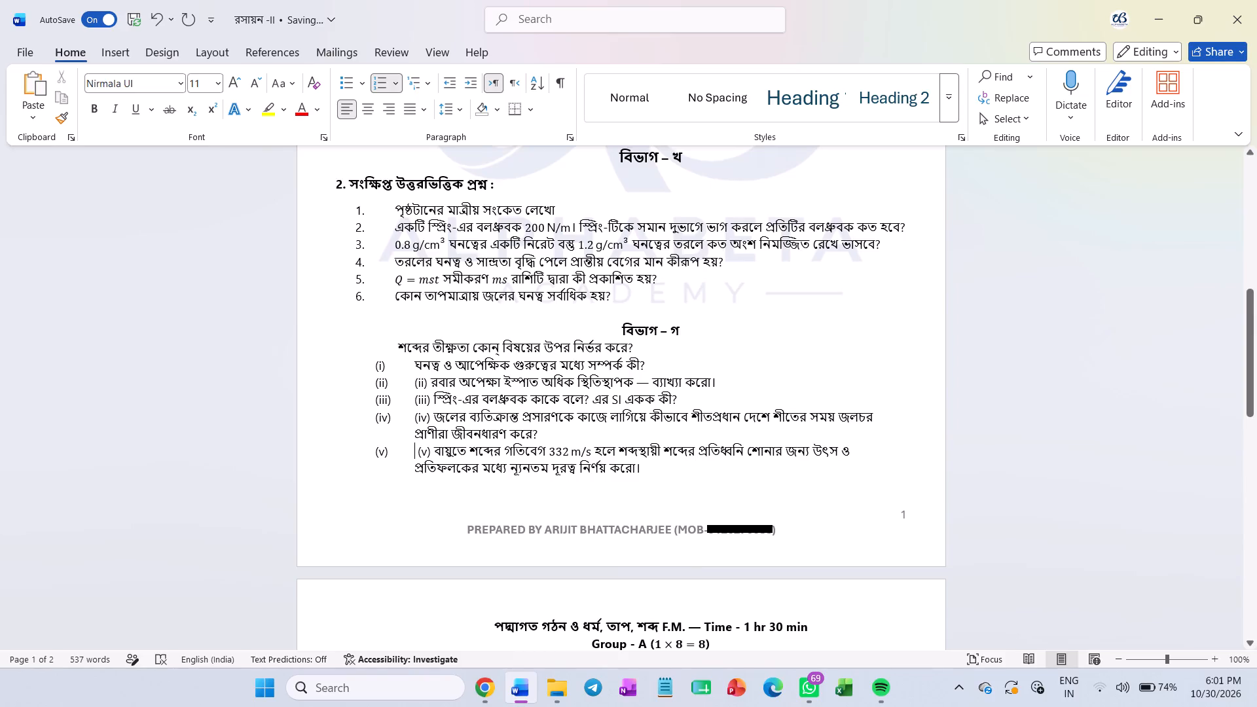
Delete the duplicate typed labels (v), (iv), (iii) and (ii) from the question texts in the বিভাগ – গ list.
{"action": "left_click_drag", "start_coordinate": [431, 450], "coordinate": [412, 450]}
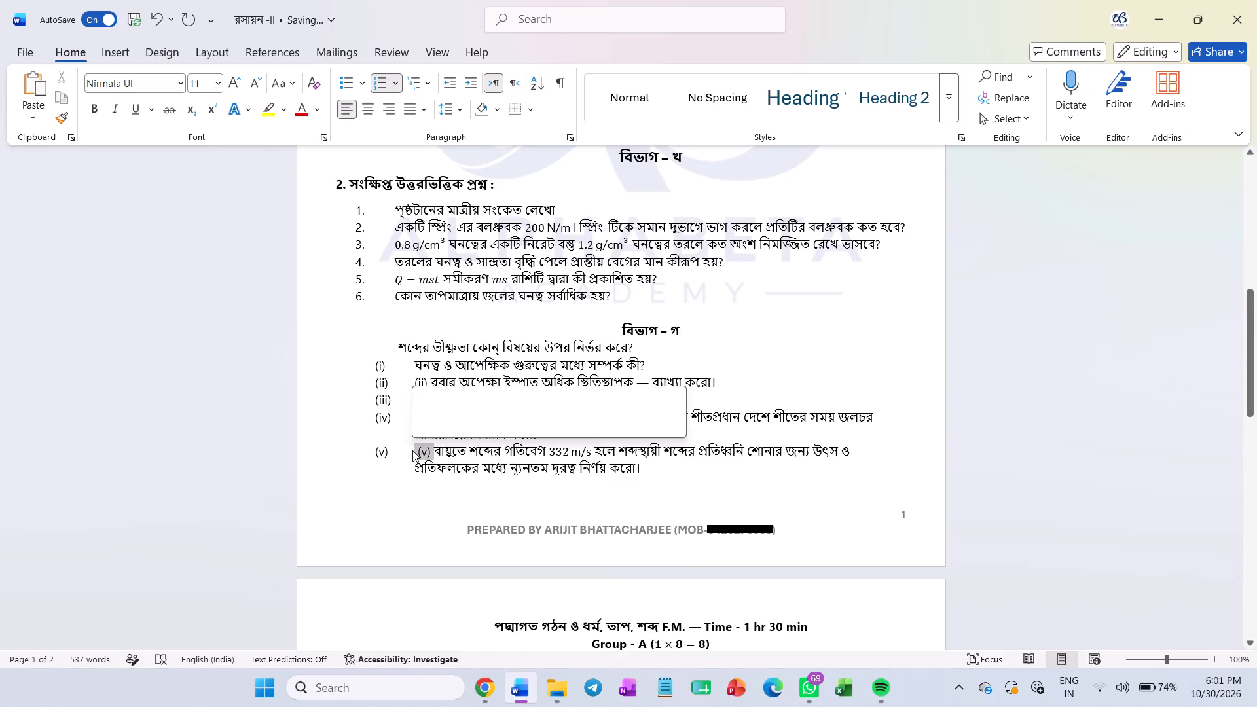
{"action": "key", "text": "BackSpace"}
{"action": "left_click_drag", "start_coordinate": [433, 421], "coordinate": [416, 421]}
{"action": "key", "text": "BackSpace"}
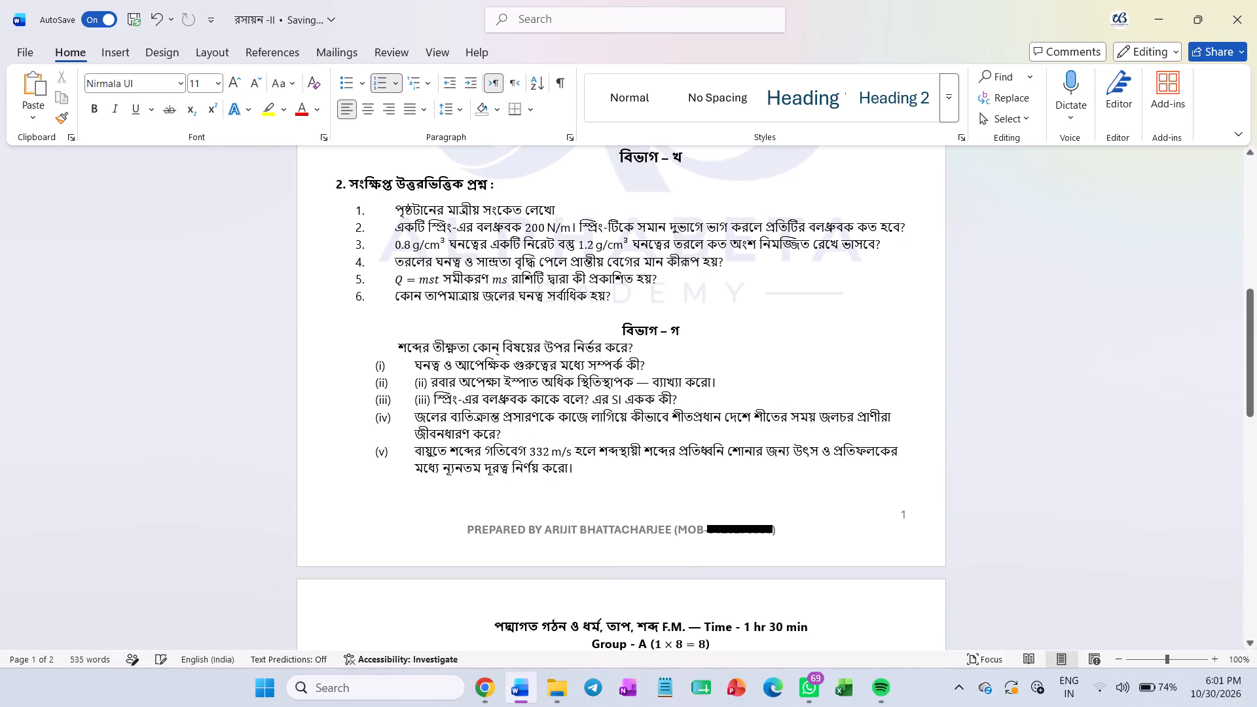
{"action": "left_click_drag", "start_coordinate": [434, 403], "coordinate": [415, 403]}
{"action": "key", "text": "BackSpace"}
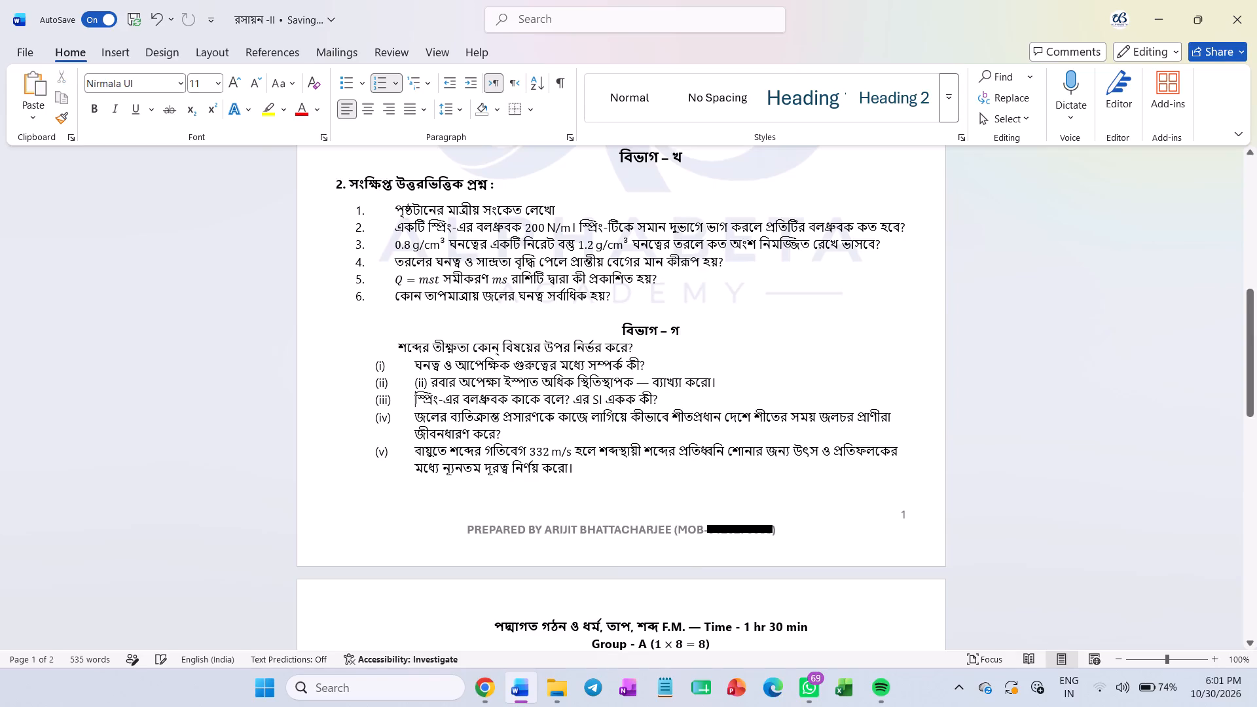
{"action": "left_click_drag", "start_coordinate": [426, 382], "coordinate": [403, 383]}
{"action": "key", "text": "BackSpace"}
Replace the roman numbering of all the বিভাগ – গ questions, including the unnumbered first one, with the 1., 2., 3. format.
{"action": "scroll", "coordinate": [408, 397], "scroll_direction": "down", "scroll_amount": 1}
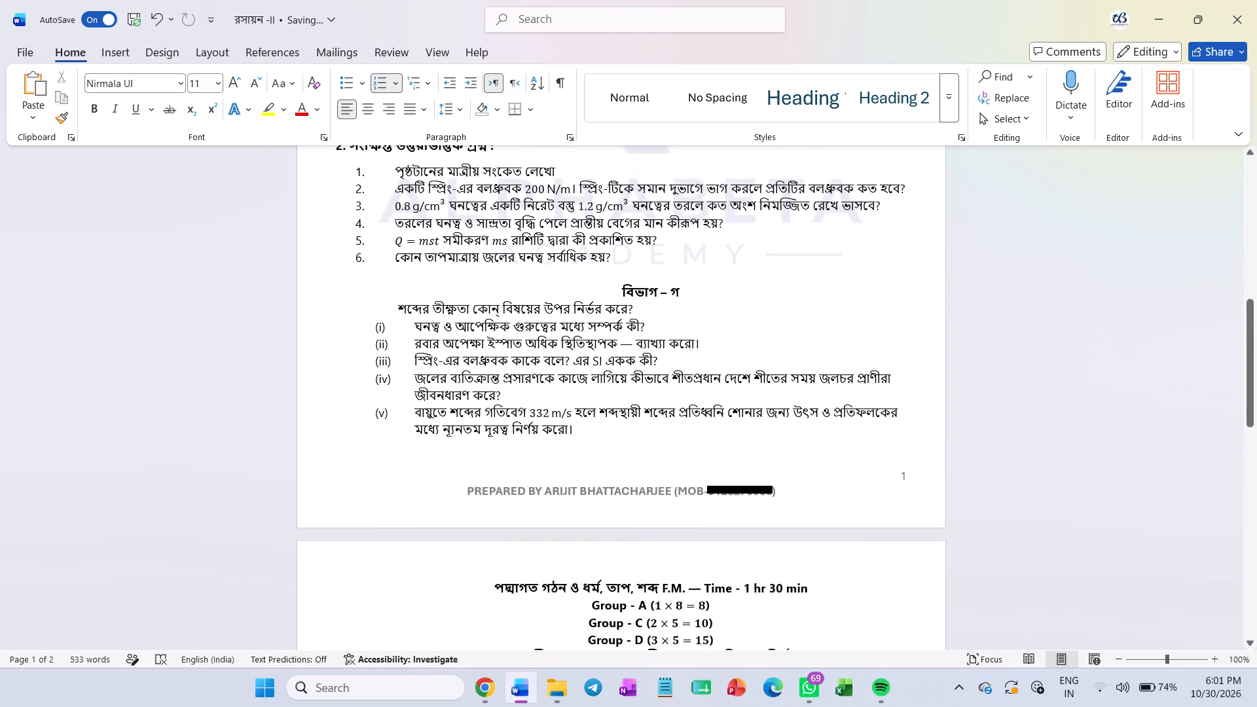
{"action": "scroll", "coordinate": [397, 441], "scroll_direction": "down", "scroll_amount": 1}
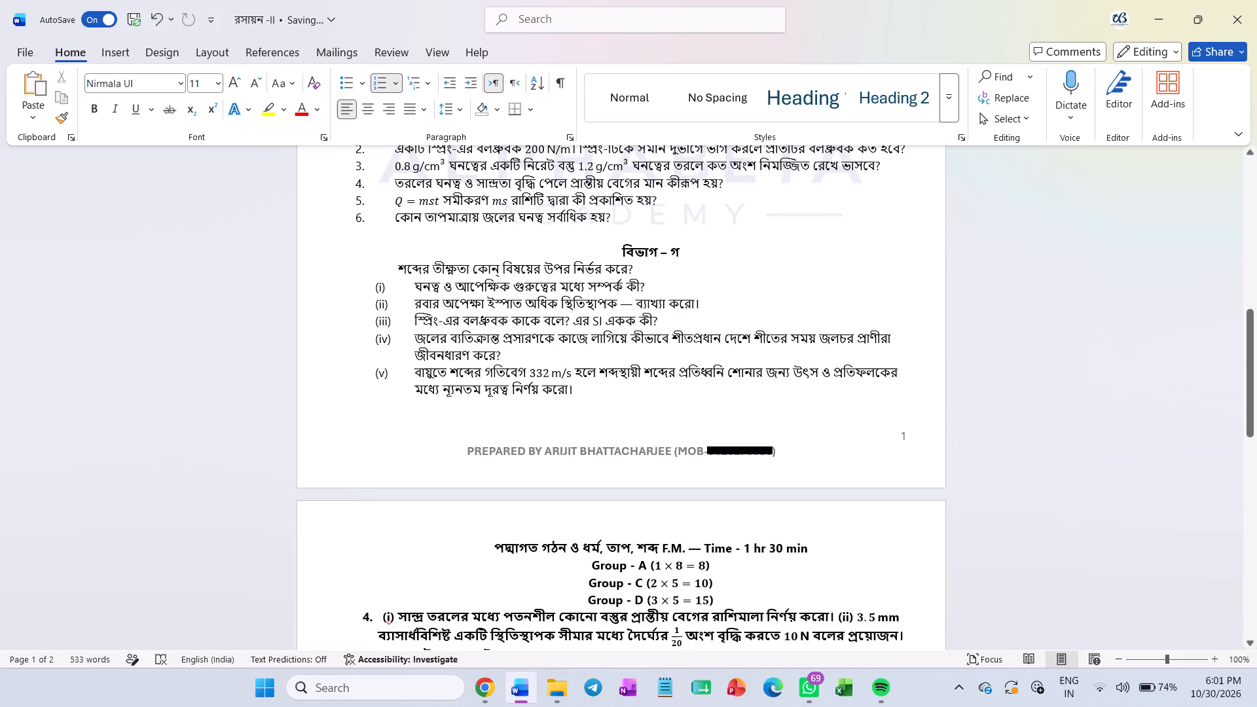
{"action": "left_click_drag", "start_coordinate": [398, 262], "coordinate": [458, 385]}
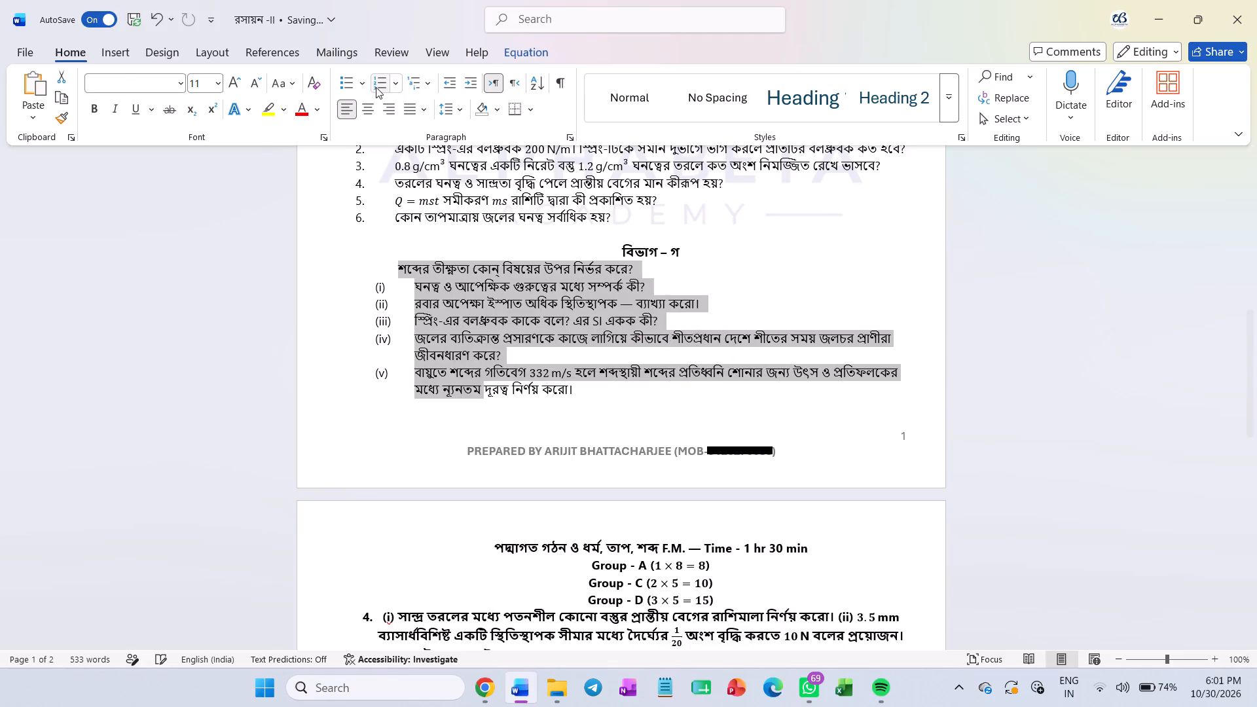
{"action": "left_click", "coordinate": [383, 86]}
{"action": "left_click", "coordinate": [383, 86]}
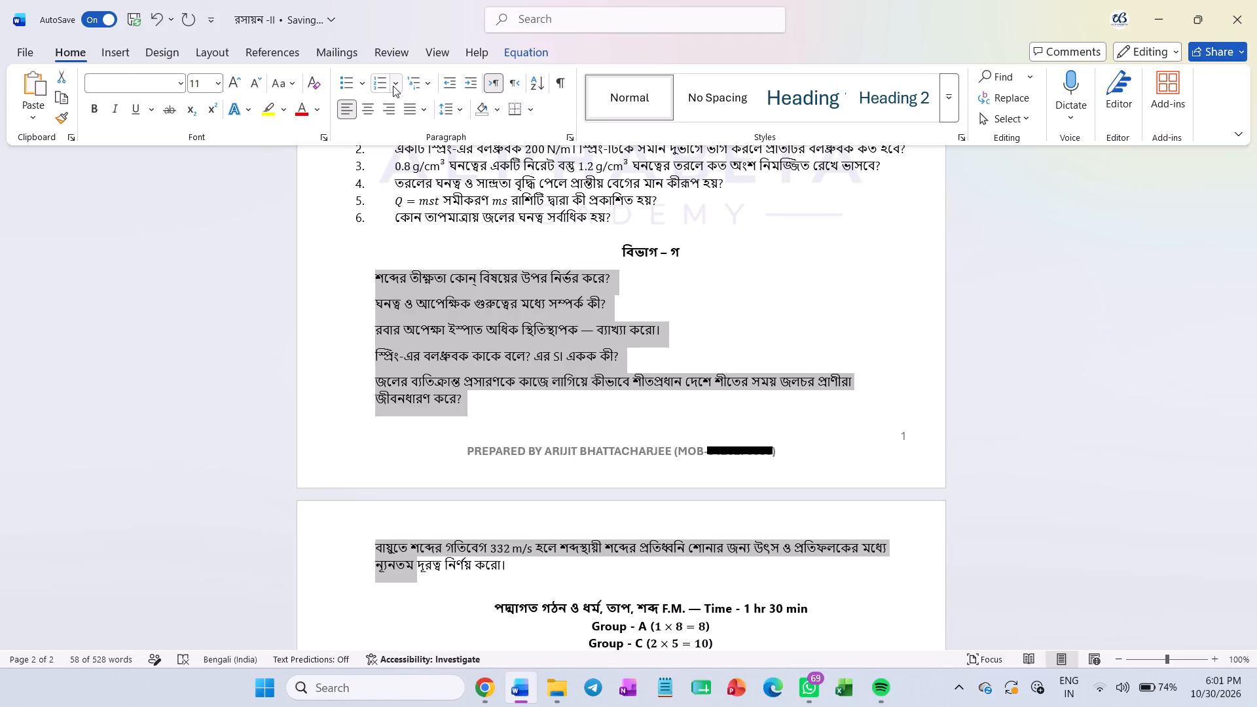
{"action": "left_click", "coordinate": [397, 84]}
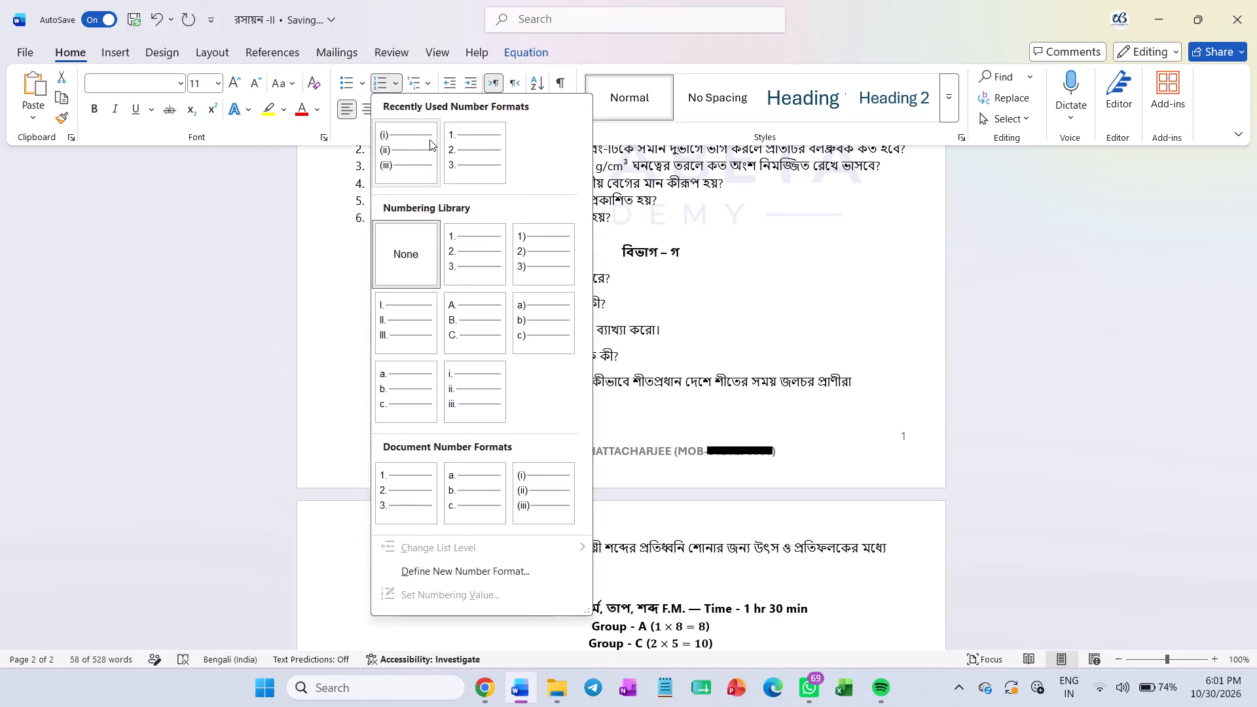
{"action": "left_click", "coordinate": [463, 142]}
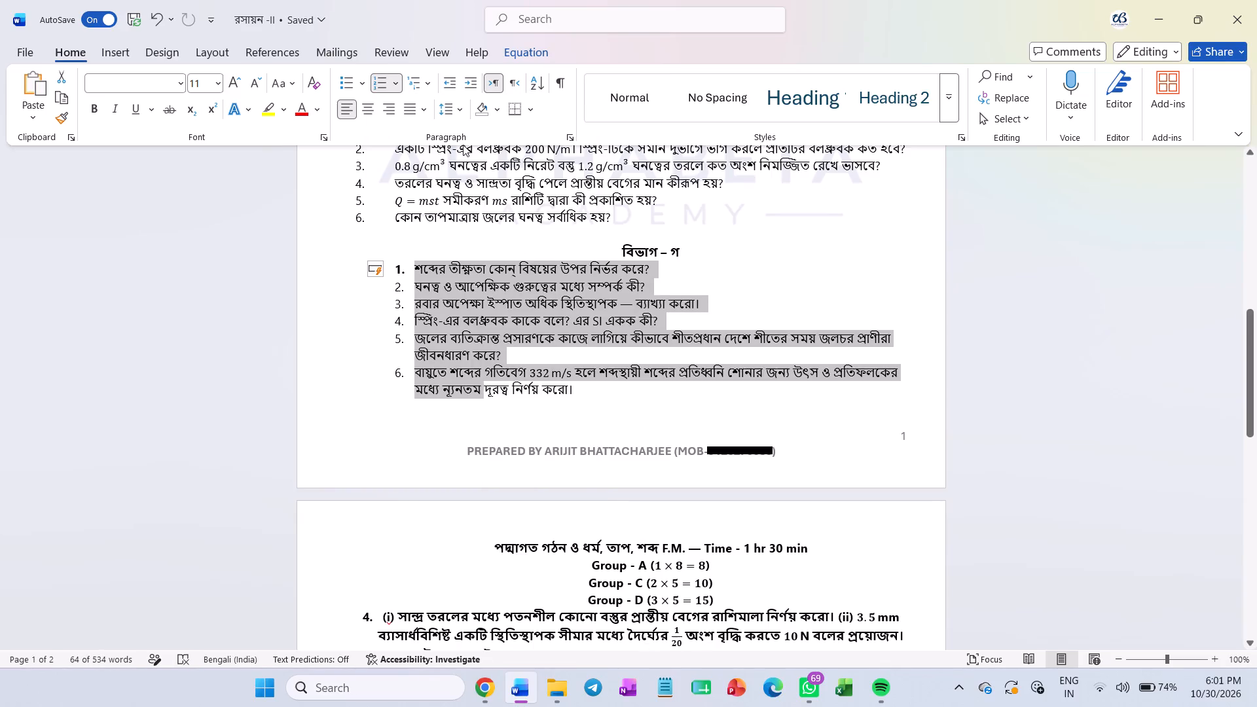
Remove the bold formatting from the list numbers of the বিভাগ – গ questions.
{"action": "double_click", "coordinate": [399, 272]}
{"action": "left_click", "coordinate": [92, 115]}
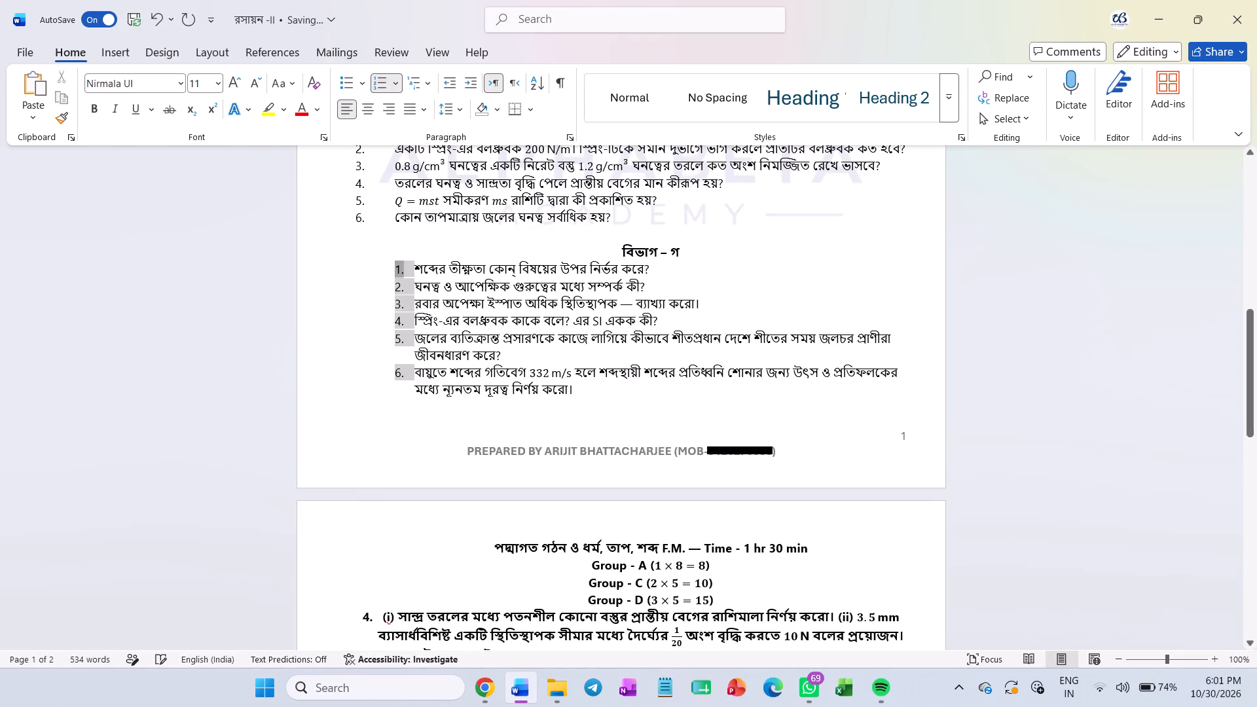
Shift the whole বিভাগ – গ numbered list leftward, bringing its numbers roughly in line with those of the বিভাগ – খ list.
{"action": "left_click_drag", "start_coordinate": [393, 327], "coordinate": [367, 330]}
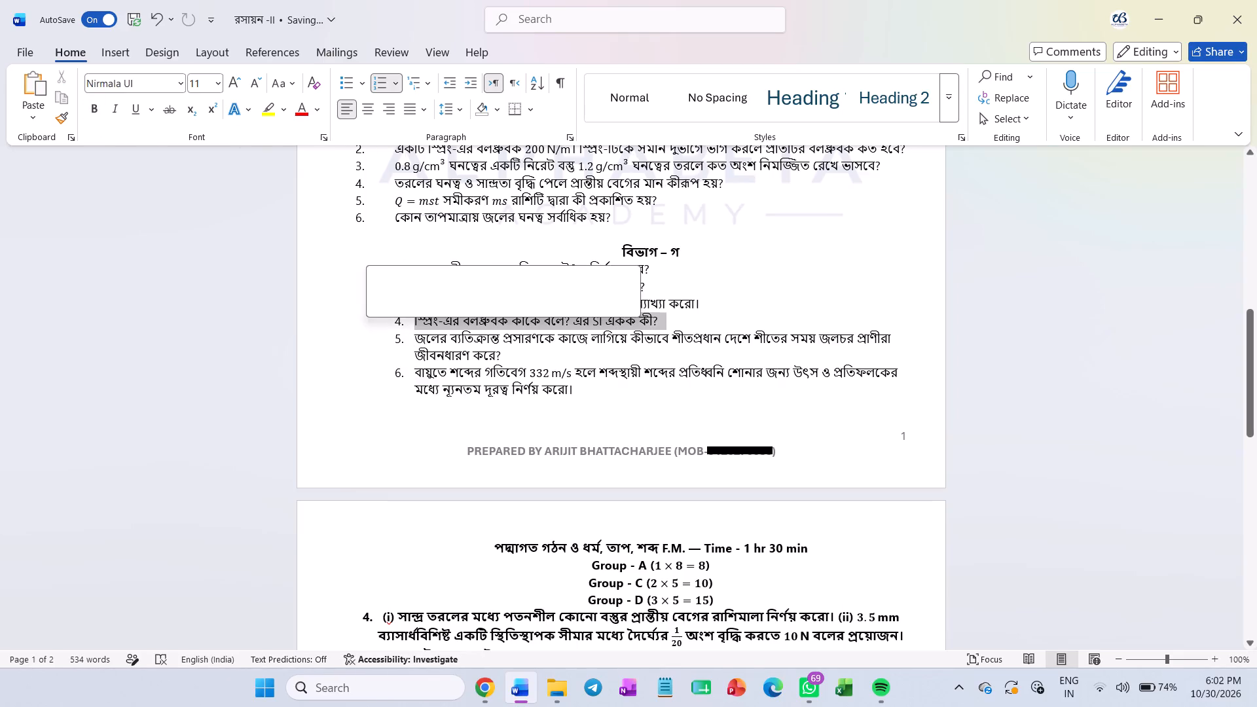
{"action": "left_click", "coordinate": [398, 247]}
{"action": "left_click_drag", "start_coordinate": [394, 267], "coordinate": [394, 310]}
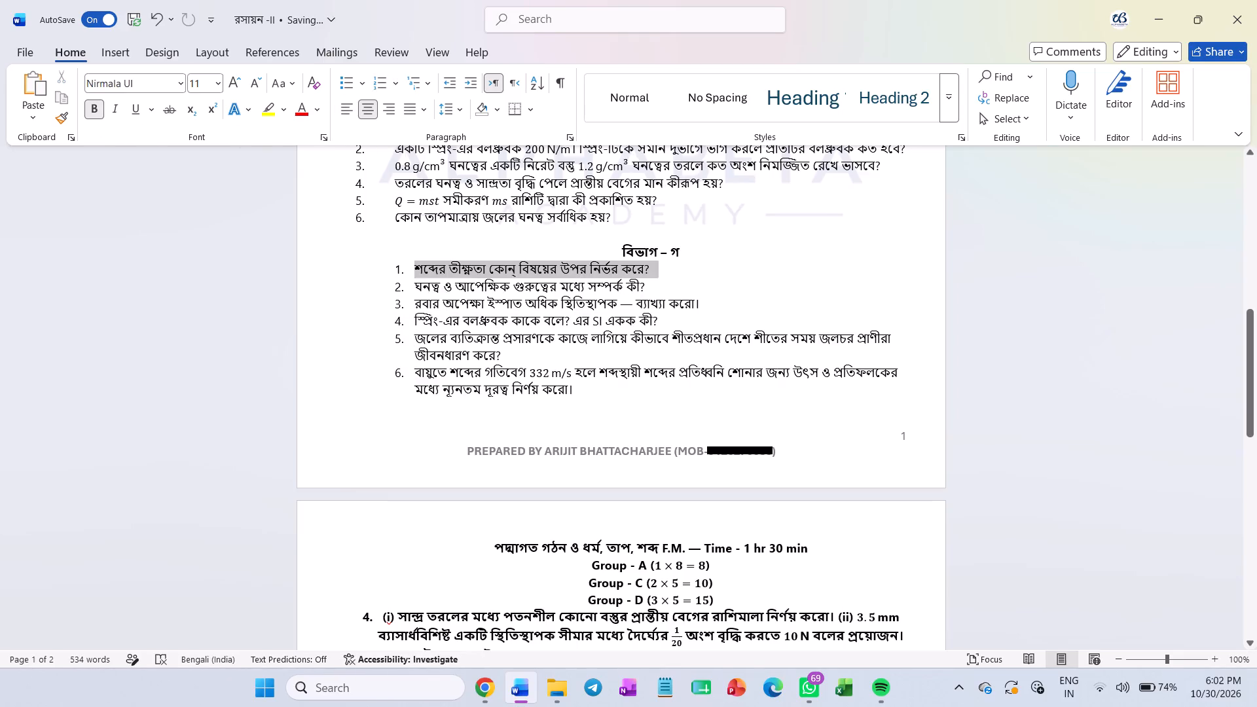
{"action": "left_click_drag", "start_coordinate": [394, 310], "coordinate": [398, 372]}
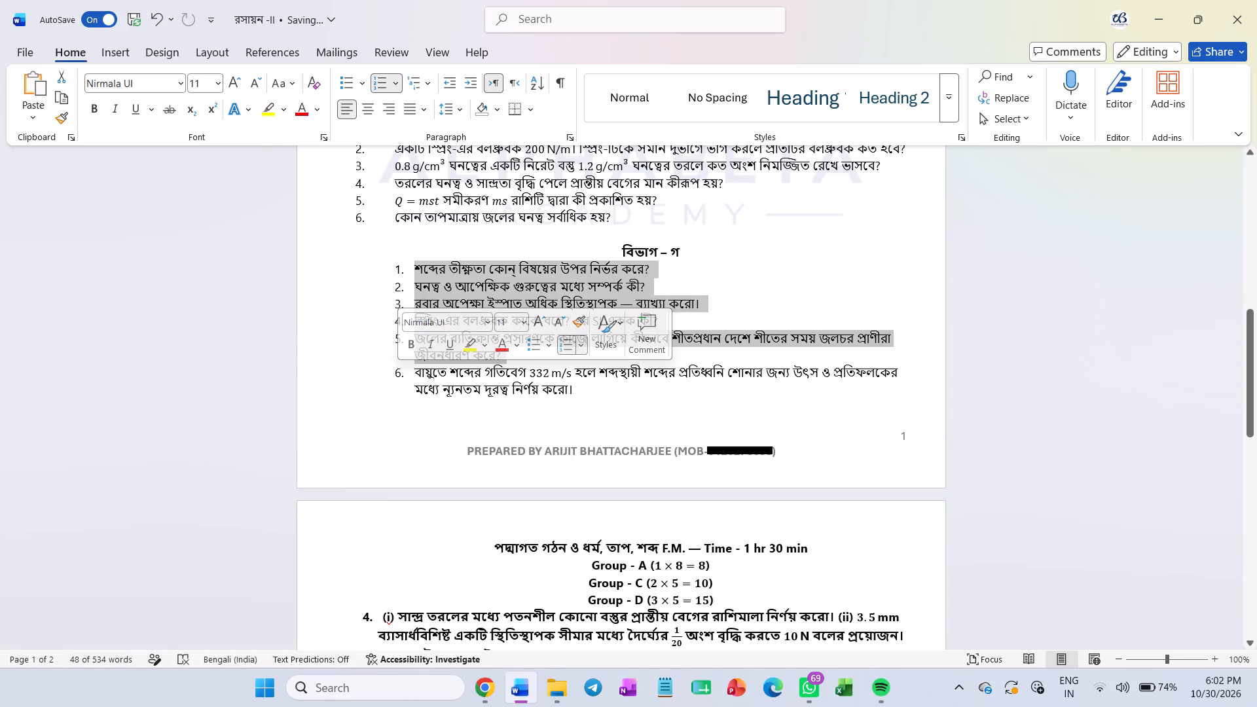
{"action": "scroll", "coordinate": [395, 387], "scroll_direction": "up", "scroll_amount": 1}
{"action": "double_click", "coordinate": [395, 351]}
{"action": "left_click_drag", "start_coordinate": [395, 351], "coordinate": [356, 357]}
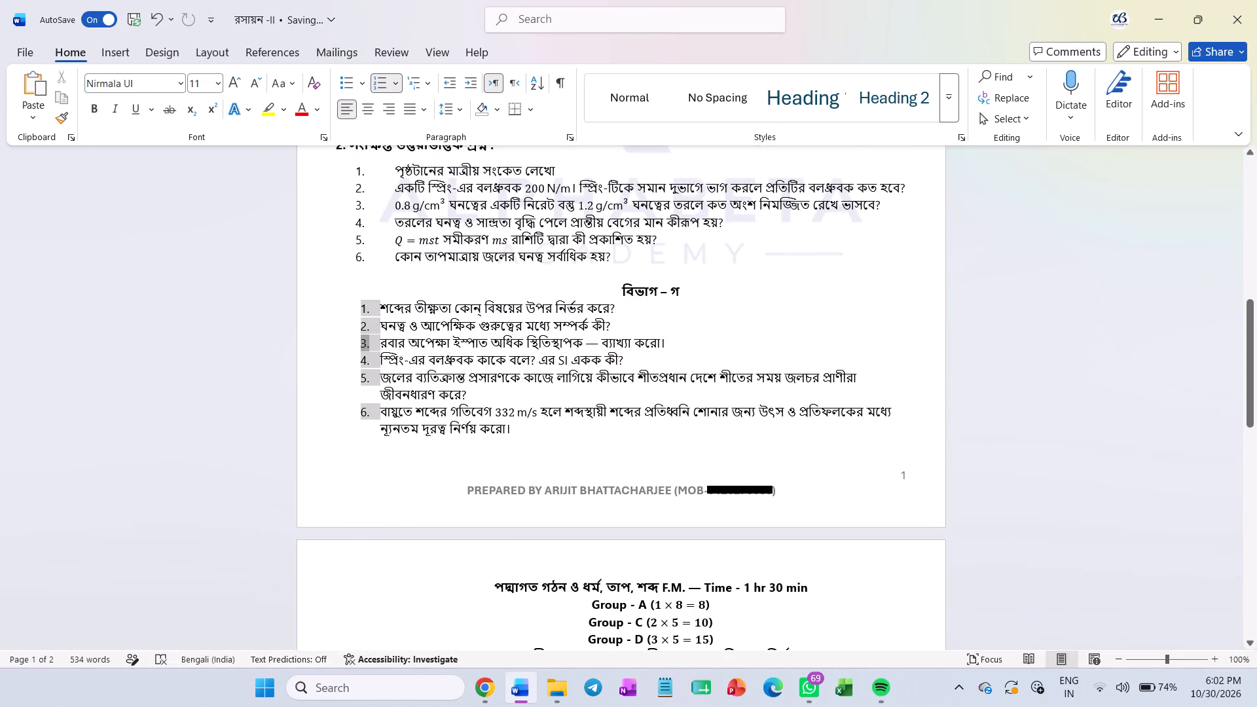
Nudge the বিভাগ – গ list slightly further left in small moves, so its numbers start just left of the বিভাগ – খ numbers.
{"action": "left_click", "coordinate": [371, 359]}
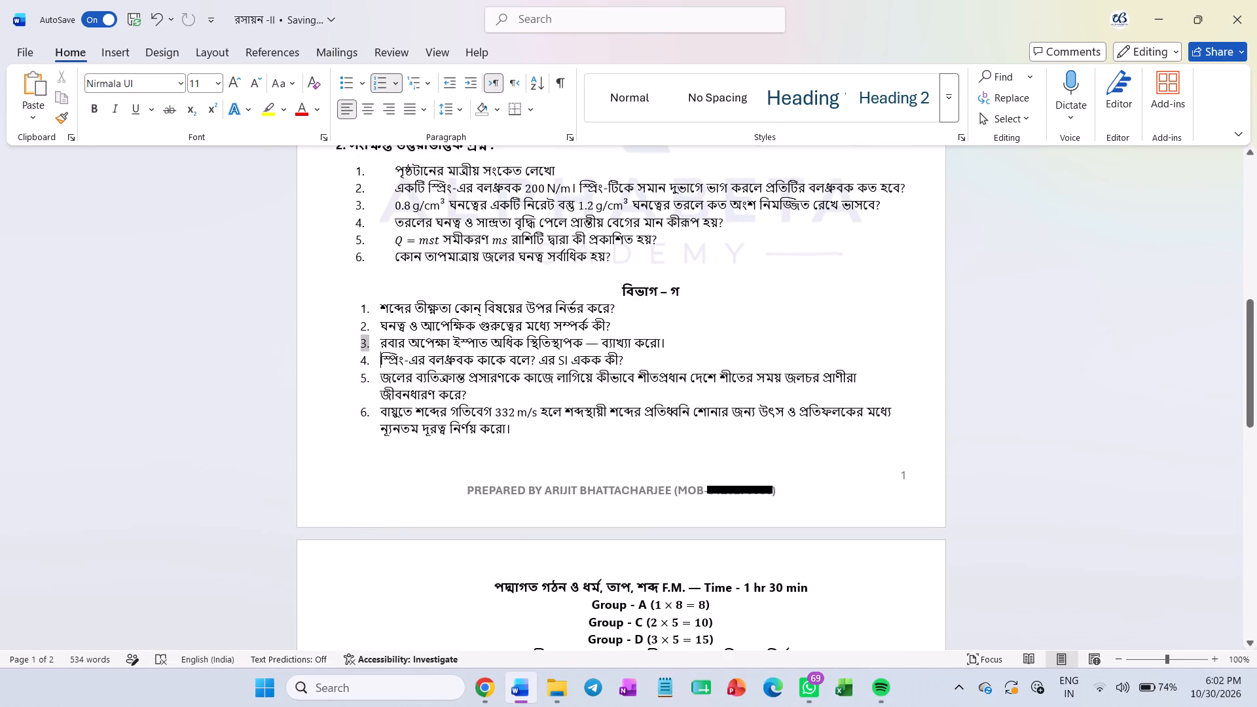
{"action": "left_click_drag", "start_coordinate": [359, 306], "coordinate": [354, 361]}
{"action": "left_click", "coordinate": [363, 292]}
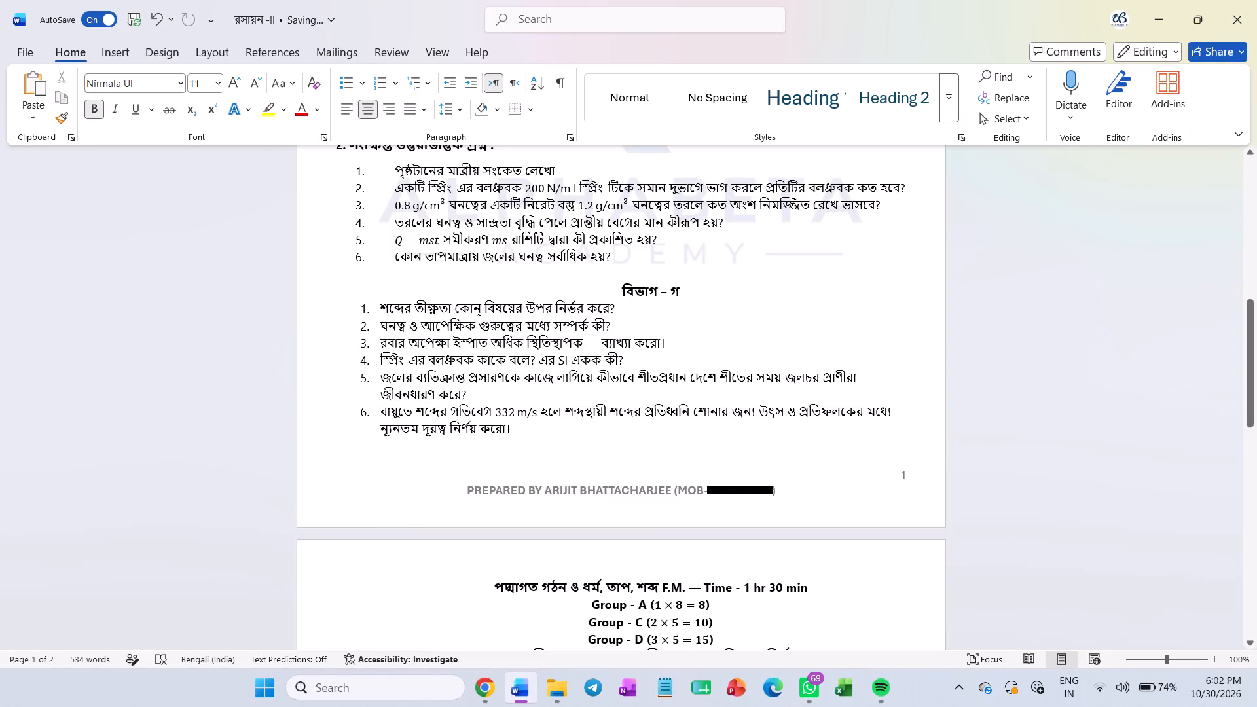
{"action": "left_click_drag", "start_coordinate": [363, 307], "coordinate": [363, 378]}
{"action": "left_click_drag", "start_coordinate": [363, 363], "coordinate": [352, 364]}
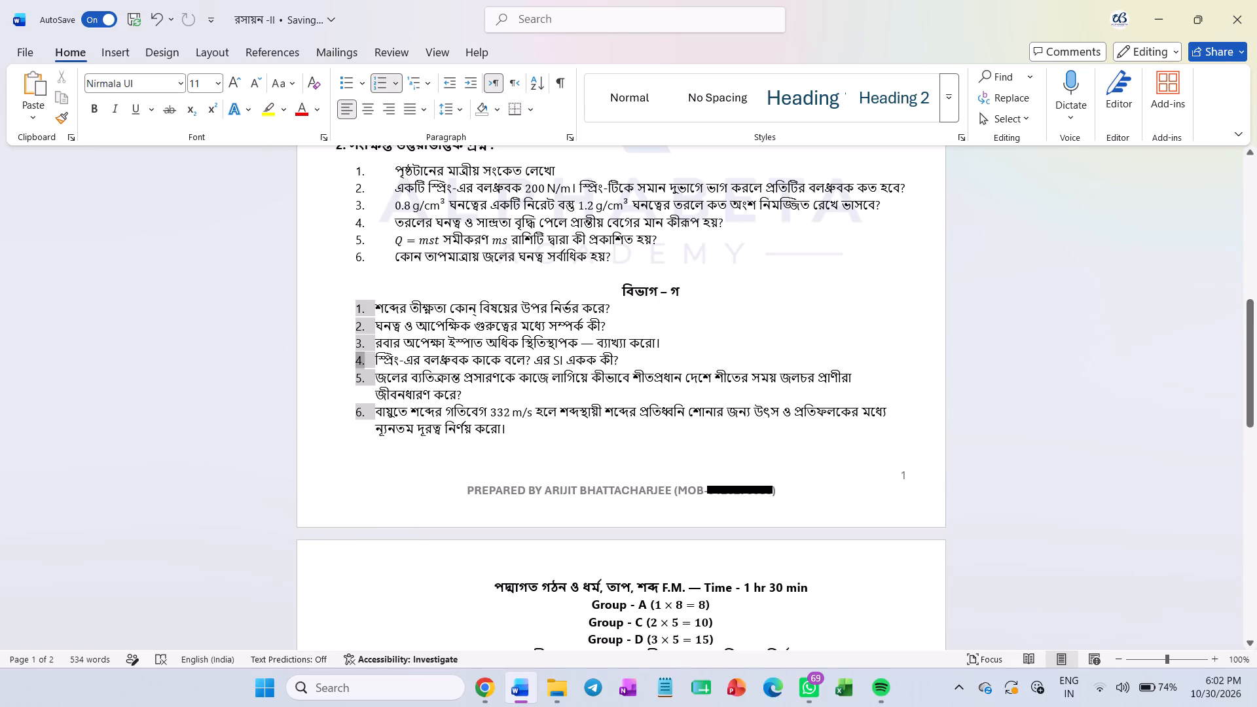
{"action": "left_click", "coordinate": [352, 302]}
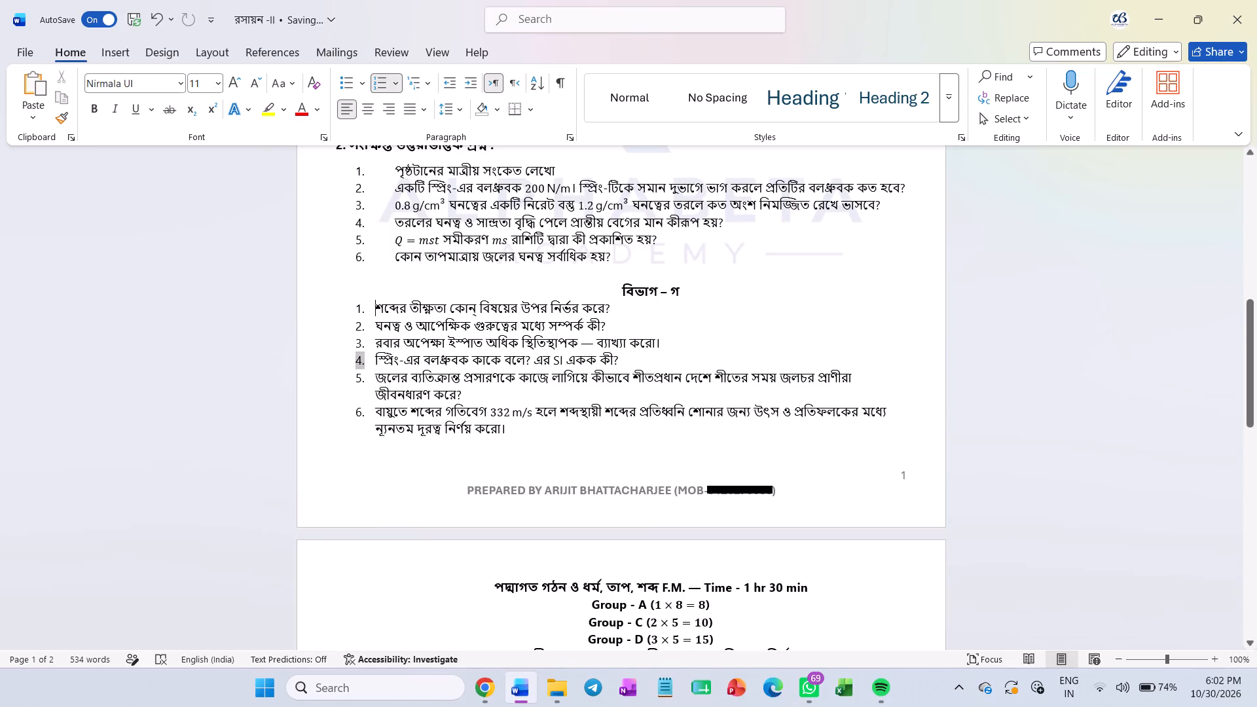
{"action": "left_click_drag", "start_coordinate": [356, 308], "coordinate": [356, 380]}
{"action": "left_click_drag", "start_coordinate": [357, 337], "coordinate": [355, 337]}
{"action": "right_click_drag", "start_coordinate": [355, 337], "coordinate": [348, 337]}
{"action": "left_click_drag", "start_coordinate": [355, 337], "coordinate": [348, 337]}
{"action": "left_click", "coordinate": [761, 300]}
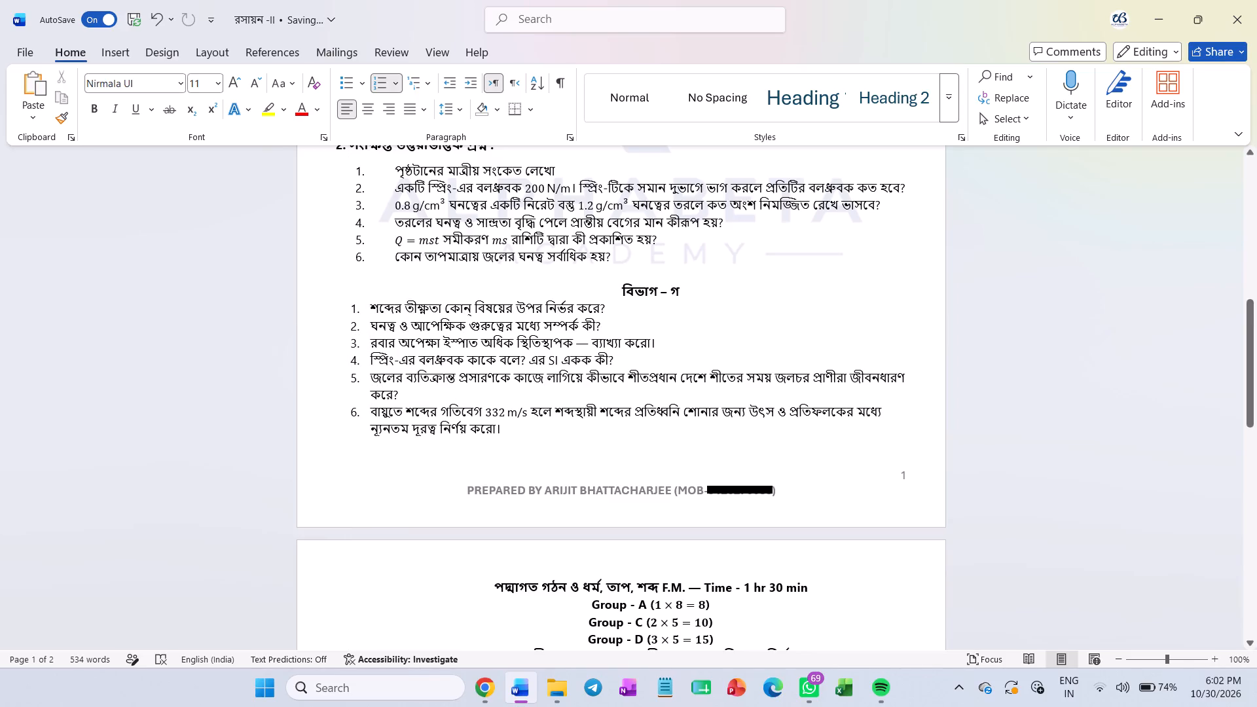
Remove and reapply the 1., 2., 3. numbering on the six বিভাগ – খ questions so their indent matches the বিভাগ – গ list.
{"action": "scroll", "coordinate": [490, 412], "scroll_direction": "down", "scroll_amount": 3}
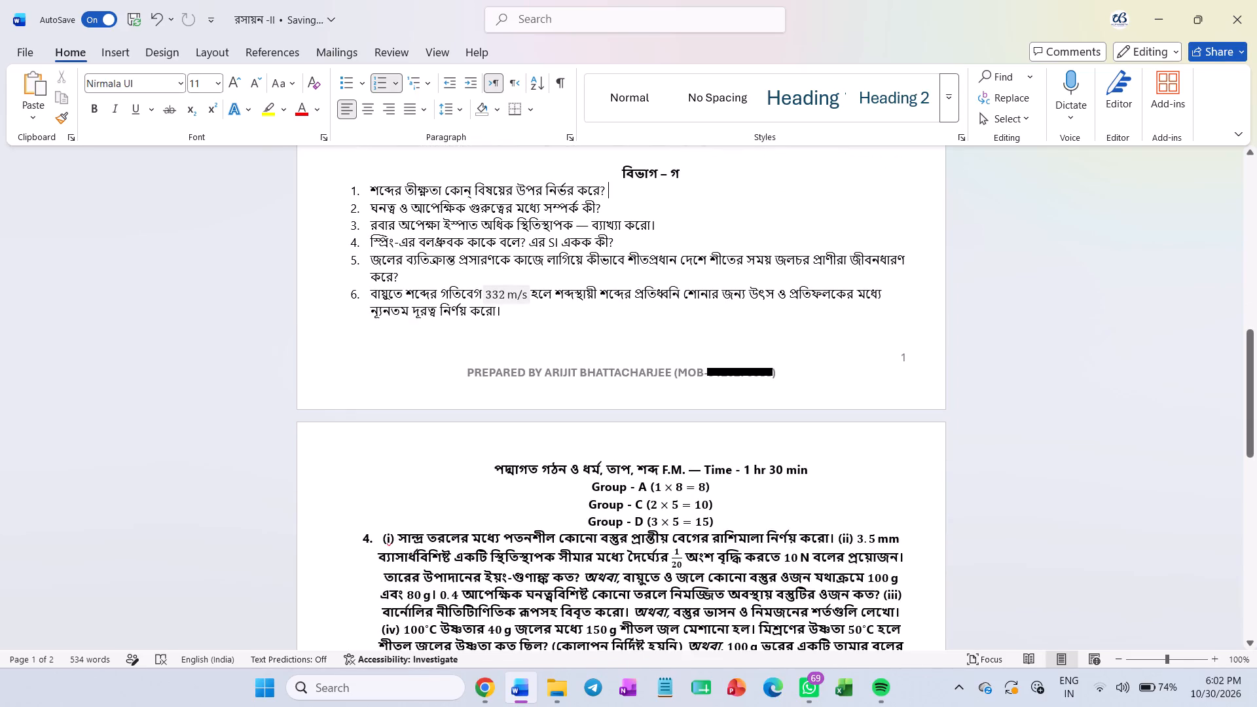
{"action": "scroll", "coordinate": [490, 412], "scroll_direction": "up", "scroll_amount": 6}
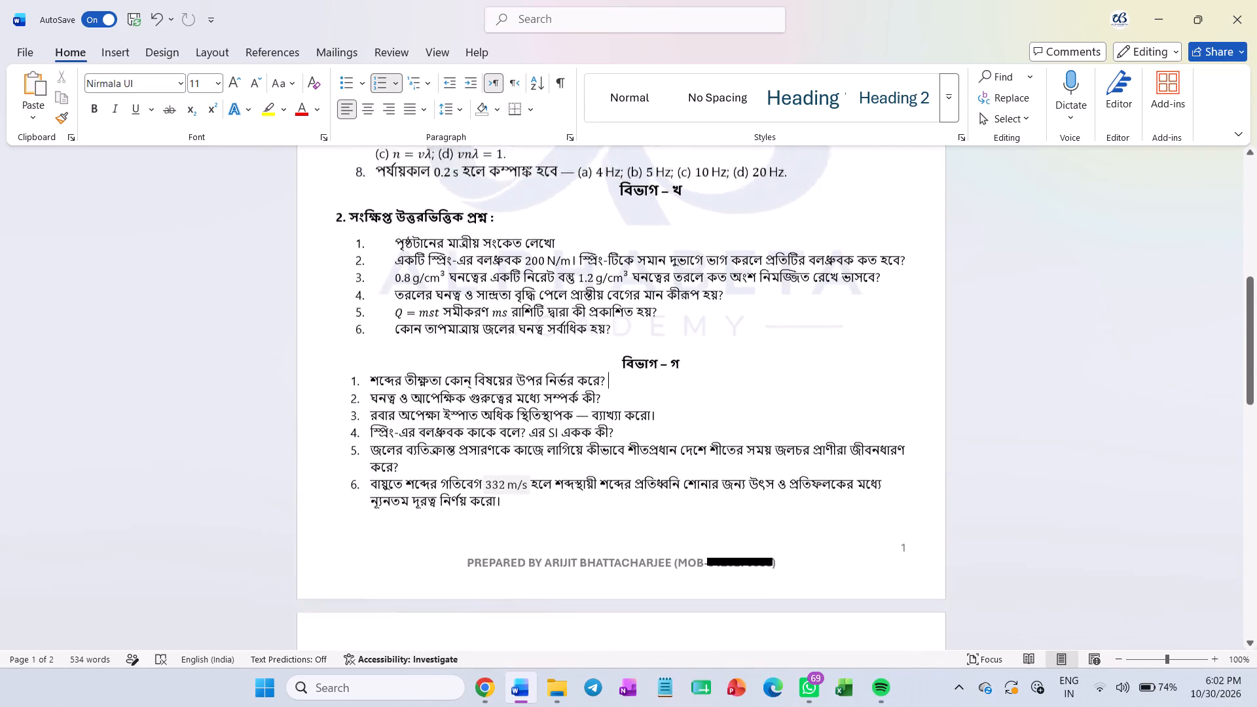
{"action": "scroll", "coordinate": [497, 410], "scroll_direction": "up", "scroll_amount": 5}
{"action": "scroll", "coordinate": [409, 456], "scroll_direction": "up", "scroll_amount": 1}
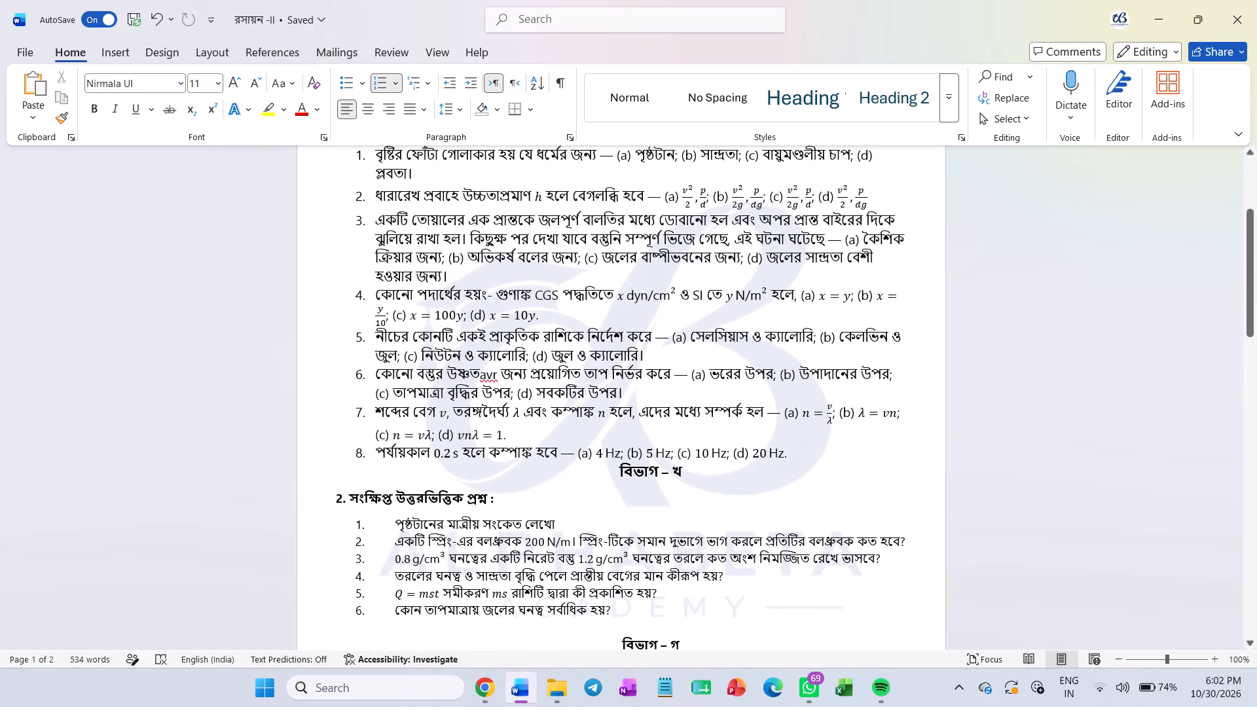
{"action": "left_click", "coordinate": [381, 534]}
{"action": "left_click", "coordinate": [381, 522]}
{"action": "left_click_drag", "start_coordinate": [381, 522], "coordinate": [361, 526]}
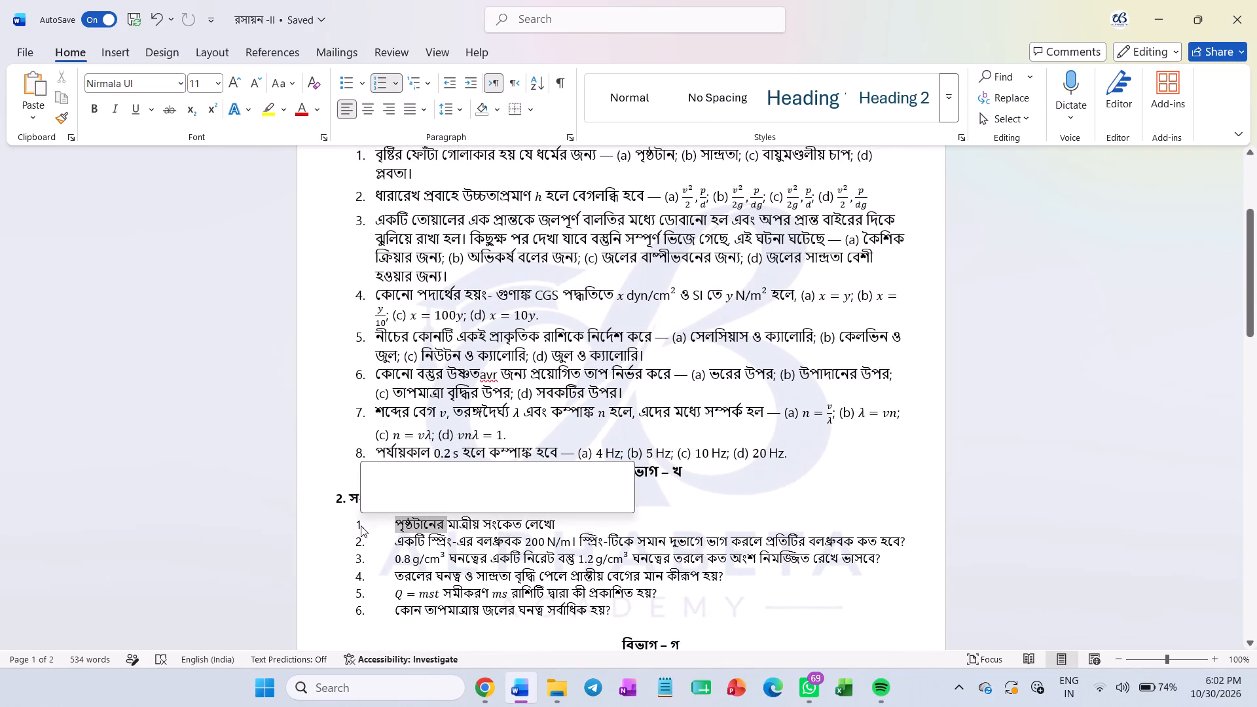
{"action": "left_click", "coordinate": [390, 513]}
{"action": "left_click_drag", "start_coordinate": [386, 524], "coordinate": [453, 563]}
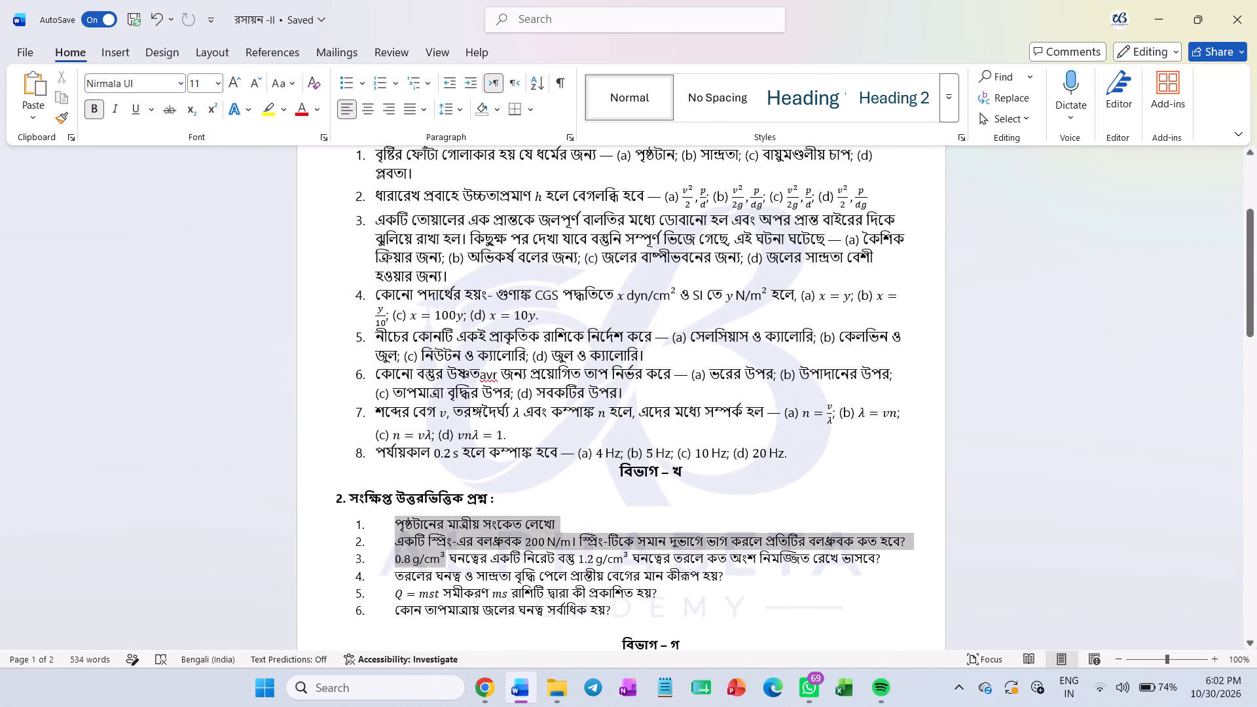
{"action": "left_click_drag", "start_coordinate": [453, 563], "coordinate": [628, 610]}
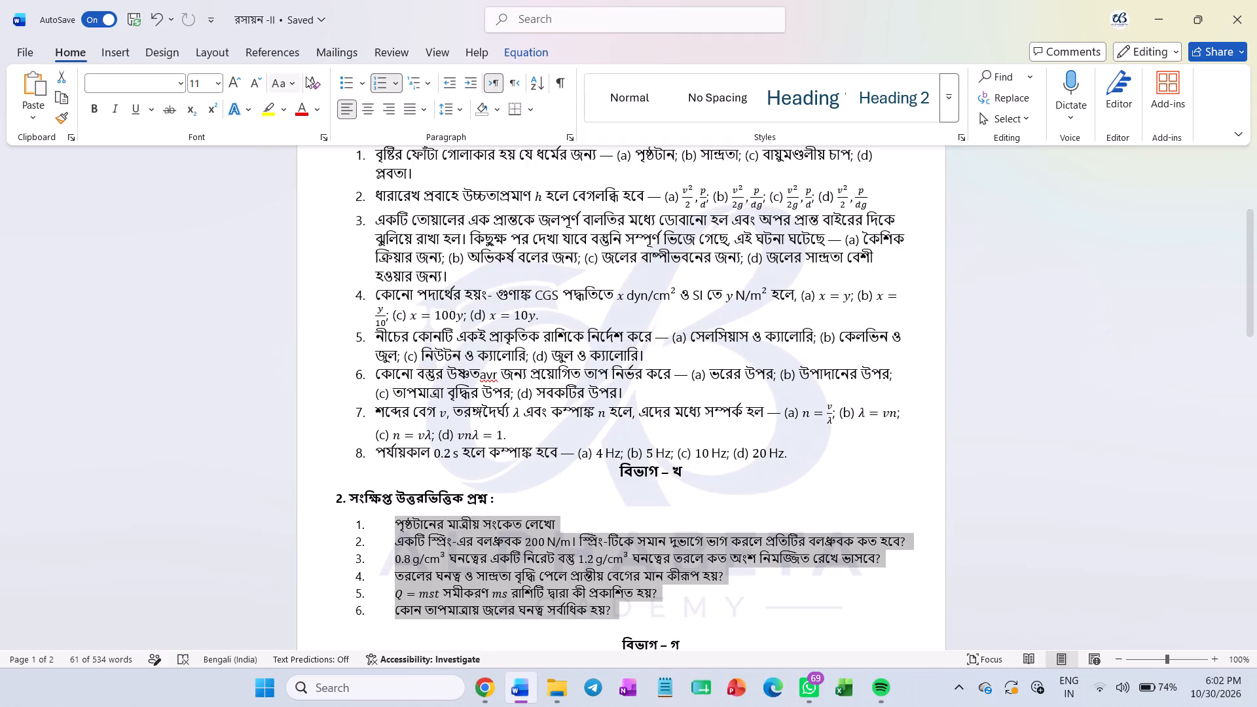
{"action": "left_click", "coordinate": [373, 88]}
{"action": "left_click", "coordinate": [373, 88]}
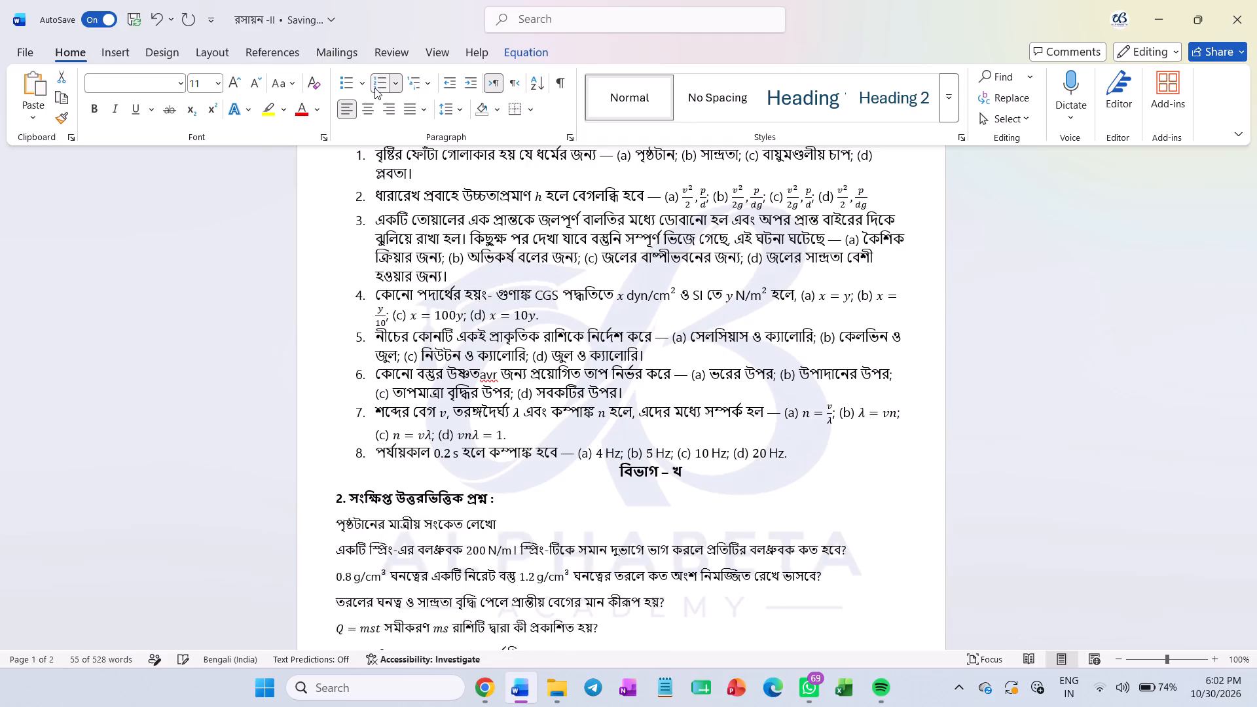
Select the Group - A, Group - C and Group - D marks lines above question 4 on page 2.
{"action": "scroll", "coordinate": [443, 305], "scroll_direction": "down", "scroll_amount": 4}
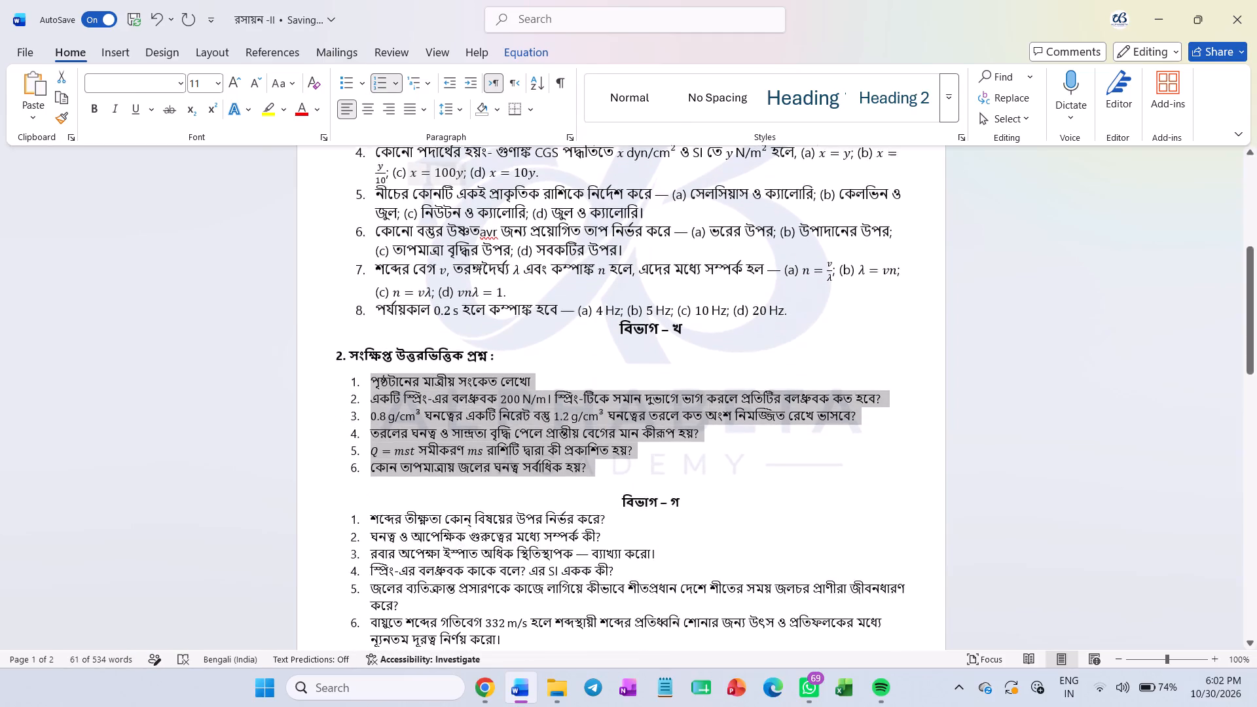
{"action": "scroll", "coordinate": [394, 325], "scroll_direction": "down", "scroll_amount": 15}
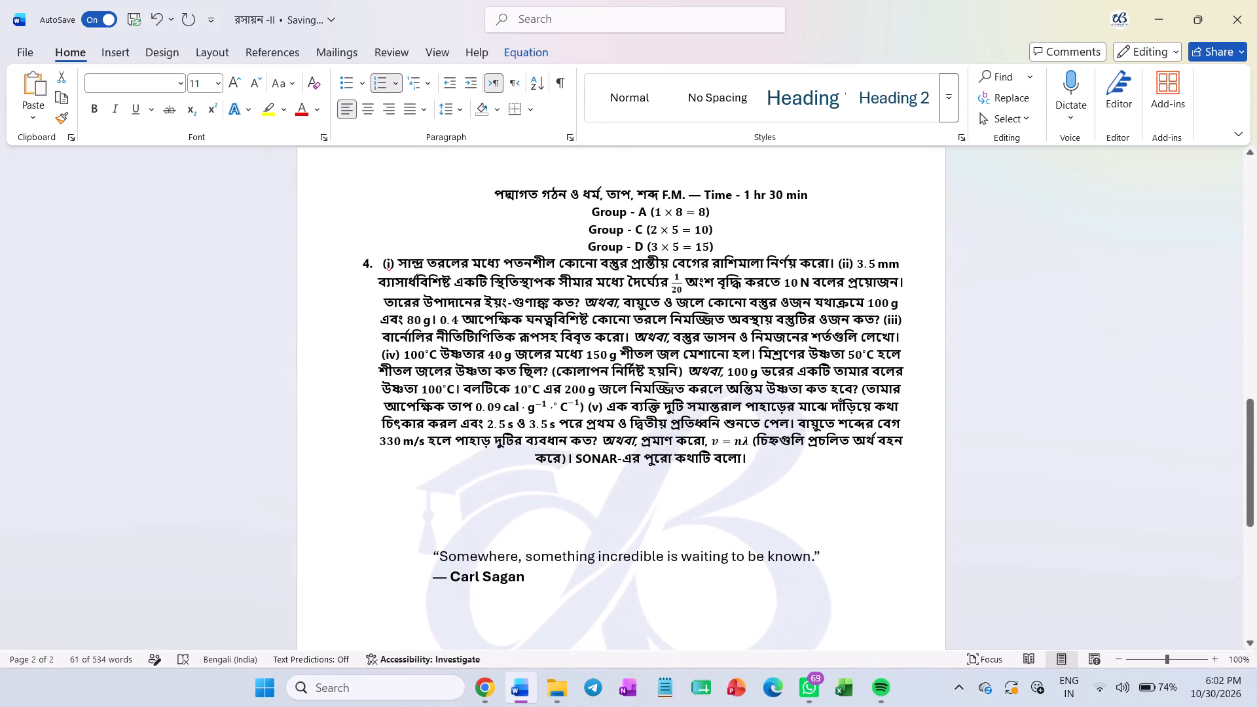
{"action": "left_click_drag", "start_coordinate": [554, 209], "coordinate": [556, 209]}
{"action": "left_click_drag", "start_coordinate": [556, 209], "coordinate": [605, 244]}
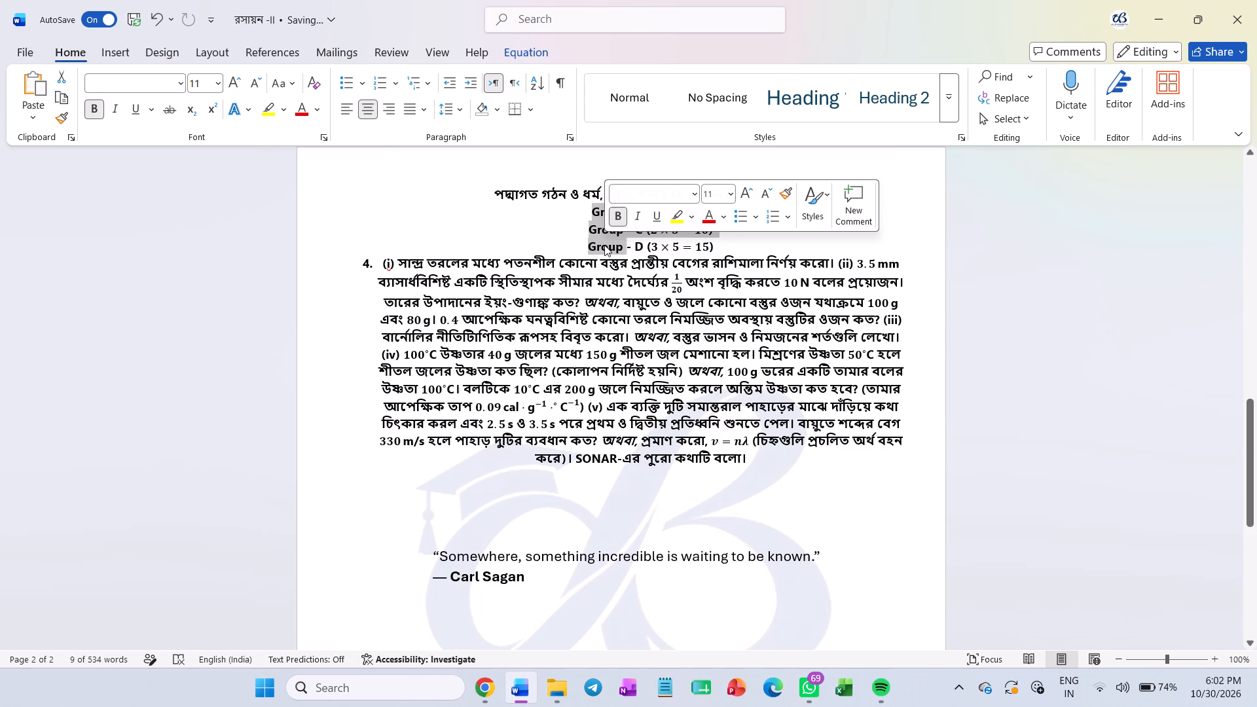
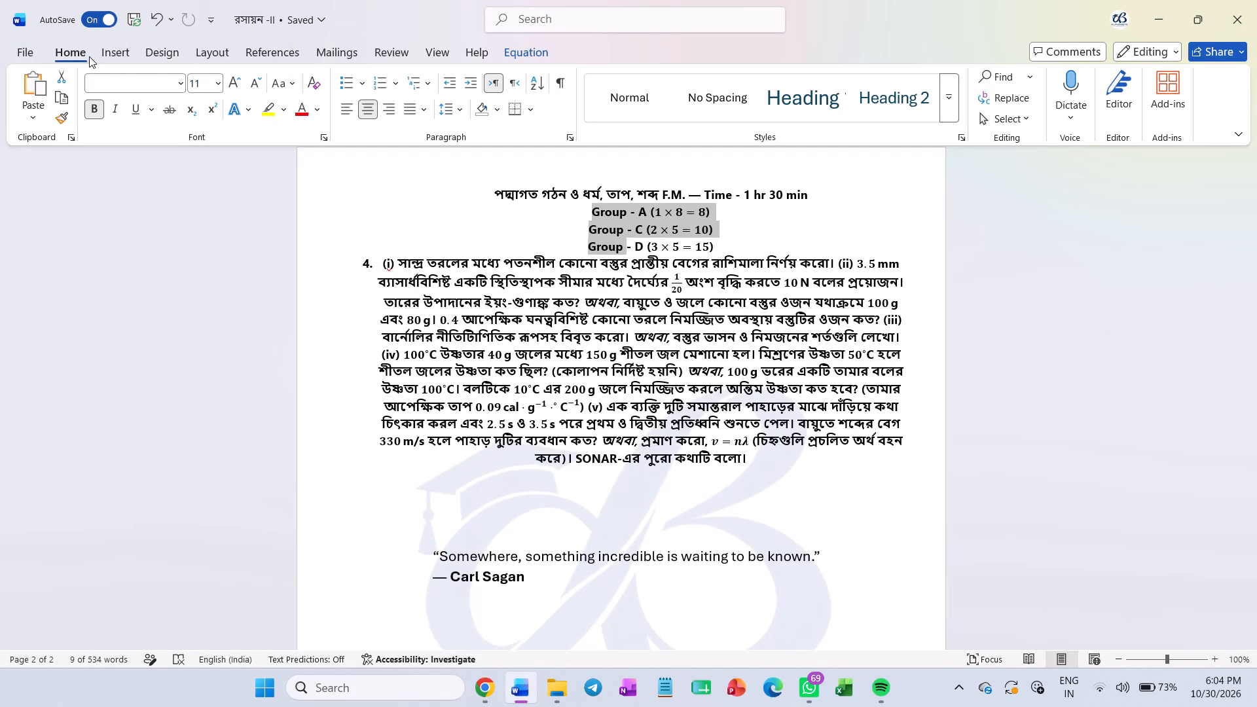
Remove the bold formatting from the entire question 4 text on page 2.
{"action": "left_click_drag", "start_coordinate": [383, 266], "coordinate": [416, 291]}
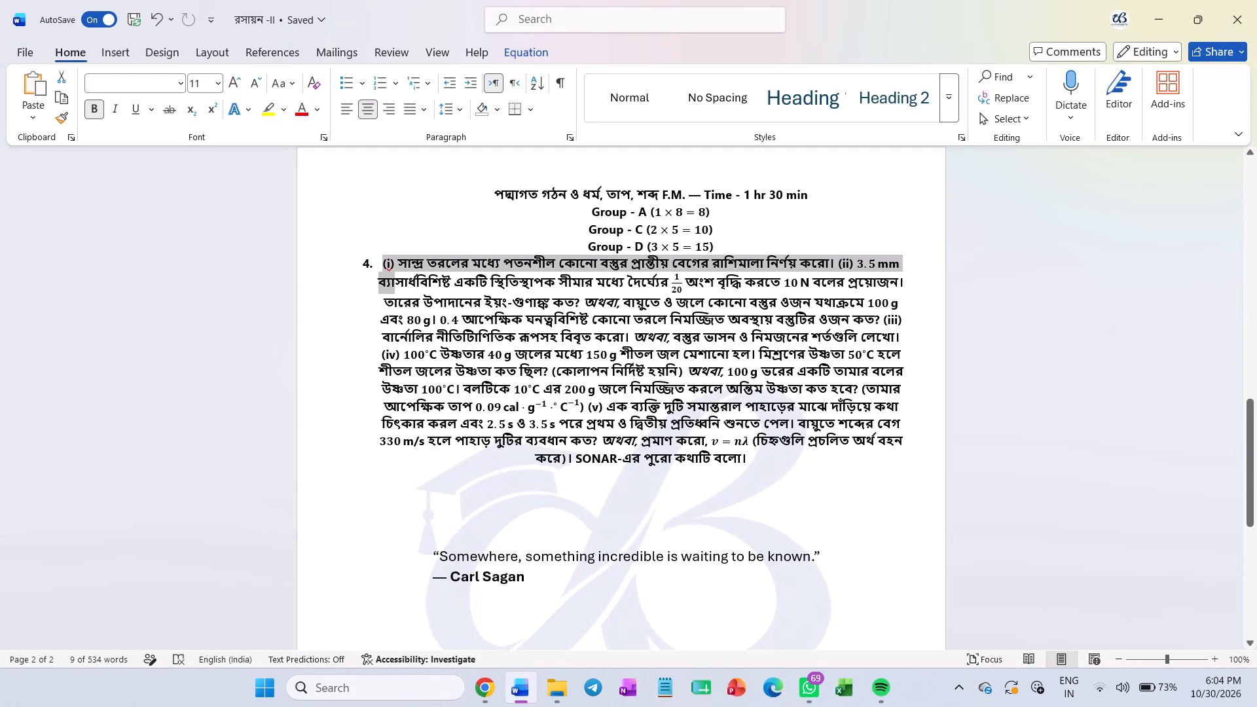
{"action": "left_click_drag", "start_coordinate": [416, 291], "coordinate": [772, 452]}
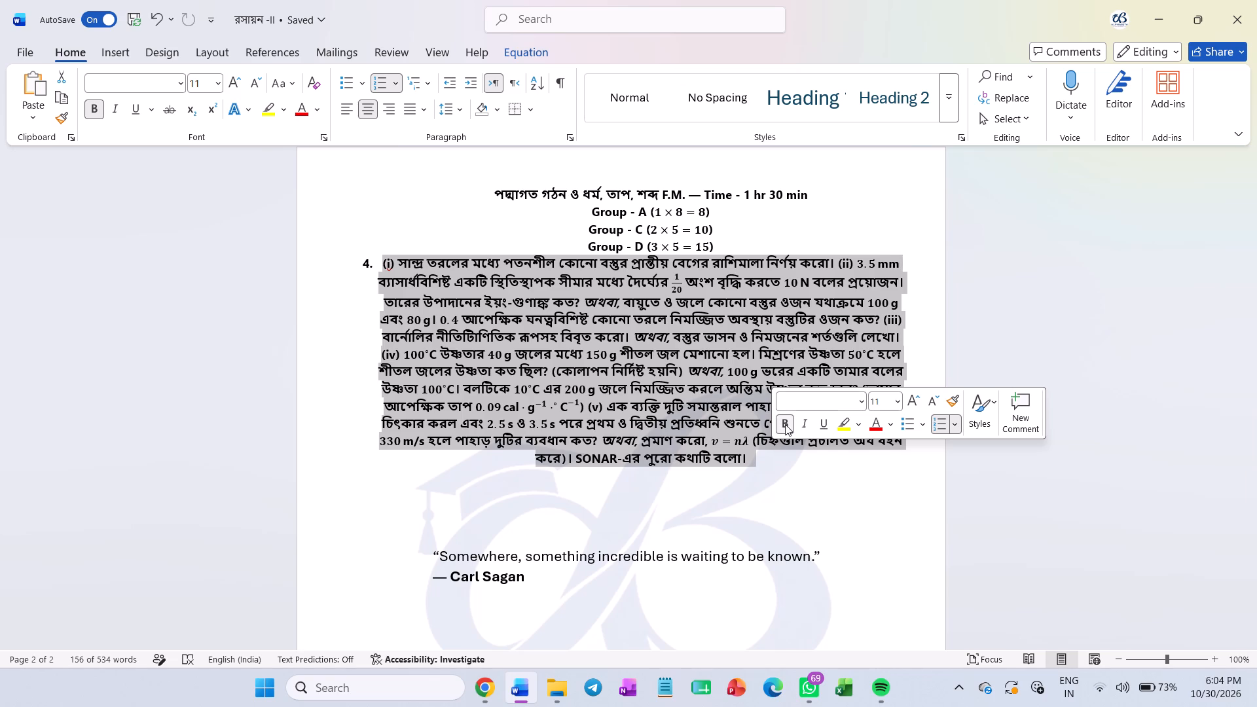
{"action": "left_click", "coordinate": [785, 424]}
{"action": "left_click", "coordinate": [688, 482]}
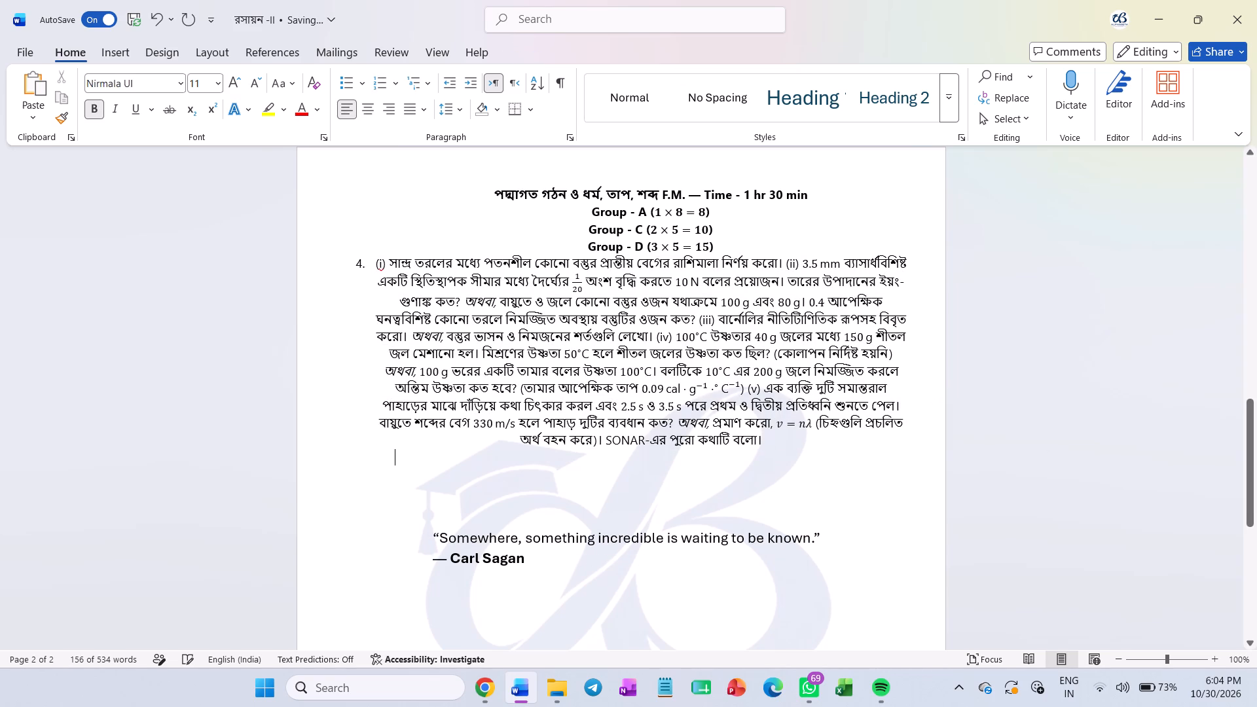
Split question 4 into separate list items before (ii), (iii), (iv) and the অথবা alternatives to (ii), (iii) and (iv).
{"action": "left_click", "coordinate": [786, 273]}
{"action": "left_click", "coordinate": [786, 266]}
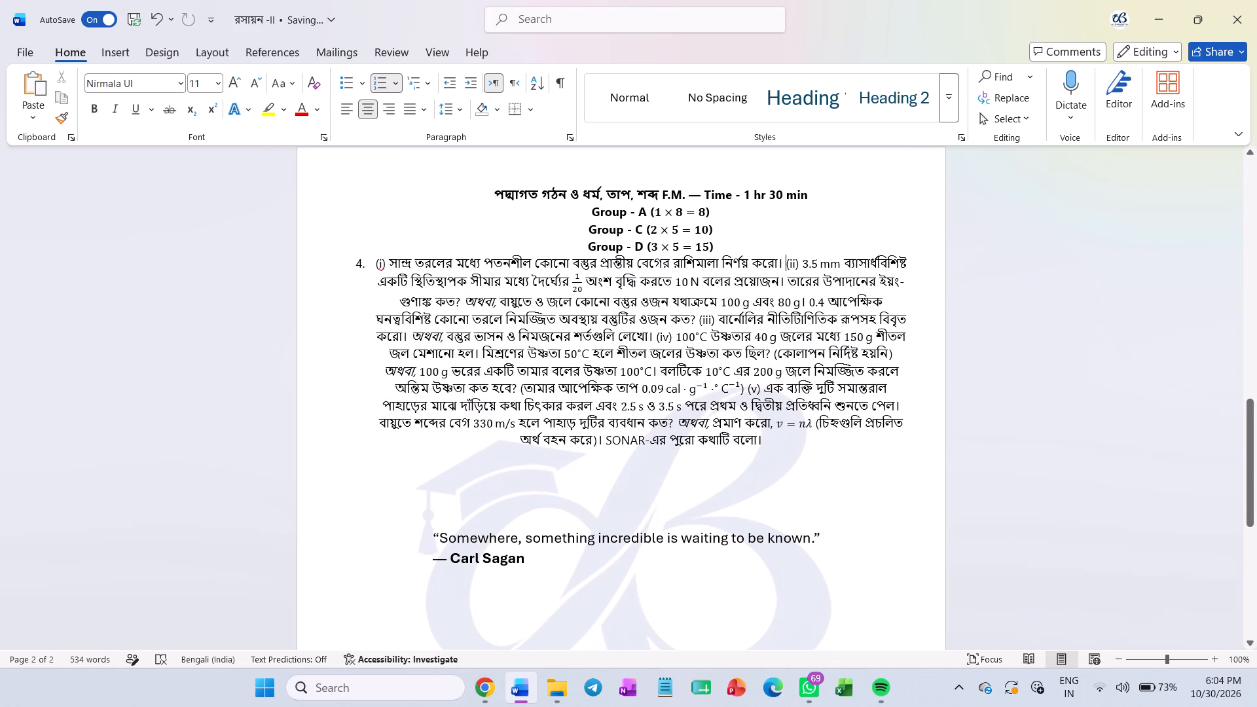
{"action": "key", "text": "Return"}
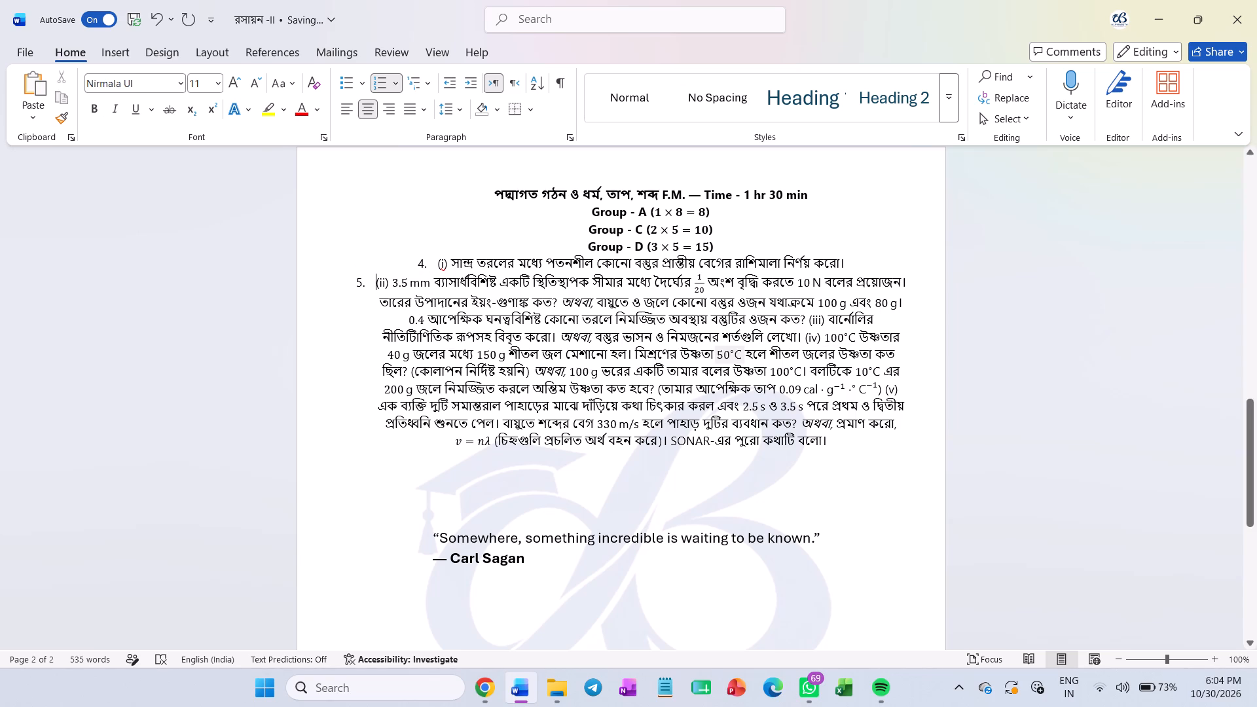
{"action": "left_click", "coordinate": [562, 304]}
{"action": "key", "text": "Return"}
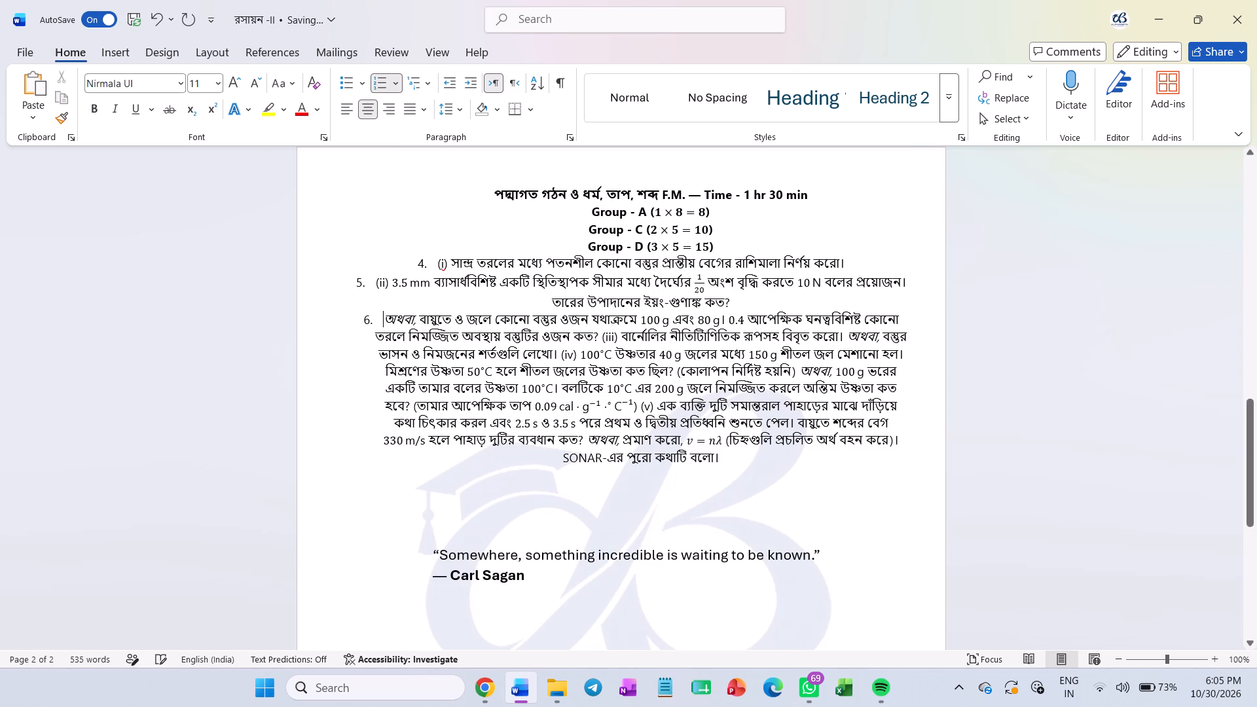
{"action": "left_click", "coordinate": [602, 336]}
{"action": "key", "text": "Return"}
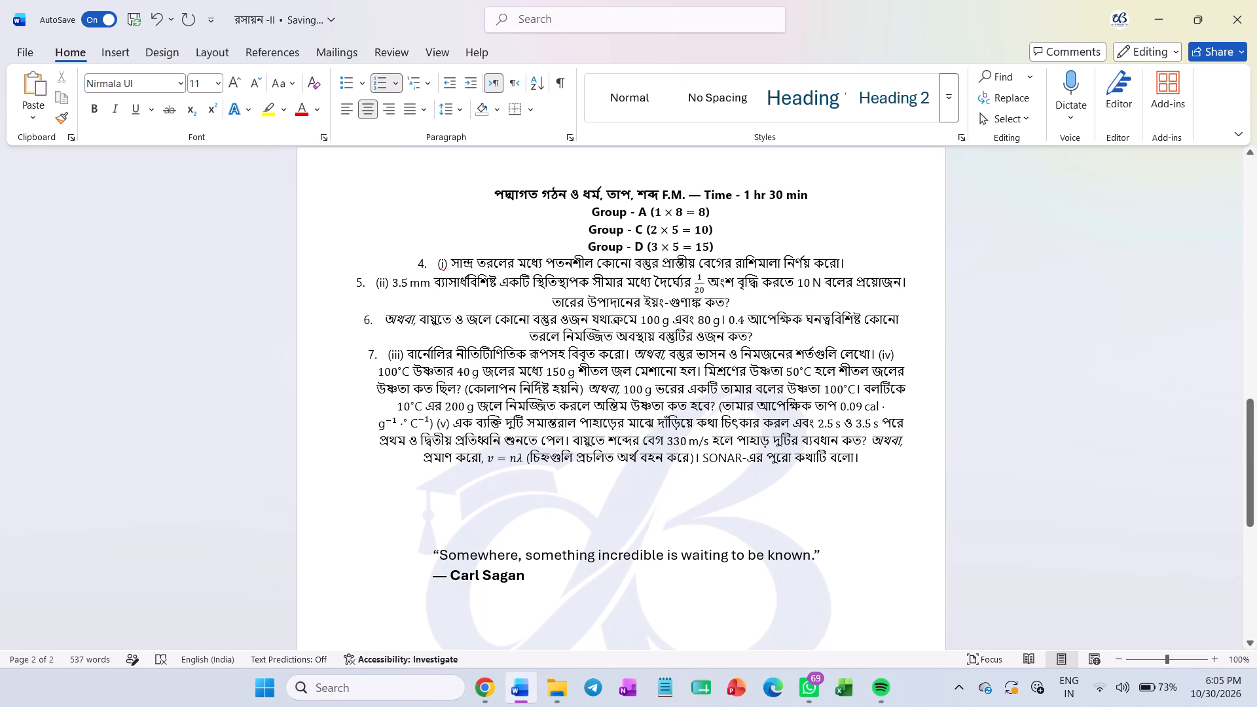
{"action": "left_click", "coordinate": [879, 352]}
{"action": "key", "text": "Return"}
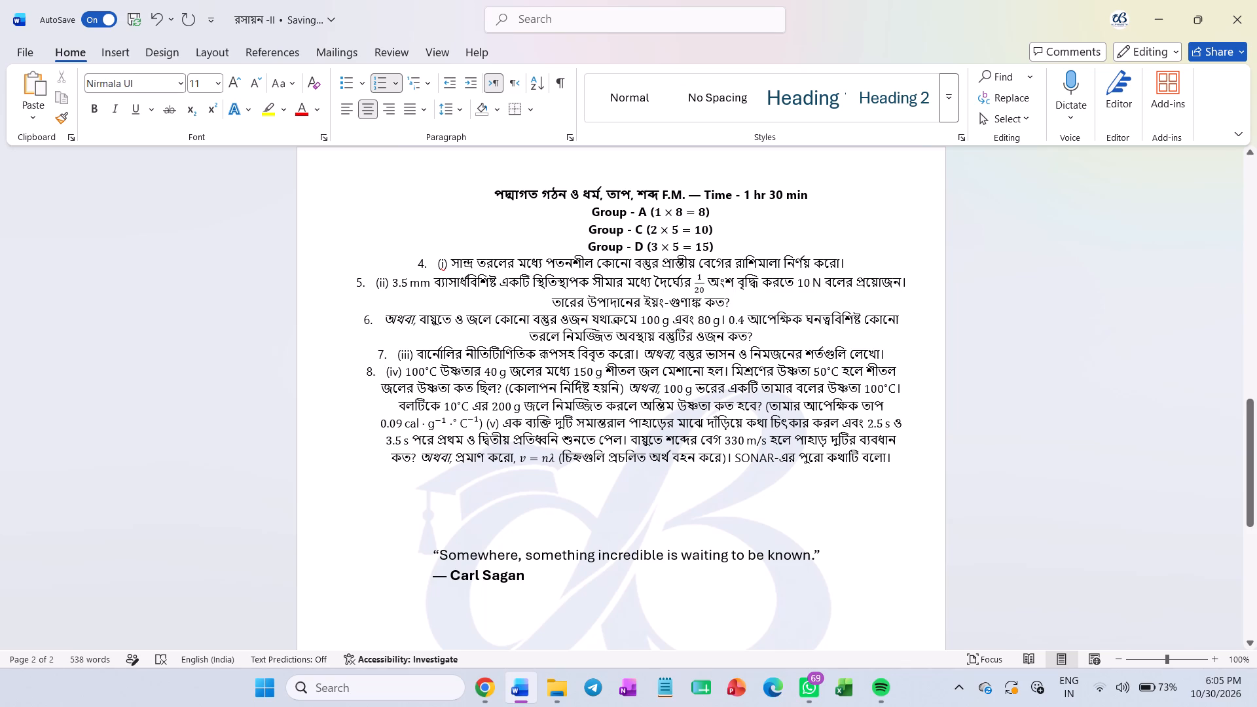
{"action": "left_click", "coordinate": [630, 386]}
{"action": "key", "text": "Return"}
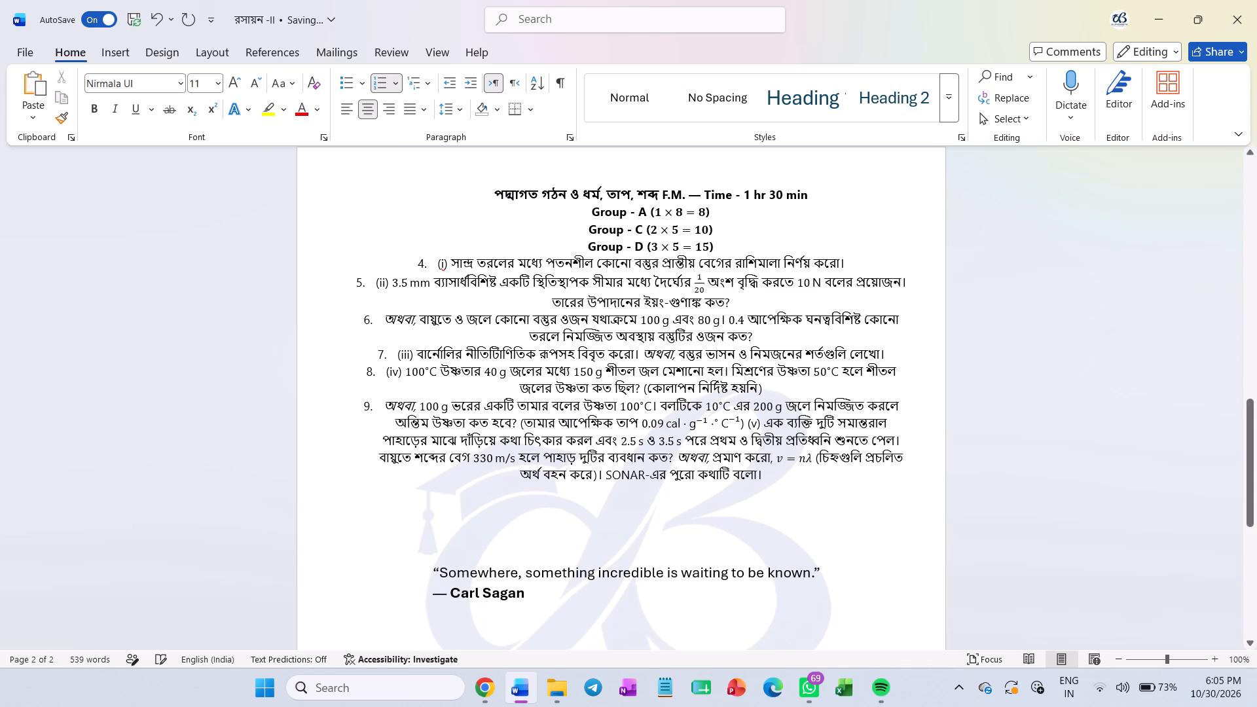
{"action": "left_click", "coordinate": [642, 358]}
{"action": "key", "text": "Return"}
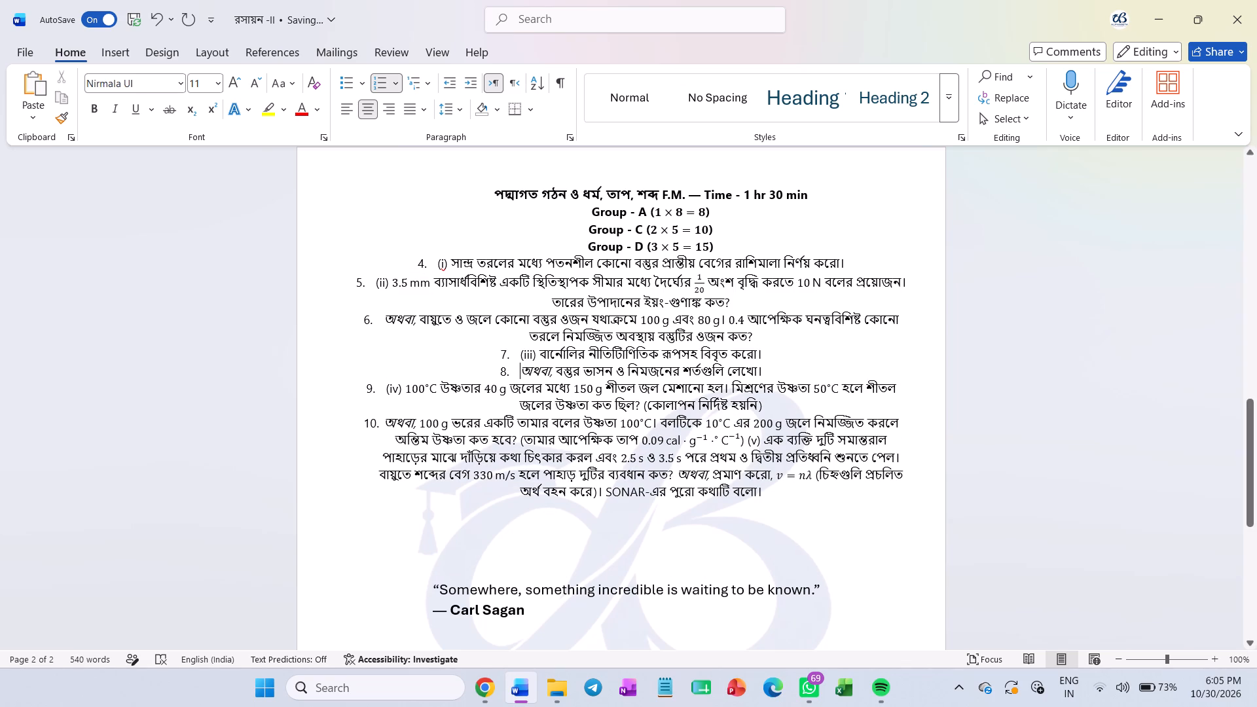
Left-align all the split question items on page 2.
{"action": "left_click_drag", "start_coordinate": [406, 259], "coordinate": [739, 487]}
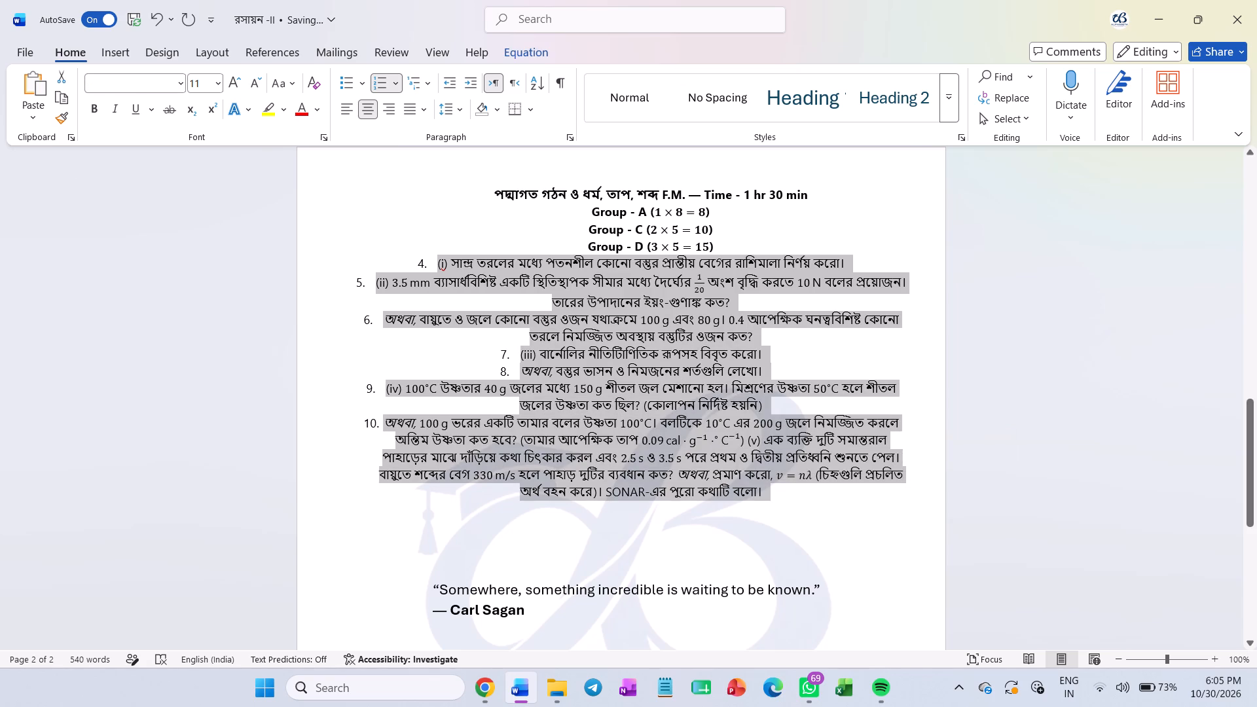
{"action": "left_click", "coordinate": [348, 107]}
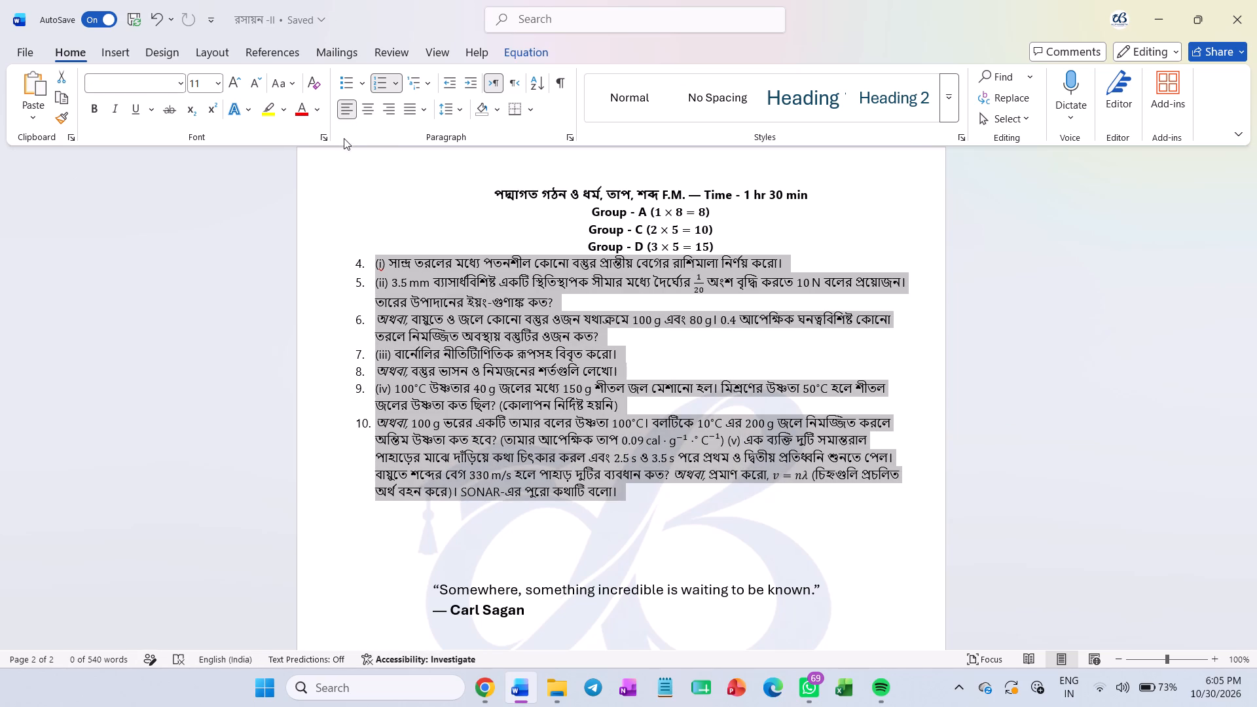
{"action": "left_click", "coordinate": [364, 267]}
{"action": "left_click", "coordinate": [380, 257]}
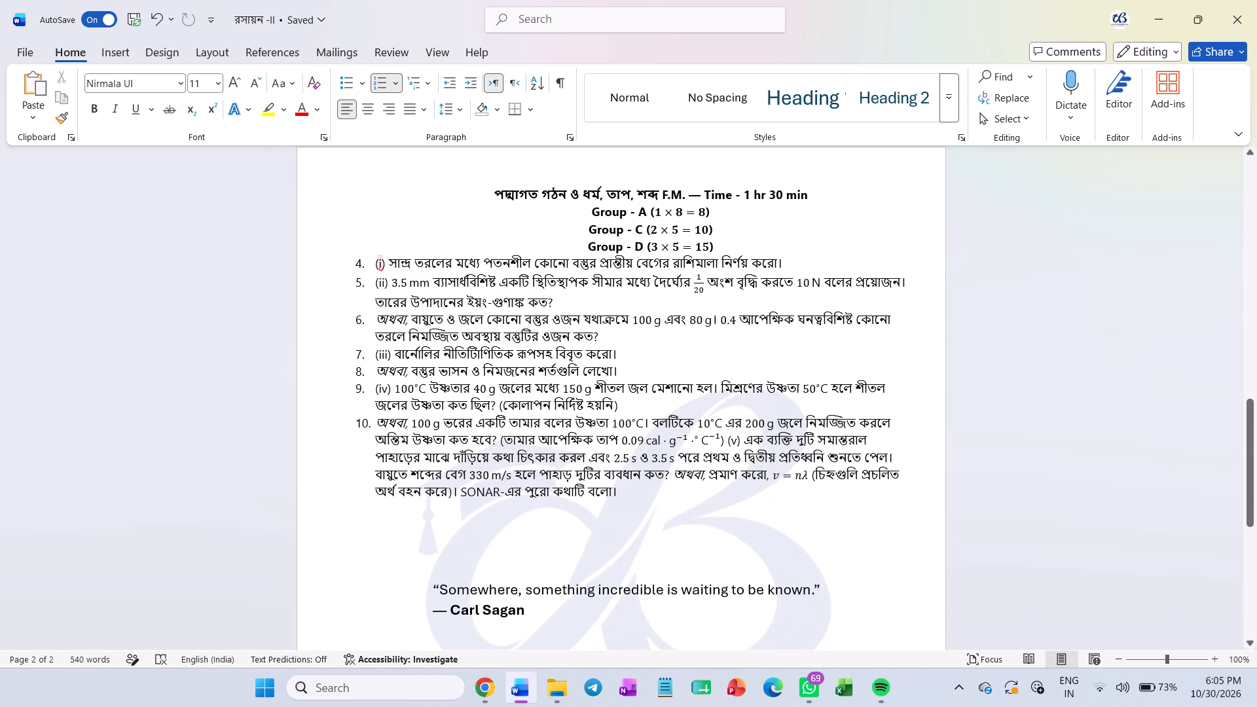
Strip the list numbering and the leading (i) to (iv) markers from the page 2 questions, leaving them as plain paragraphs.
{"action": "left_click_drag", "start_coordinate": [368, 258], "coordinate": [469, 414]}
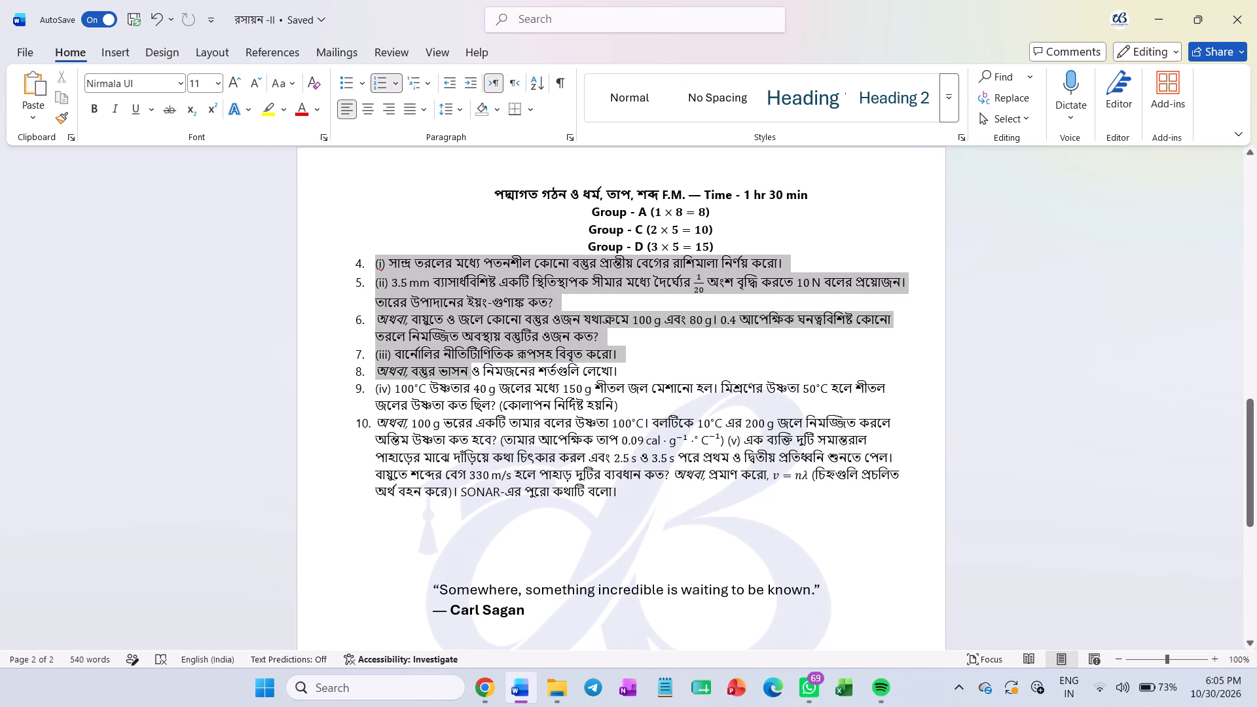
{"action": "left_click_drag", "start_coordinate": [469, 414], "coordinate": [623, 488]}
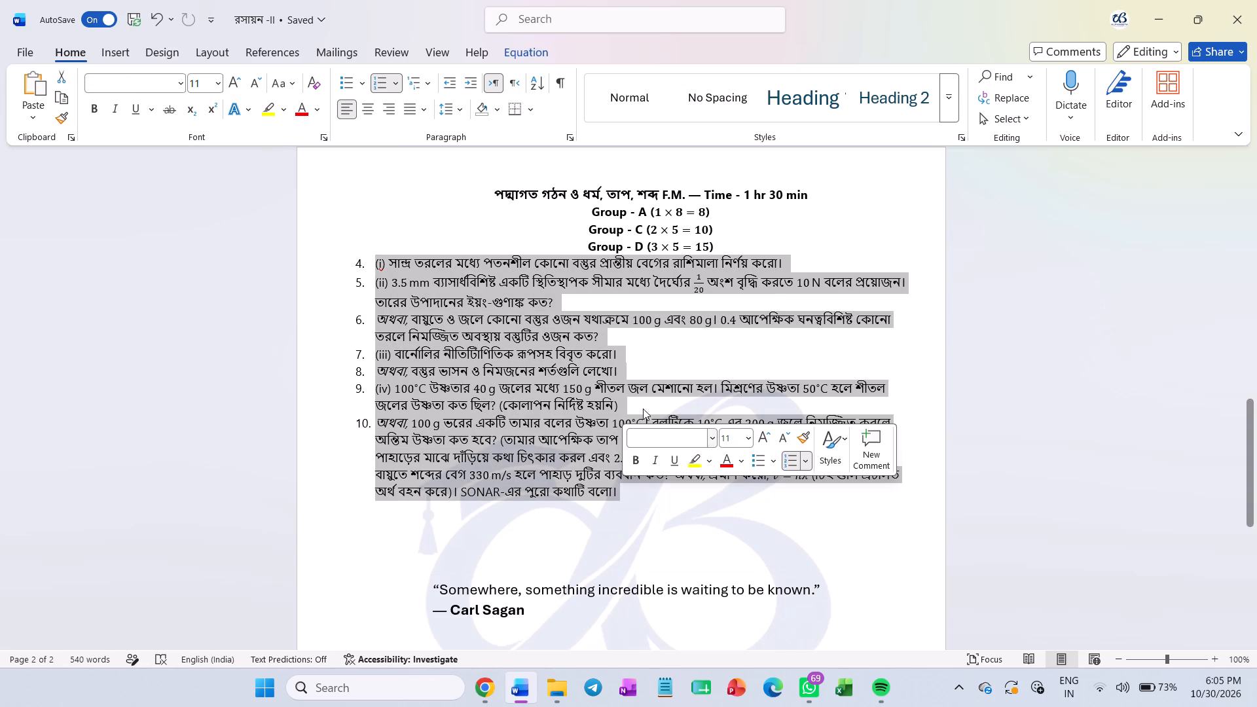
{"action": "left_click", "coordinate": [377, 86]}
{"action": "left_click", "coordinate": [377, 86]}
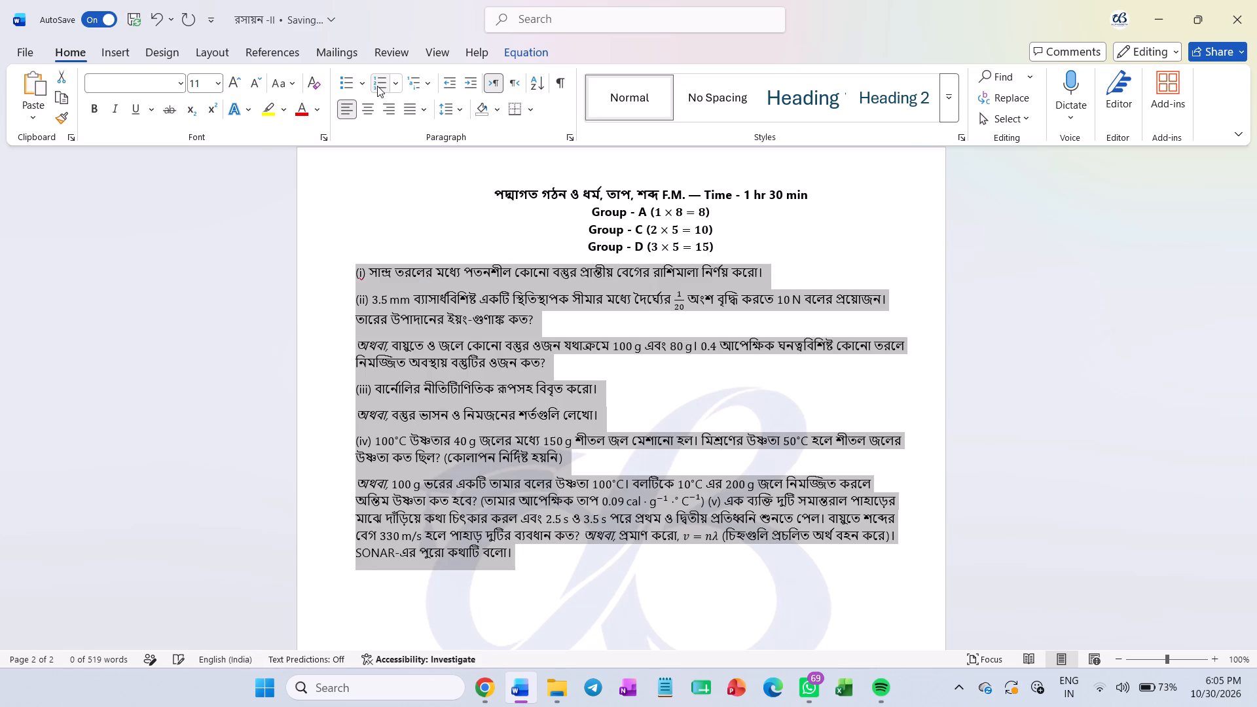
{"action": "left_click", "coordinate": [377, 86]}
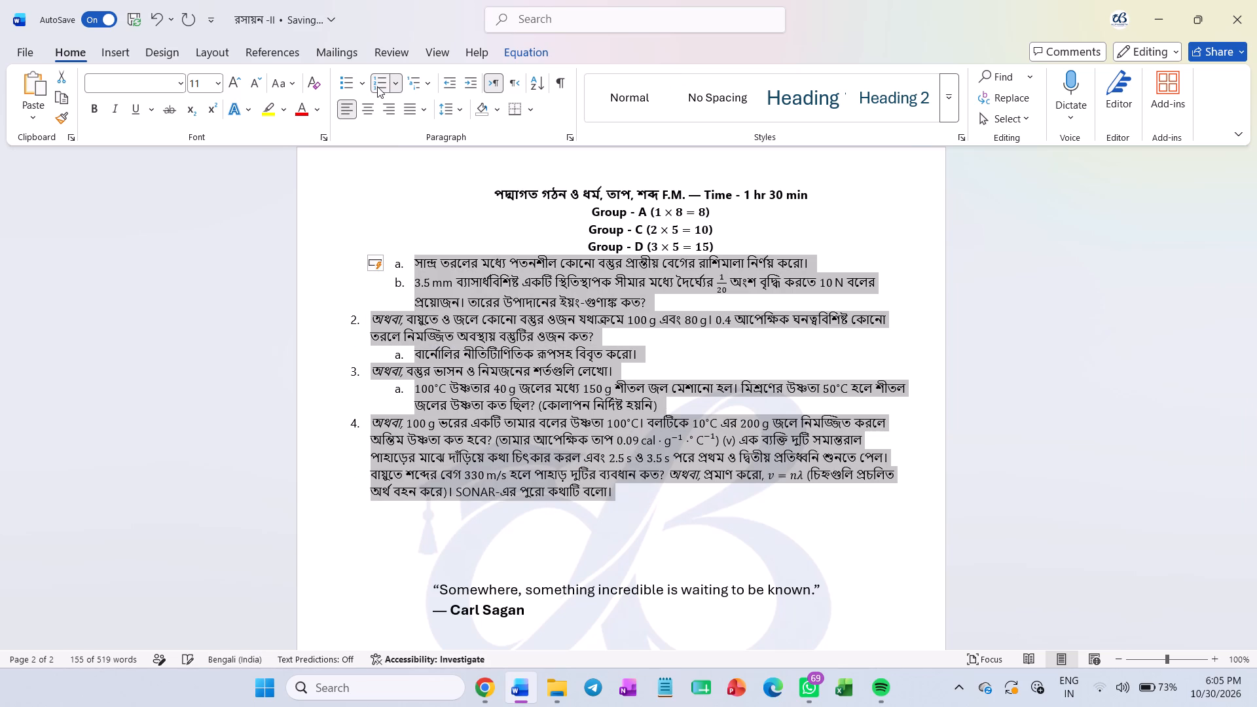
{"action": "left_click", "coordinate": [380, 86]}
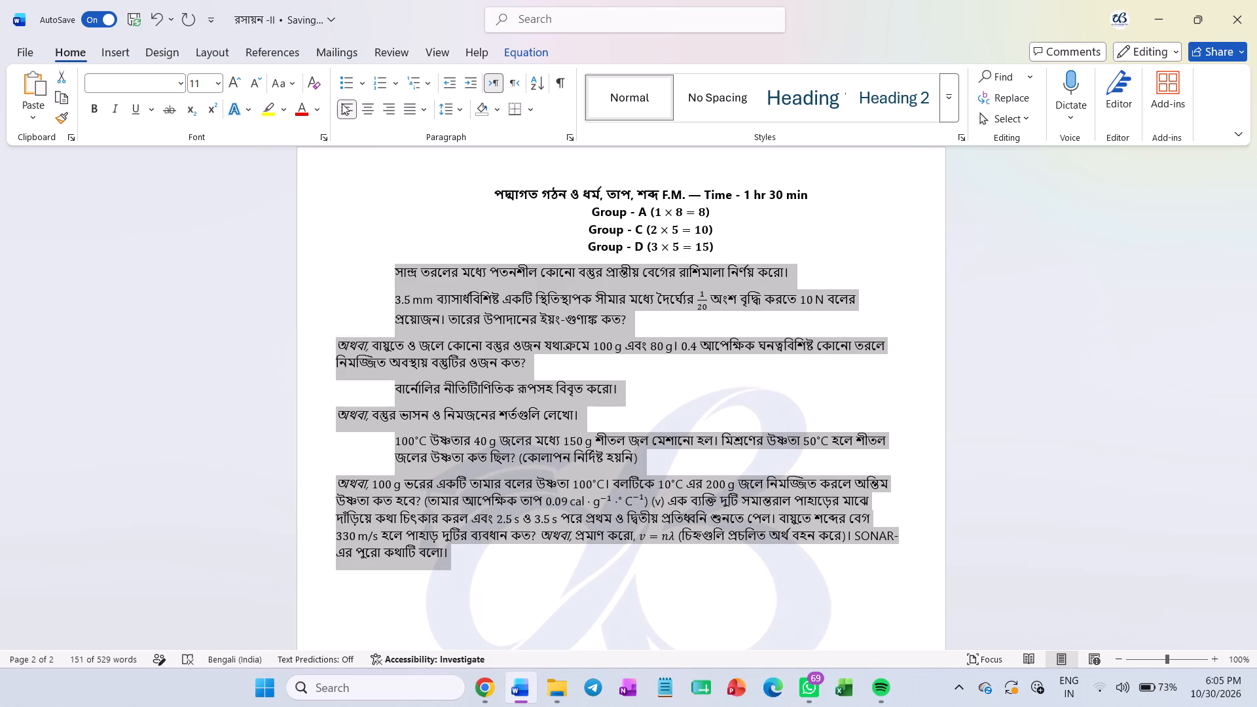
{"action": "left_click", "coordinate": [339, 105]}
{"action": "left_click", "coordinate": [338, 105]}
{"action": "left_click", "coordinate": [377, 75]}
{"action": "left_click", "coordinate": [377, 75]}
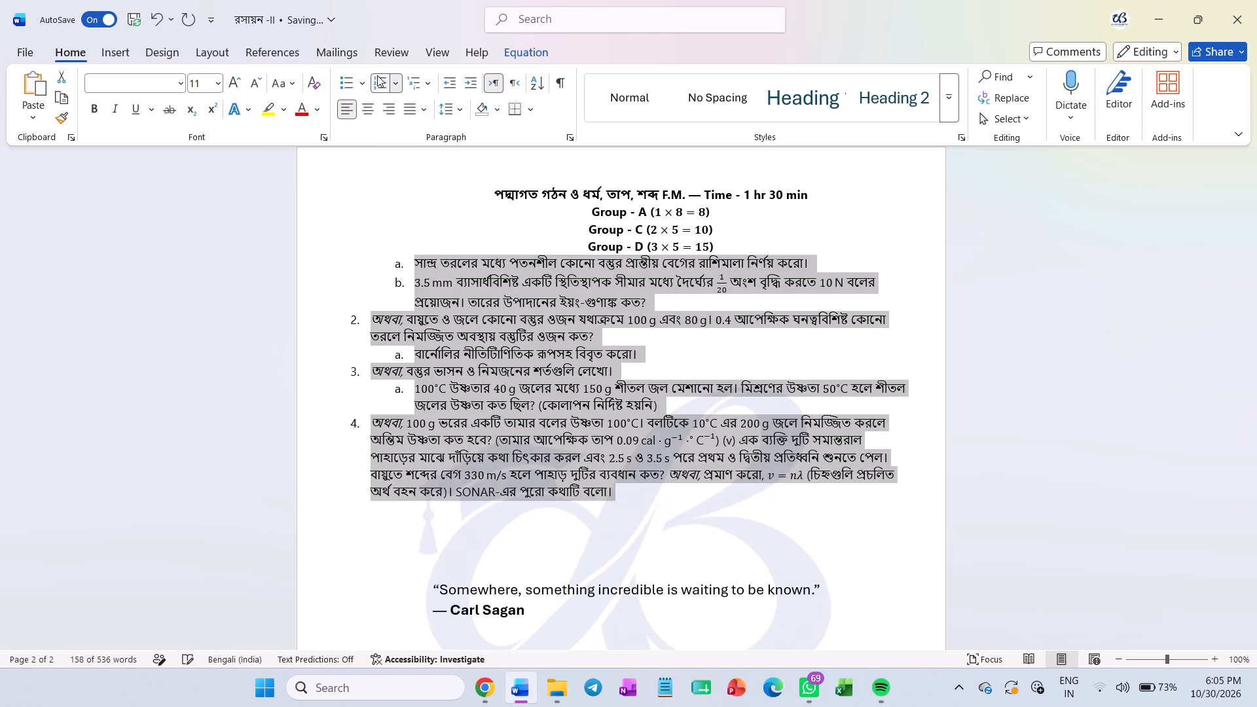
{"action": "left_click", "coordinate": [353, 328]}
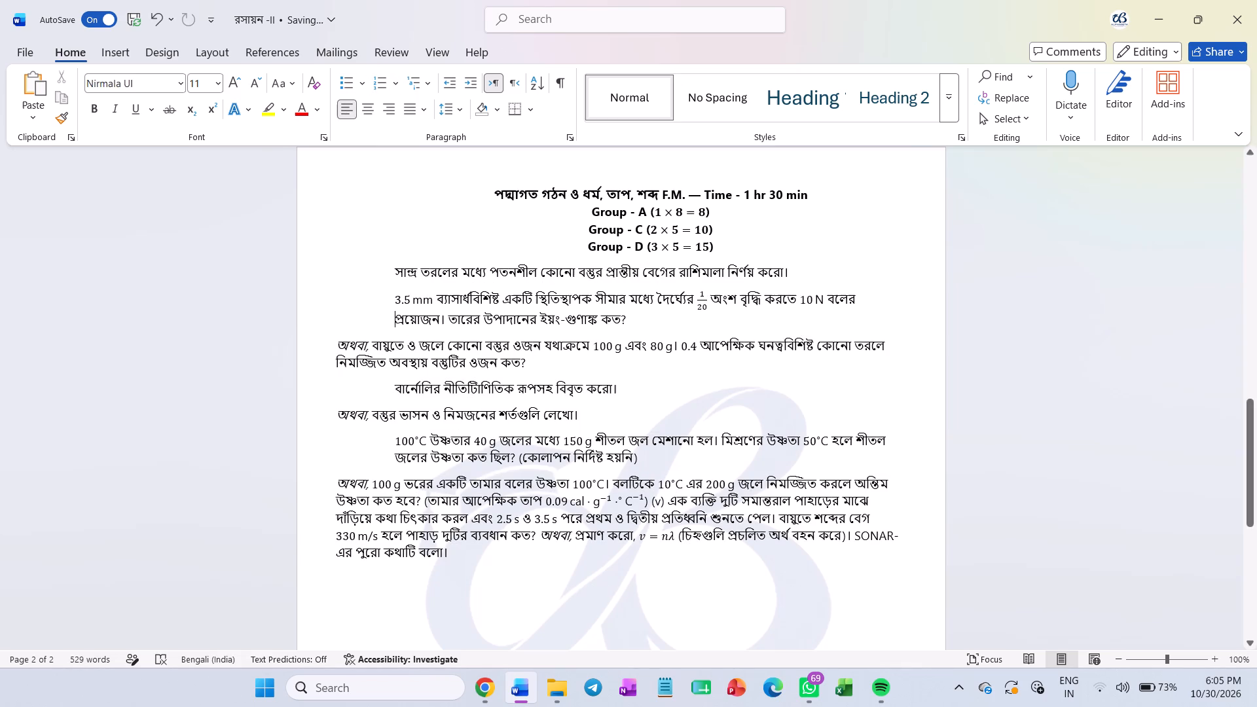
{"action": "left_click", "coordinate": [332, 344]}
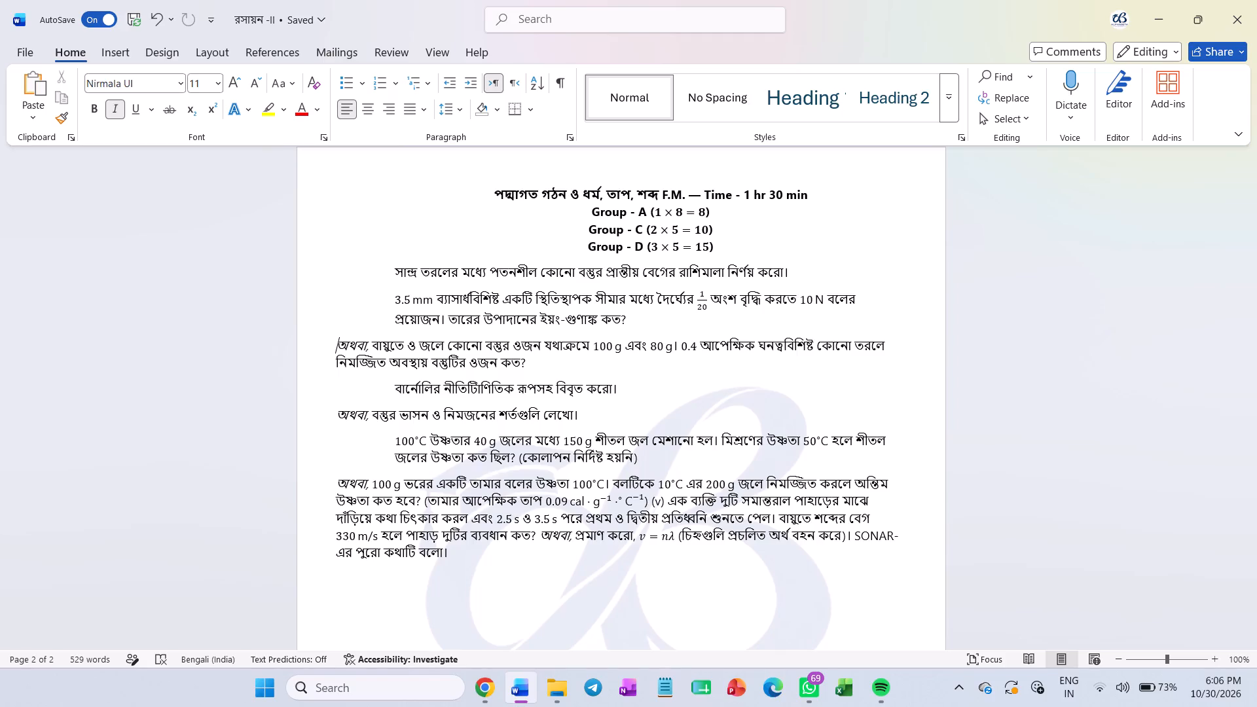
Review the section headings and question lists on page 1 against the group marks lines on page 2.
{"action": "scroll", "coordinate": [333, 355], "scroll_direction": "up", "scroll_amount": 2}
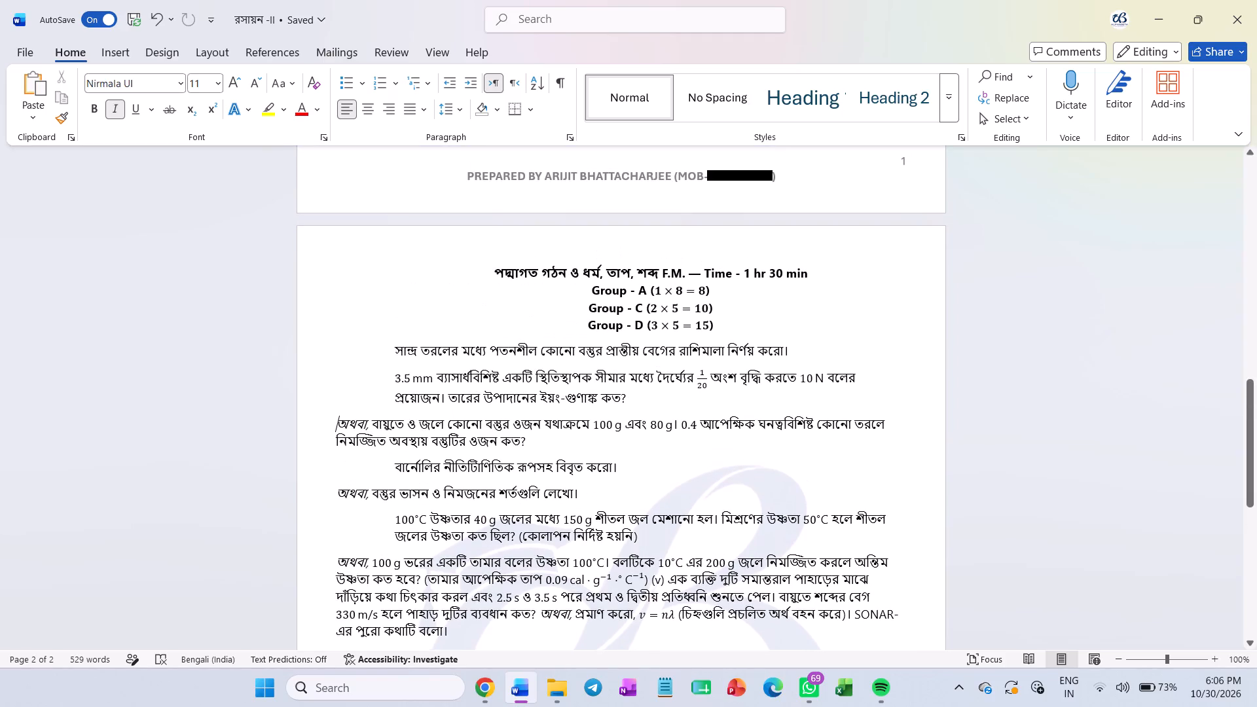
{"action": "scroll", "coordinate": [580, 296], "scroll_direction": "up", "scroll_amount": 11}
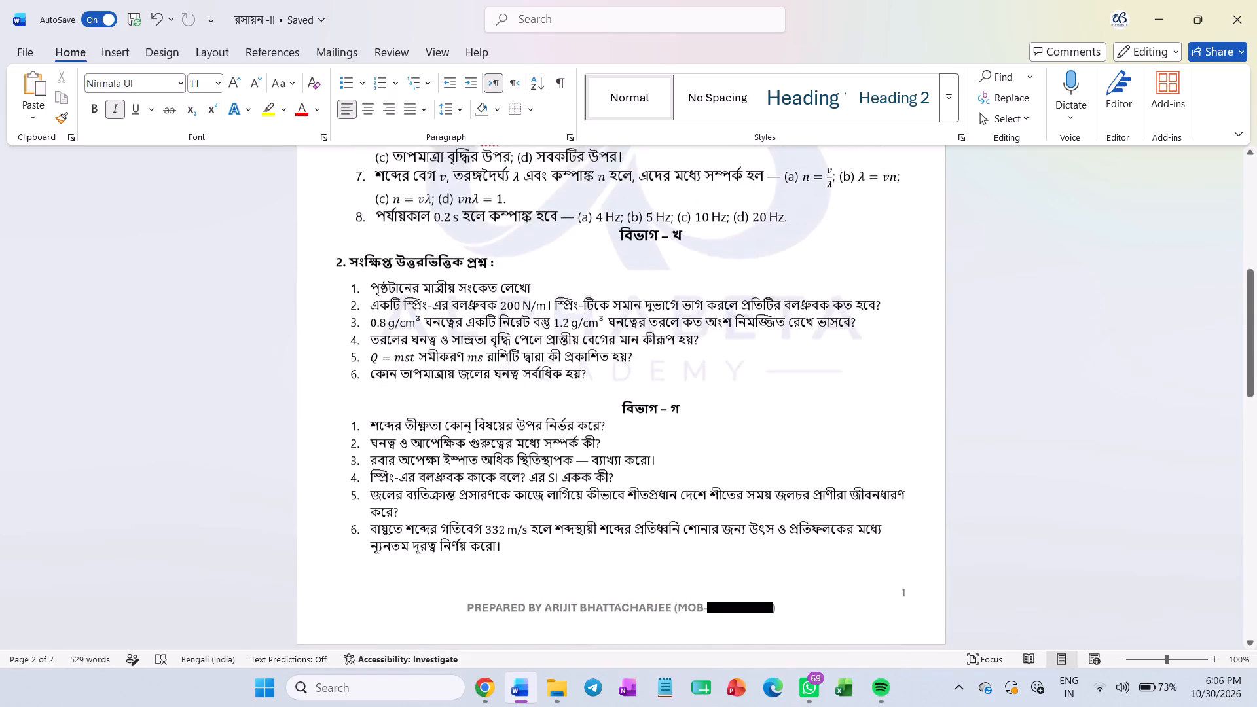
{"action": "scroll", "coordinate": [579, 296], "scroll_direction": "up", "scroll_amount": 13}
{"action": "scroll", "coordinate": [579, 296], "scroll_direction": "down", "scroll_amount": 6}
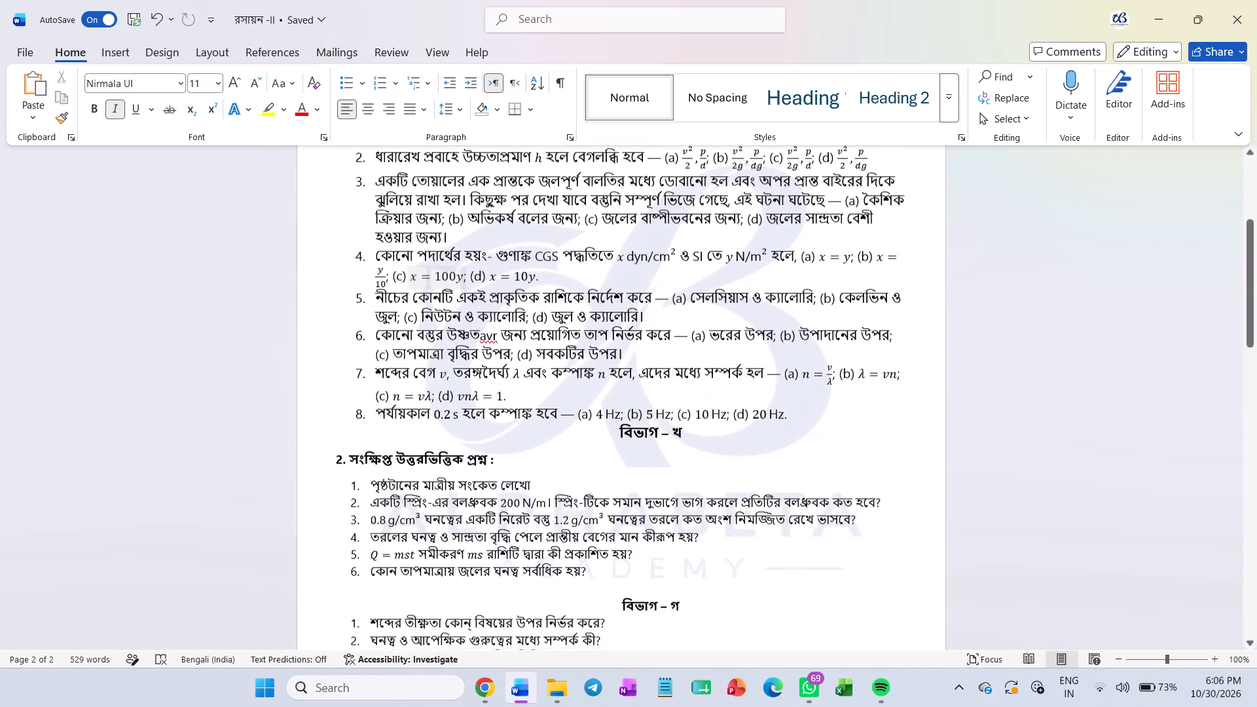
{"action": "scroll", "coordinate": [579, 296], "scroll_direction": "down", "scroll_amount": 16}
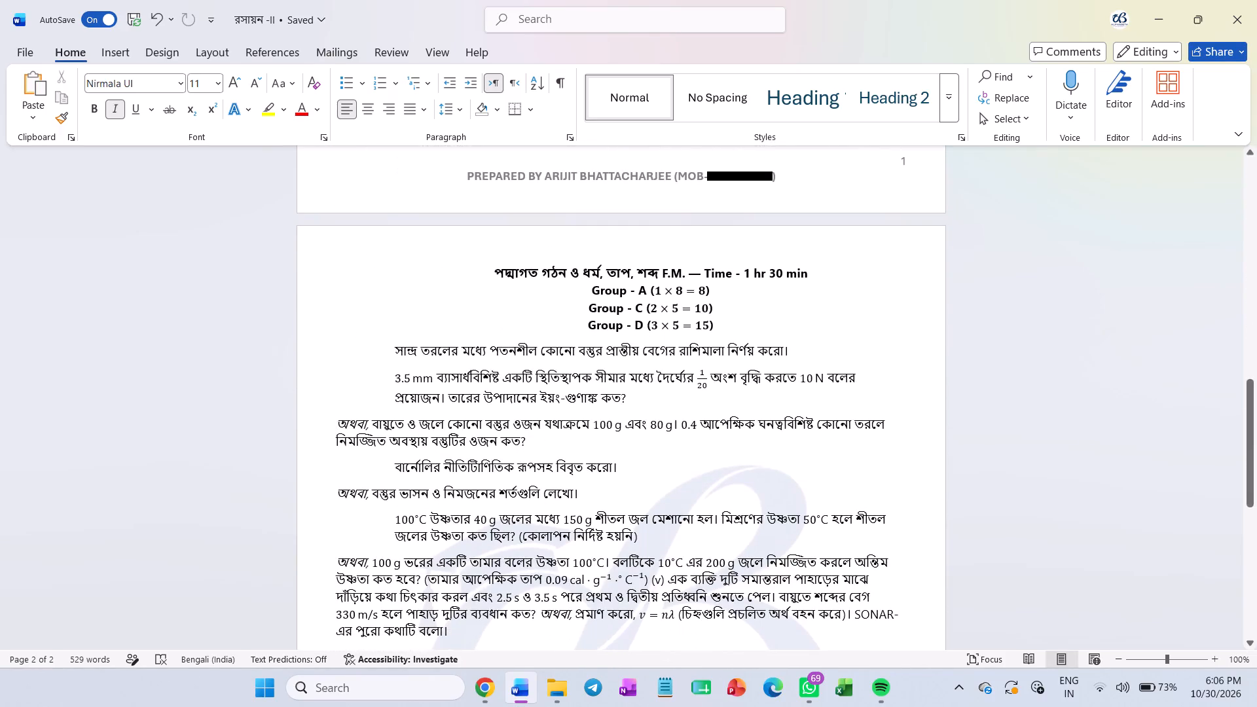
Move the marks "(1 × 8 = 8)" from the Group - A line on page 2 to the বহুবিকল্পভিত্তিক প্রশ্ন heading under বিভাগ – ক.
{"action": "left_click", "coordinate": [577, 287]}
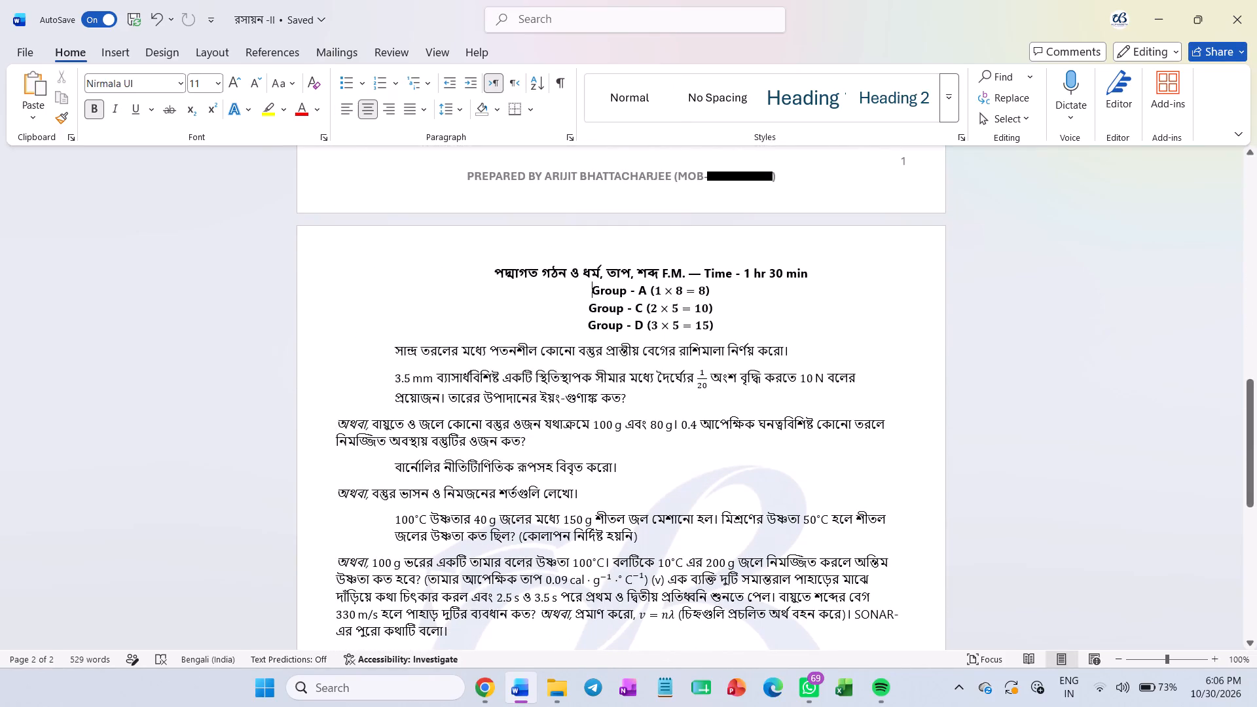
{"action": "left_click", "coordinate": [579, 288]}
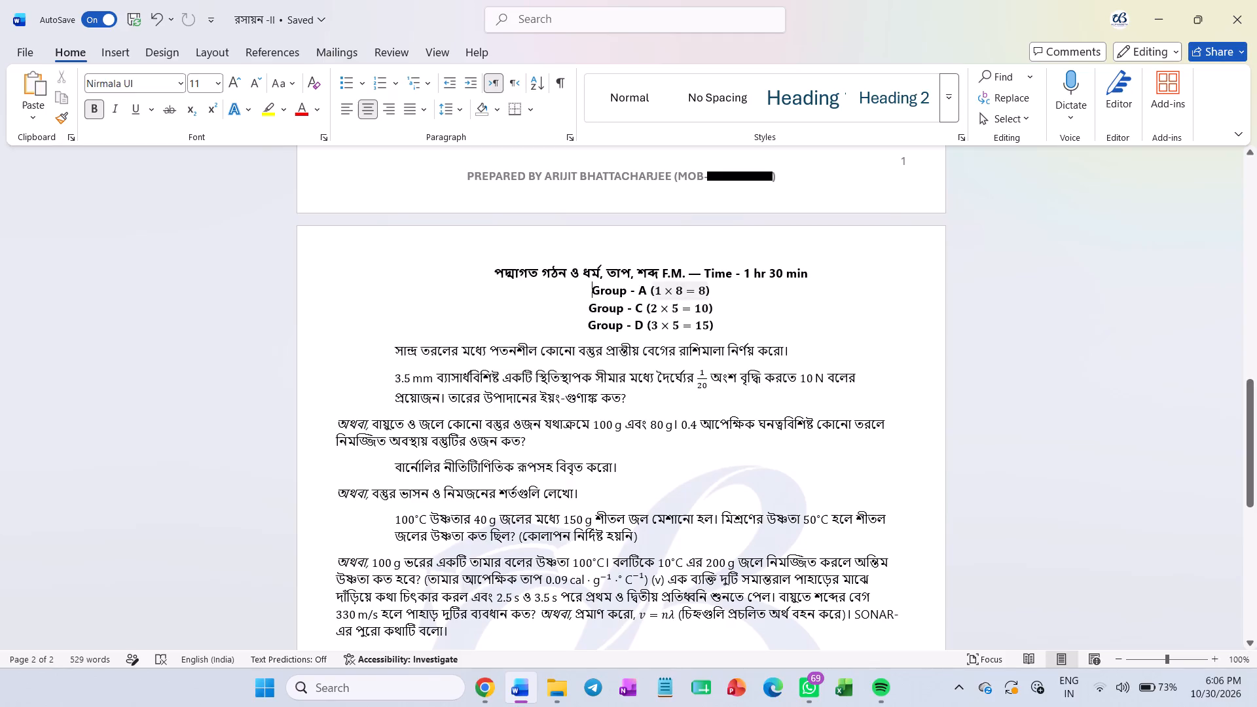
{"action": "left_click_drag", "start_coordinate": [651, 291], "coordinate": [737, 291]}
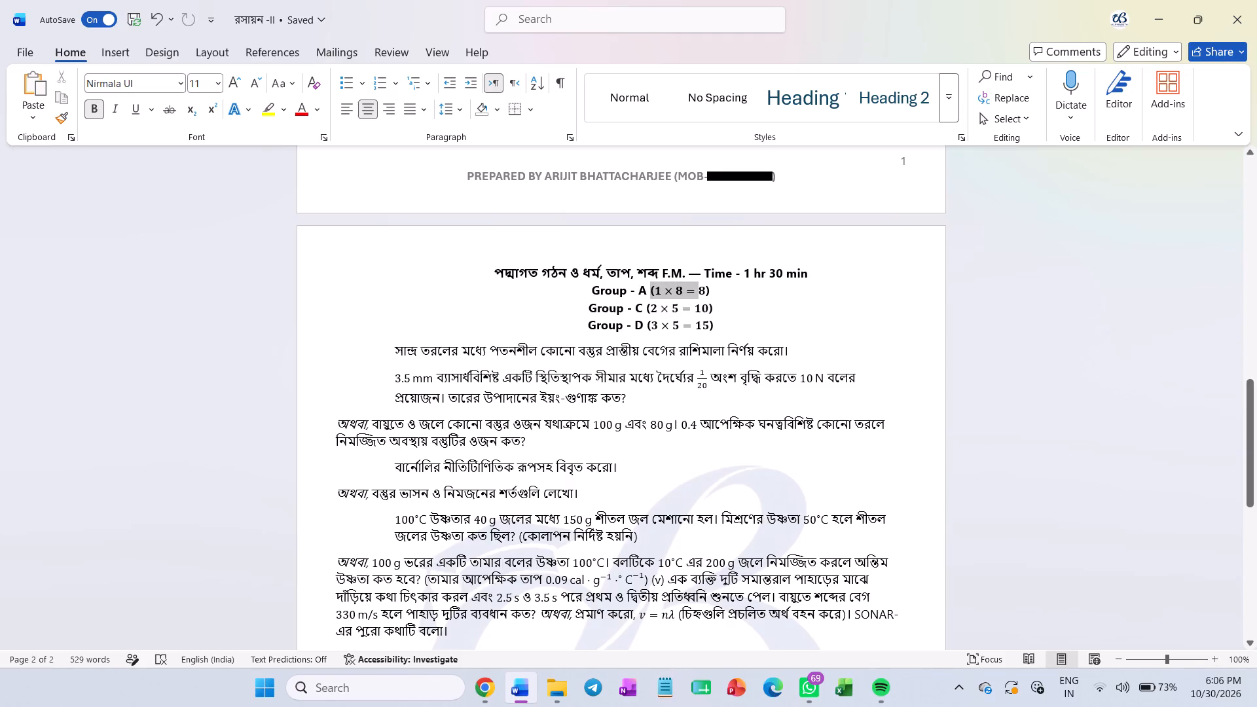
{"action": "key", "text": "ctrl+x"}
{"action": "scroll", "coordinate": [736, 291], "scroll_direction": "up", "scroll_amount": 11}
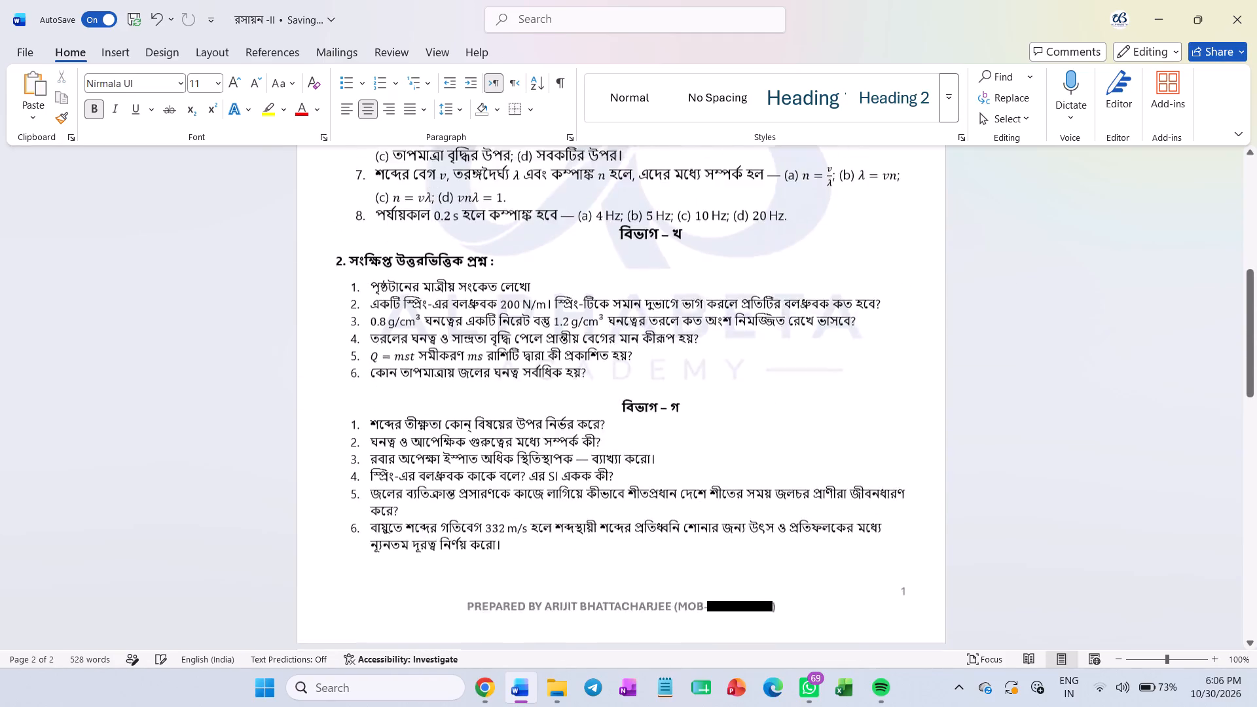
{"action": "scroll", "coordinate": [736, 291], "scroll_direction": "up", "scroll_amount": 12}
{"action": "left_click", "coordinate": [513, 324]}
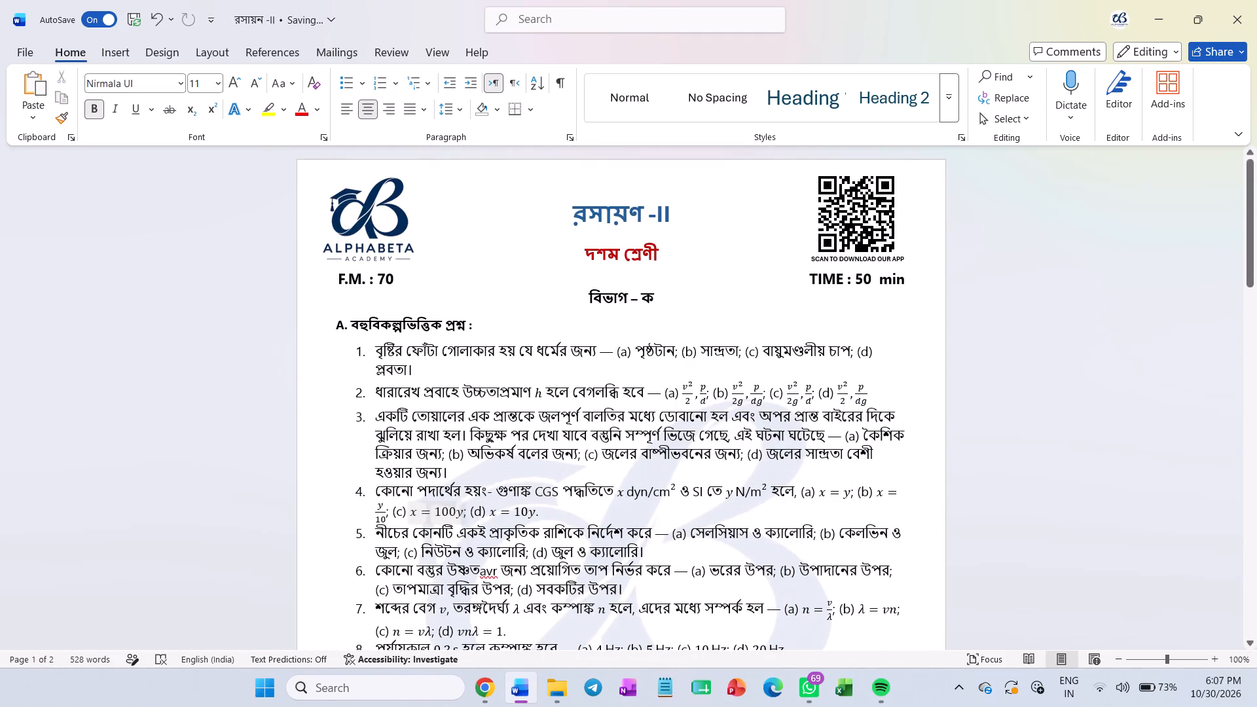
{"action": "key", "text": "ctrl+v"}
{"action": "scroll", "coordinate": [513, 324], "scroll_direction": "up", "scroll_amount": 1}
{"action": "scroll", "coordinate": [513, 324], "scroll_direction": "down", "scroll_amount": 10}
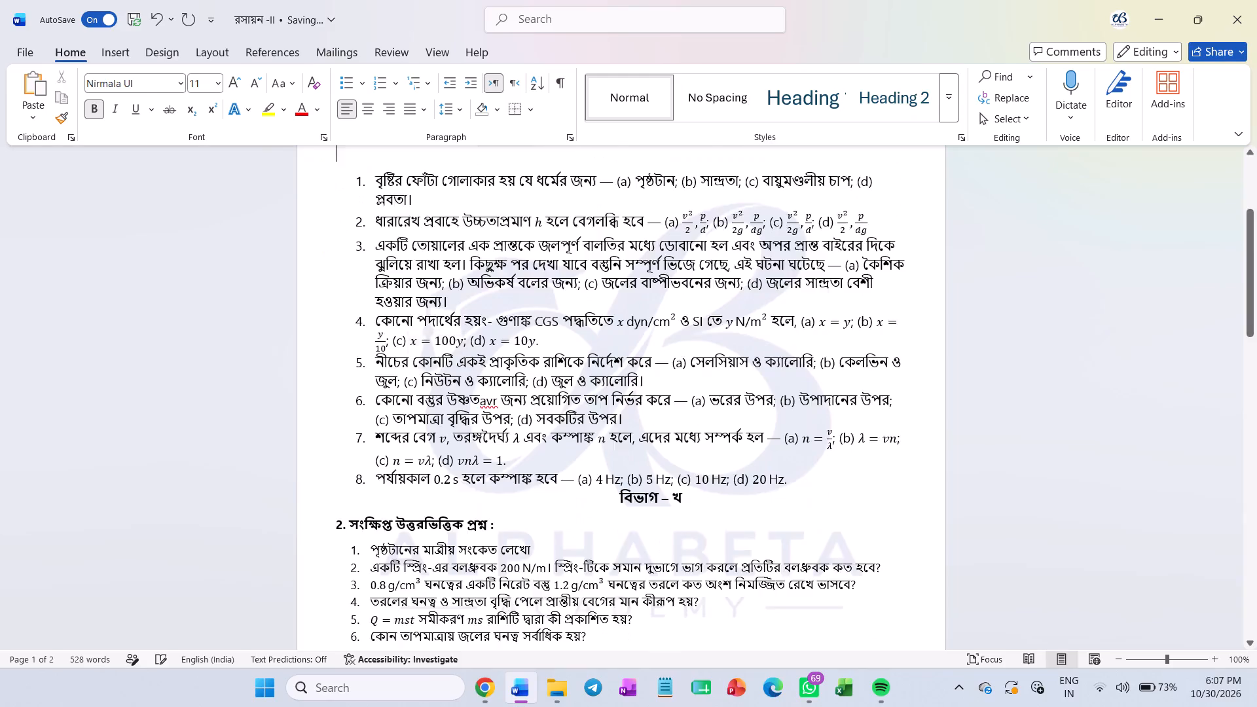
{"action": "scroll", "coordinate": [513, 324], "scroll_direction": "down", "scroll_amount": 10}
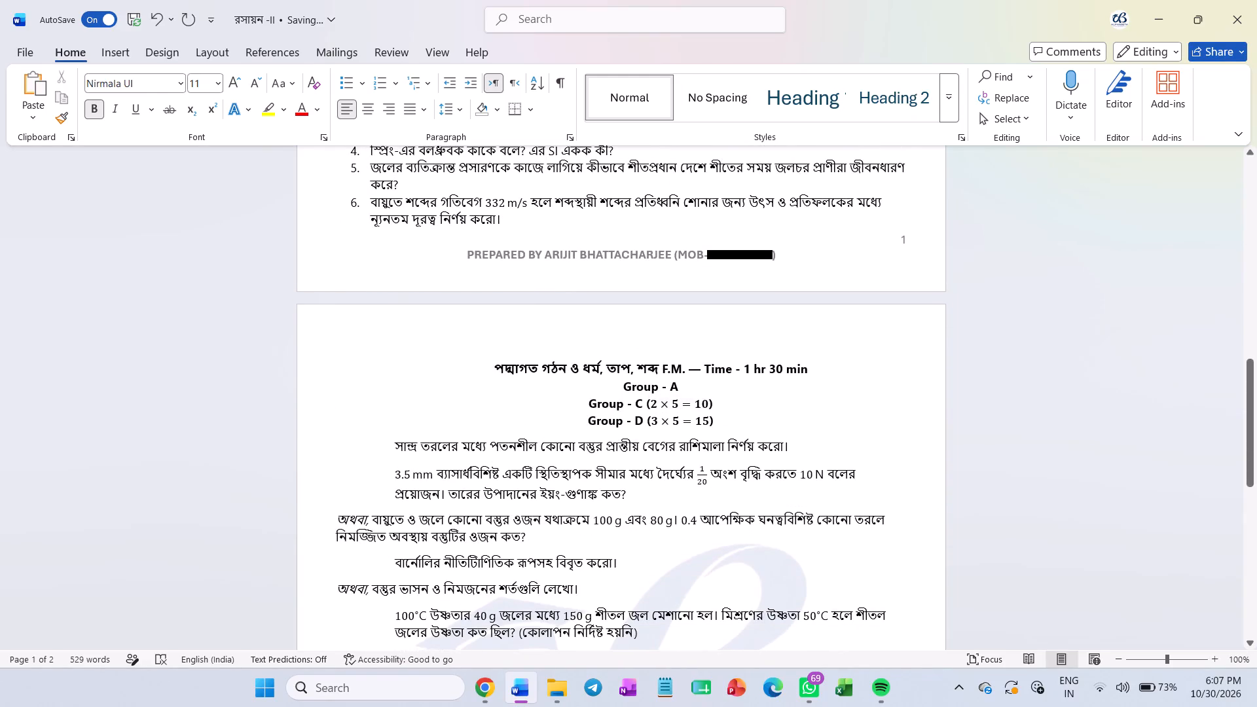
Copy the marks "(2 × 5 = 10)" from the Group - C line on page 2 to the সংক্ষিপ্ত উত্তরভিত্তিক প্রশ্ন heading under বিভাগ – খ.
{"action": "left_click_drag", "start_coordinate": [646, 397], "coordinate": [723, 405]}
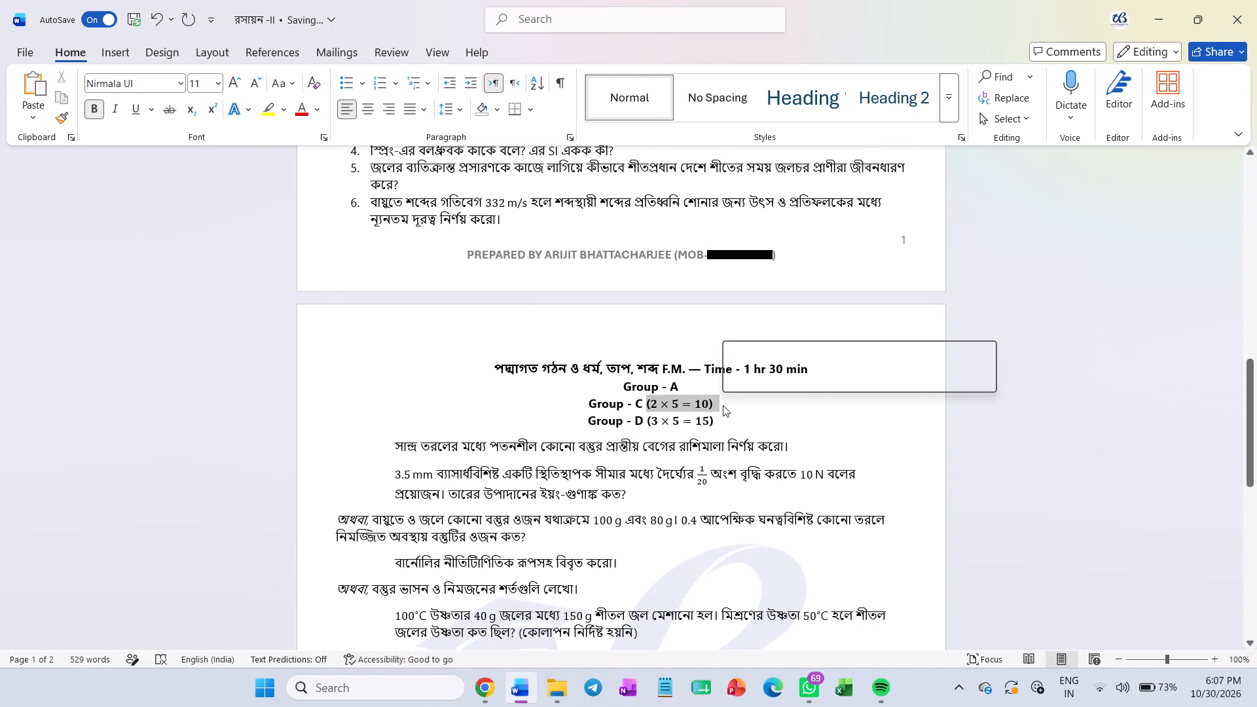
{"action": "key", "text": "ctrl+c"}
{"action": "scroll", "coordinate": [723, 405], "scroll_direction": "up", "scroll_amount": 16}
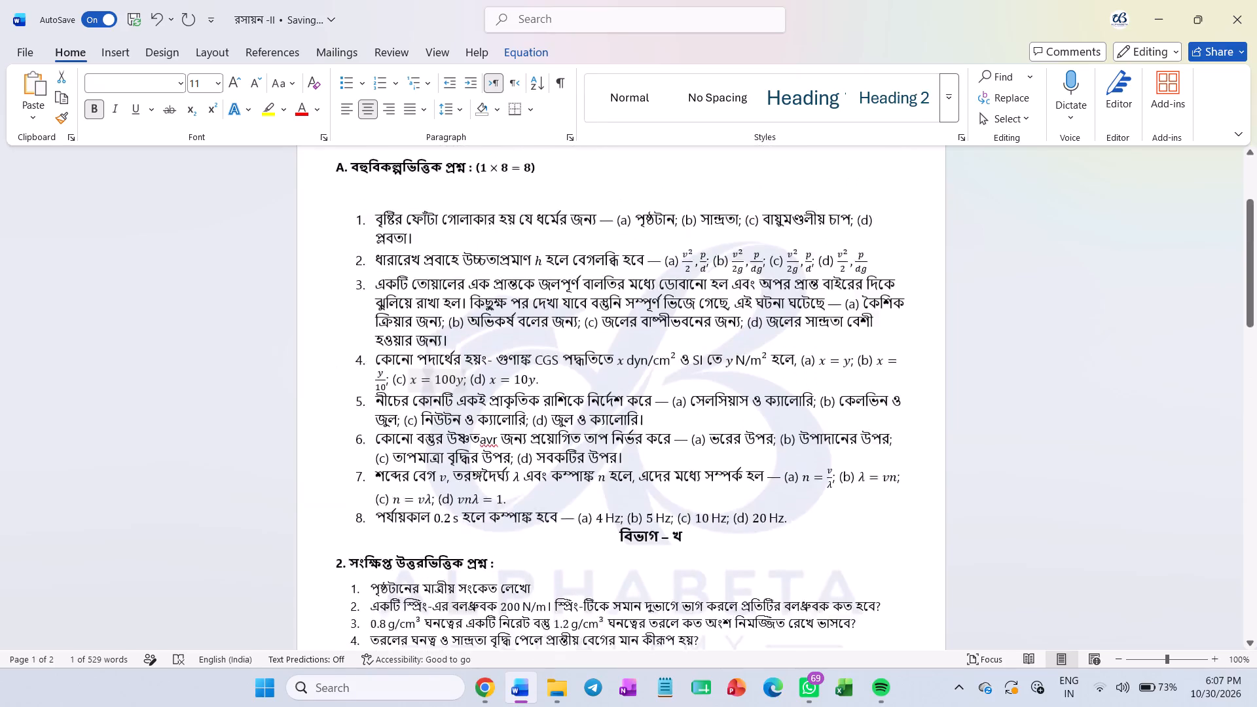
{"action": "scroll", "coordinate": [722, 405], "scroll_direction": "up", "scroll_amount": 4}
{"action": "scroll", "coordinate": [719, 405], "scroll_direction": "down", "scroll_amount": 7}
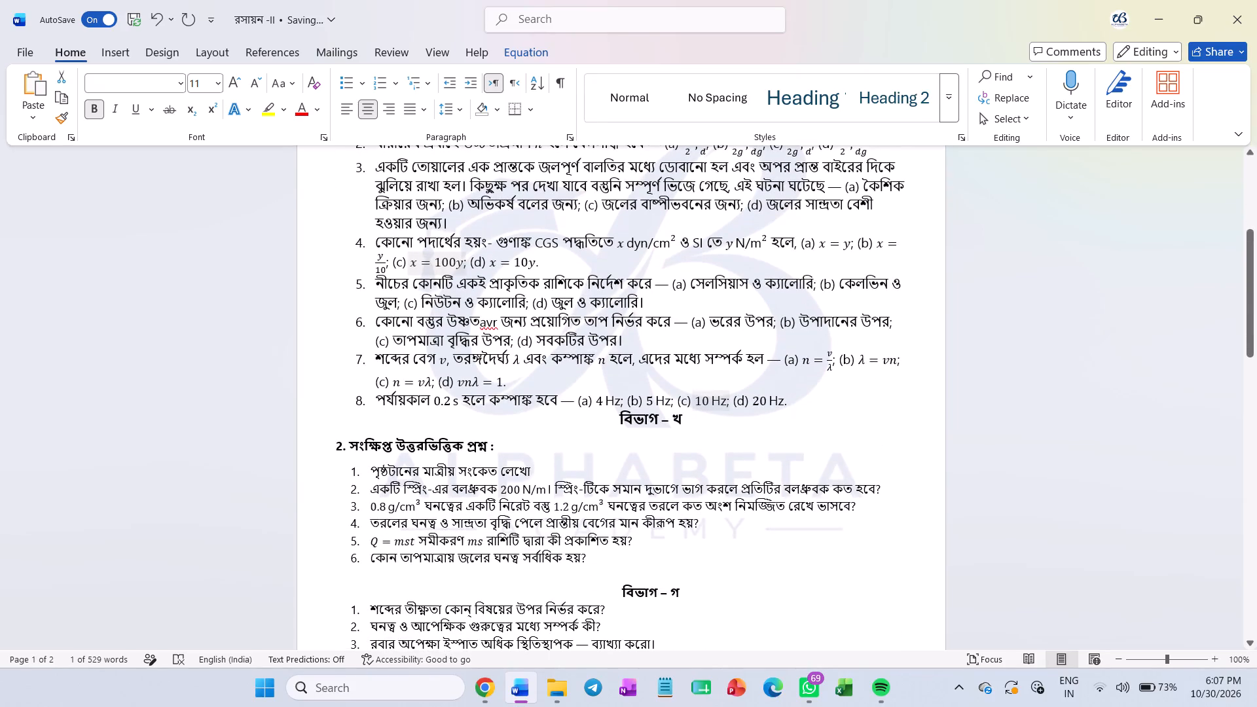
{"action": "left_click", "coordinate": [541, 429]}
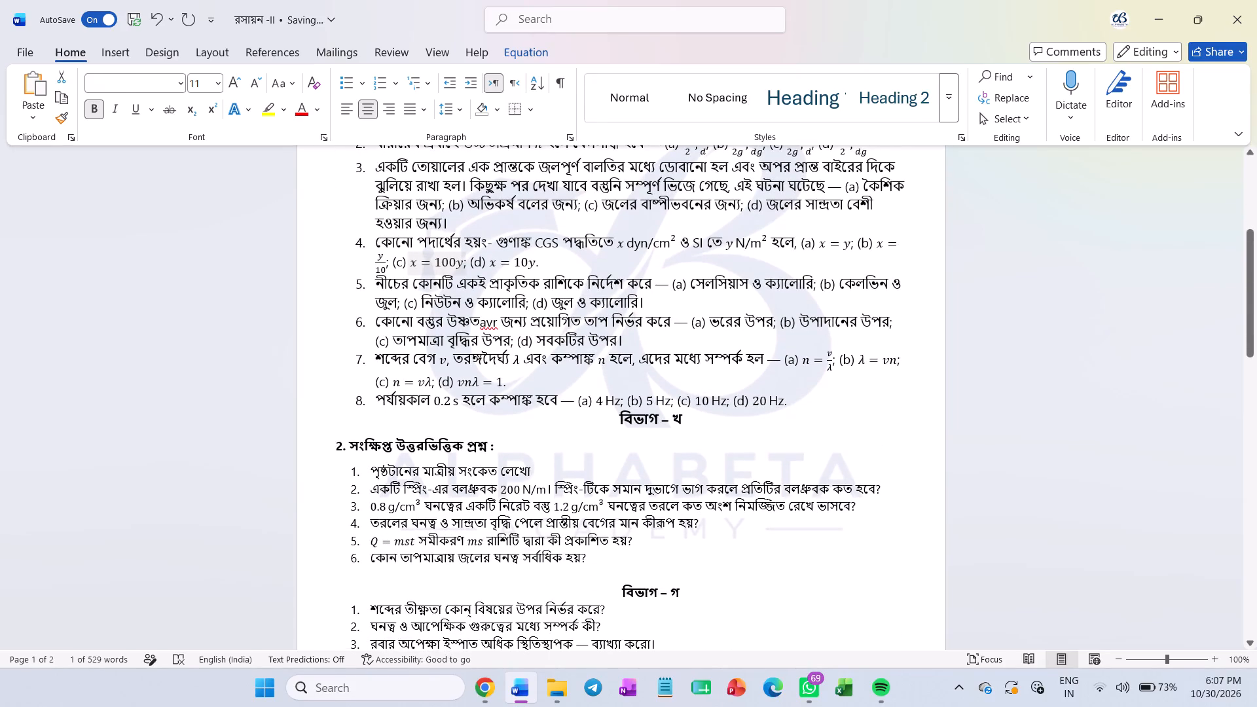
{"action": "left_click", "coordinate": [533, 443]}
{"action": "key", "text": "ctrl+v"}
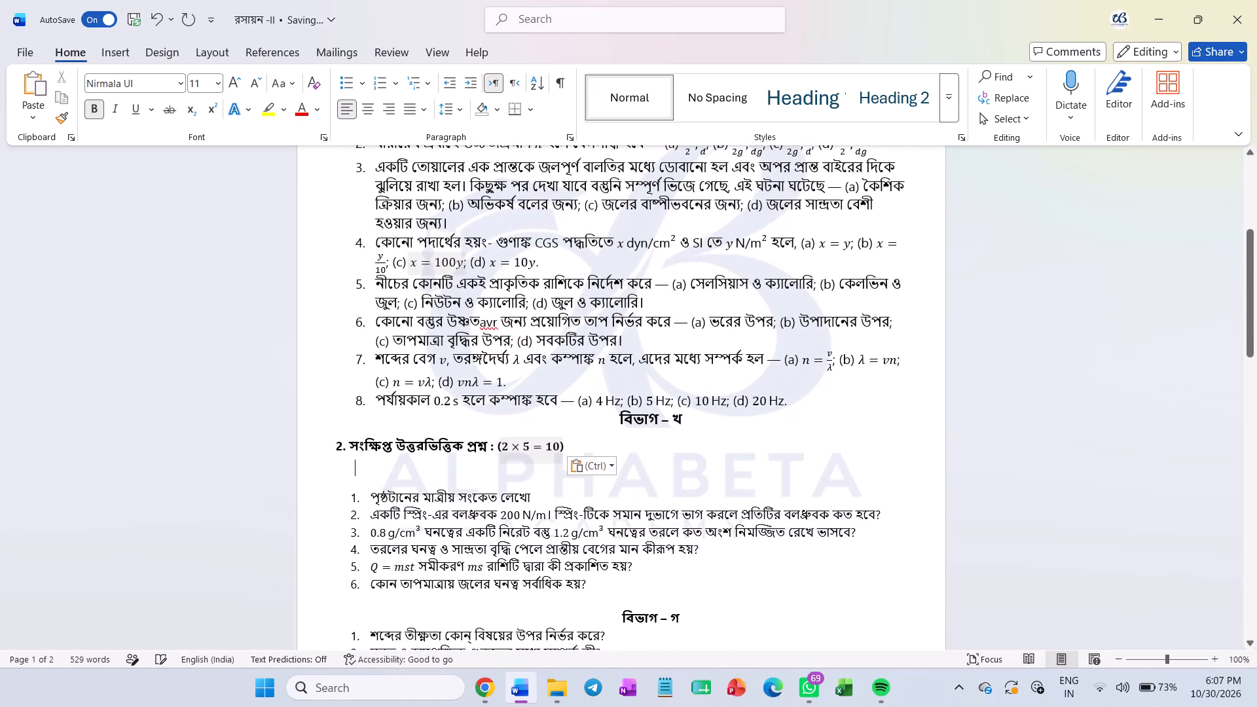
Review the question lists and section headings on page 1, from বিভাগ – ক through বিভাগ – গ.
{"action": "scroll", "coordinate": [532, 443], "scroll_direction": "down", "scroll_amount": 4}
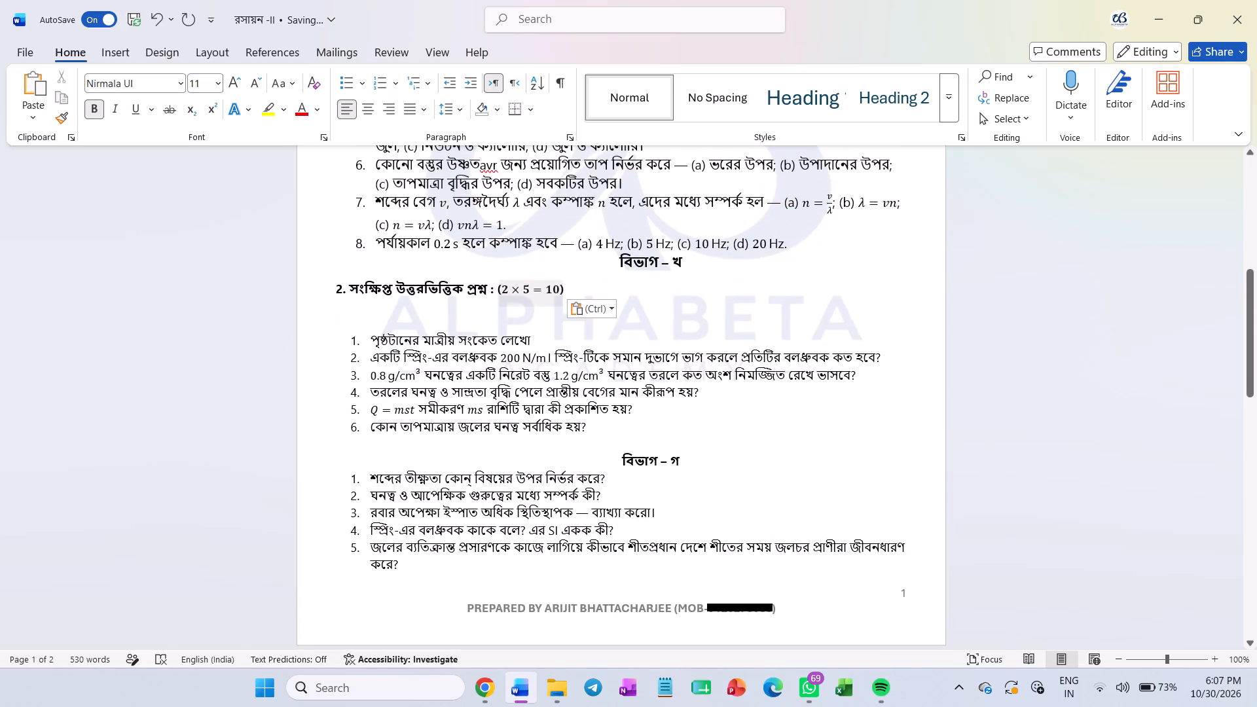
{"action": "scroll", "coordinate": [542, 370], "scroll_direction": "up", "scroll_amount": 6}
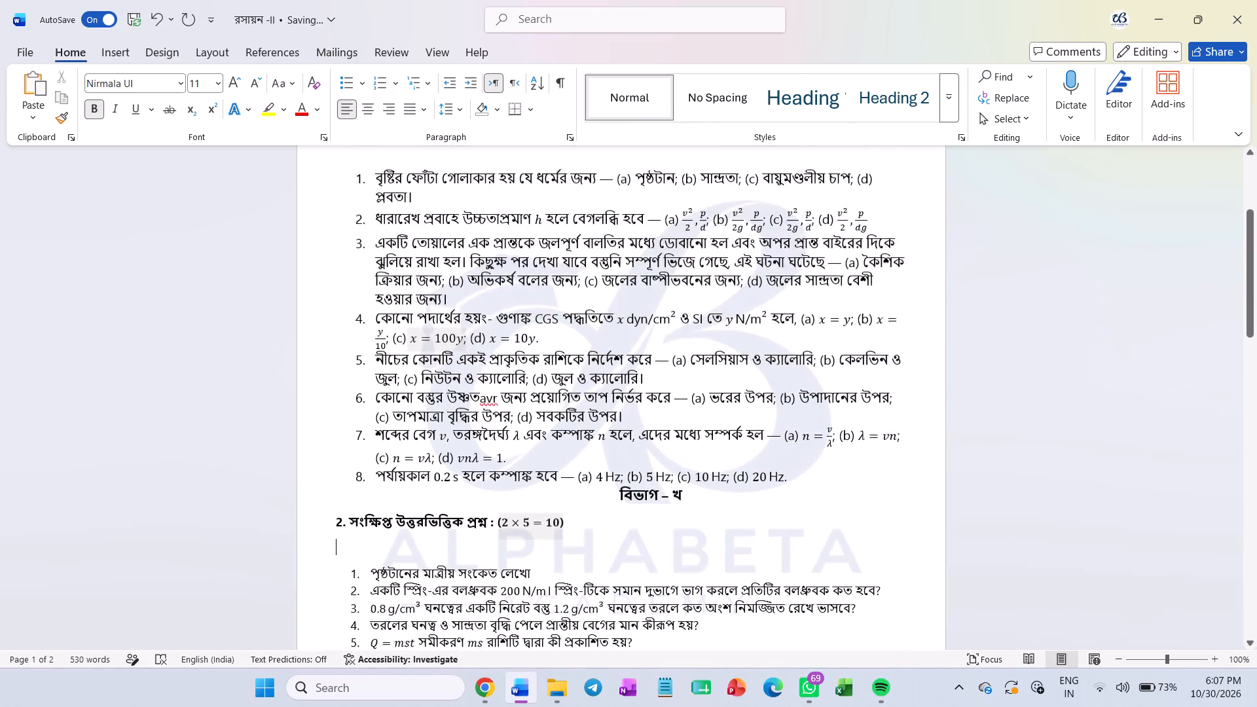
{"action": "scroll", "coordinate": [542, 370], "scroll_direction": "up", "scroll_amount": 5}
{"action": "scroll", "coordinate": [542, 370], "scroll_direction": "down", "scroll_amount": 5}
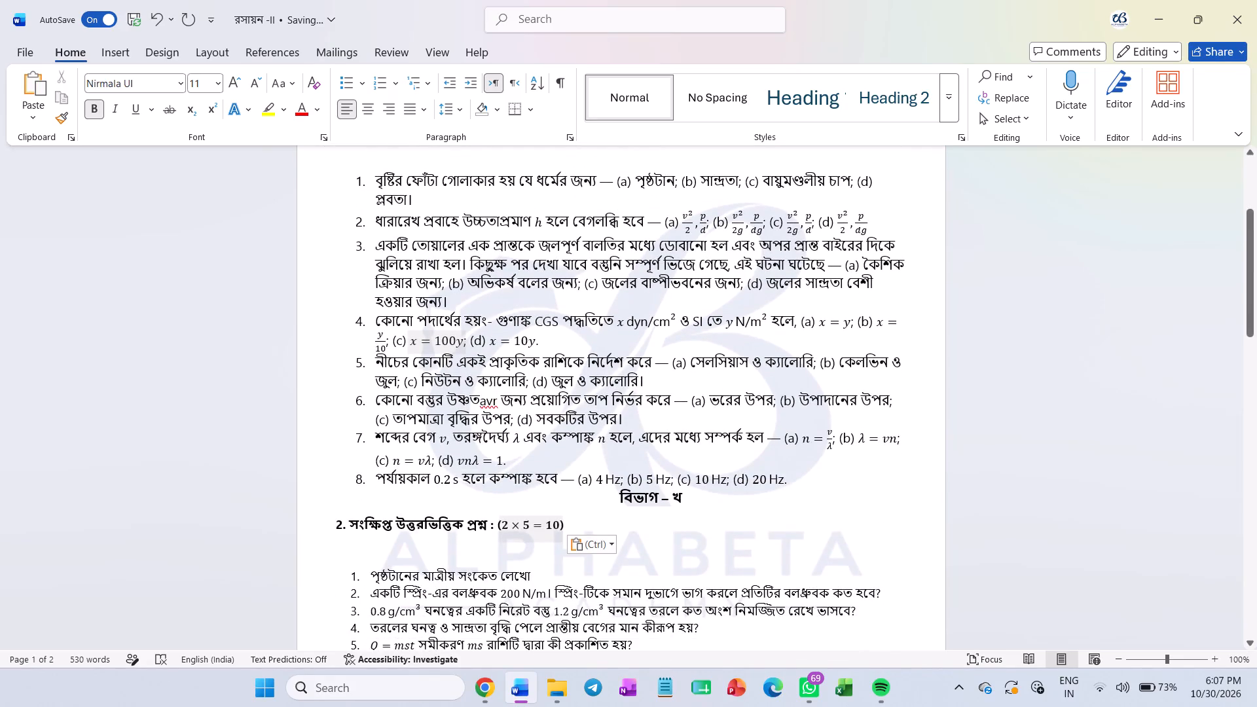
{"action": "scroll", "coordinate": [555, 367], "scroll_direction": "down", "scroll_amount": 1}
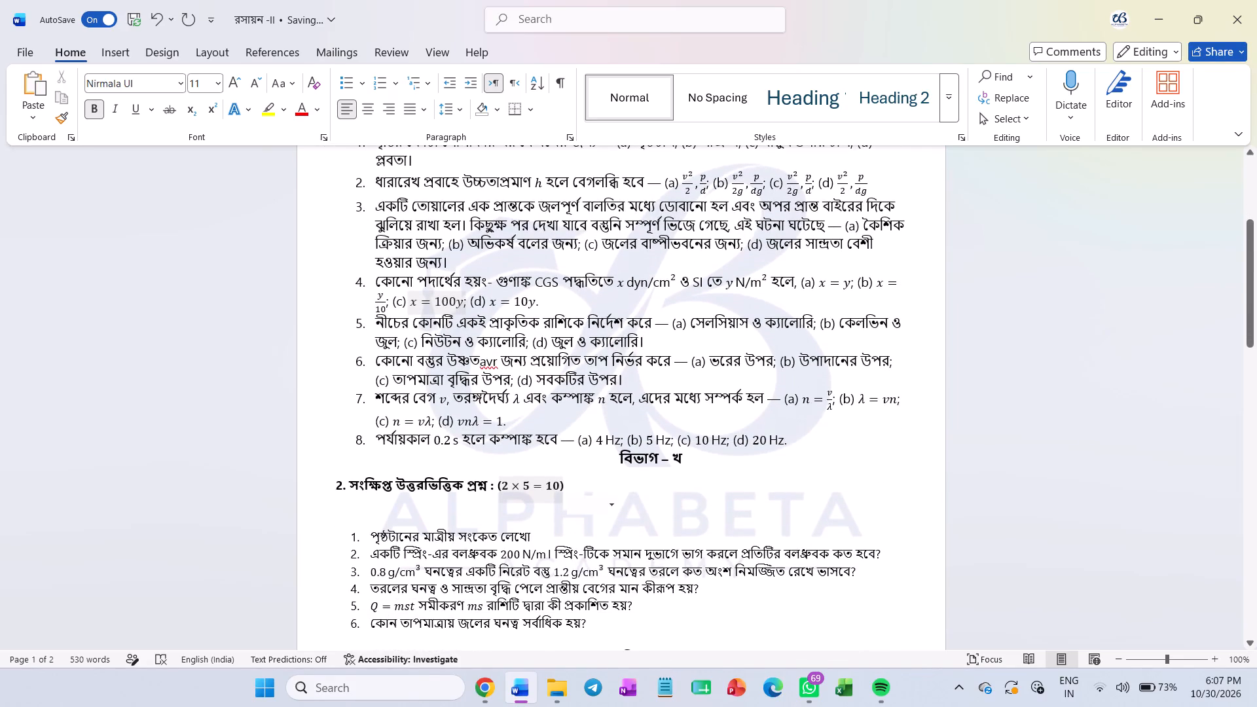
{"action": "scroll", "coordinate": [605, 349], "scroll_direction": "down", "scroll_amount": 5}
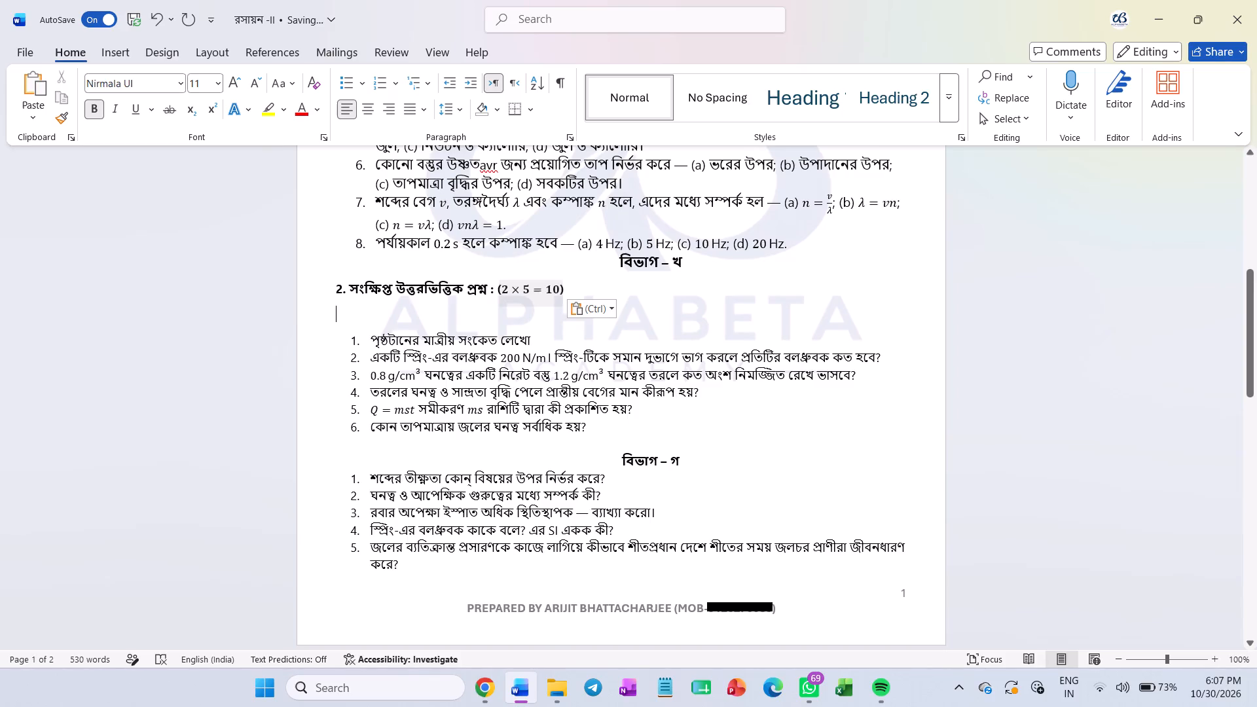
Move the marks "(2 × 5 = 10)" from the Group - C line on page 2 to a new line below the বিভাগ – গ heading.
{"action": "scroll", "coordinate": [395, 454], "scroll_direction": "down", "scroll_amount": 6}
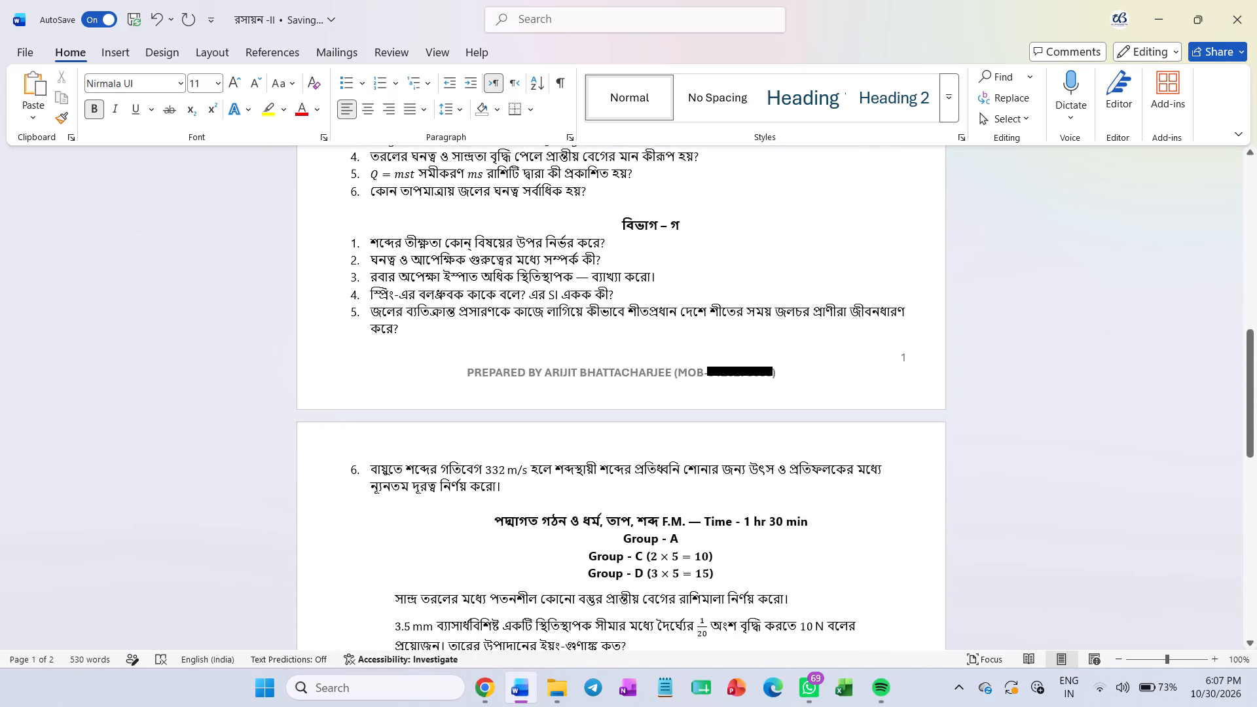
{"action": "scroll", "coordinate": [395, 454], "scroll_direction": "down", "scroll_amount": 3}
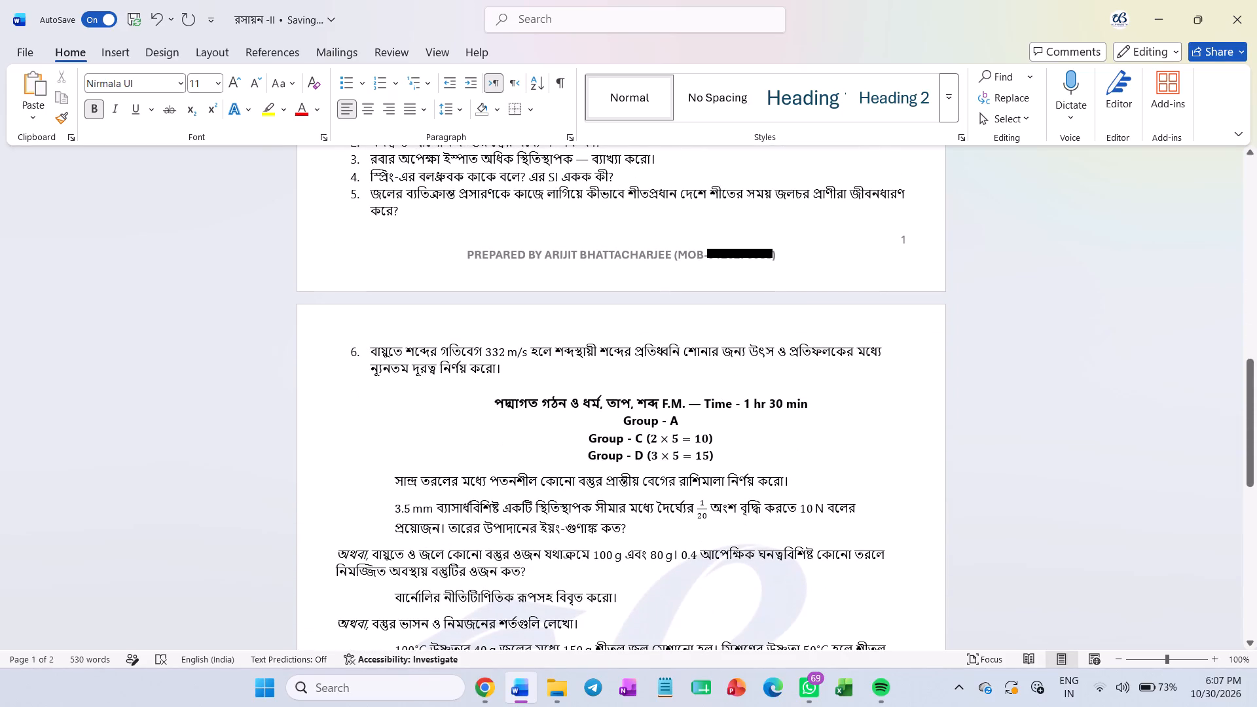
{"action": "left_click_drag", "start_coordinate": [646, 439], "coordinate": [680, 438]}
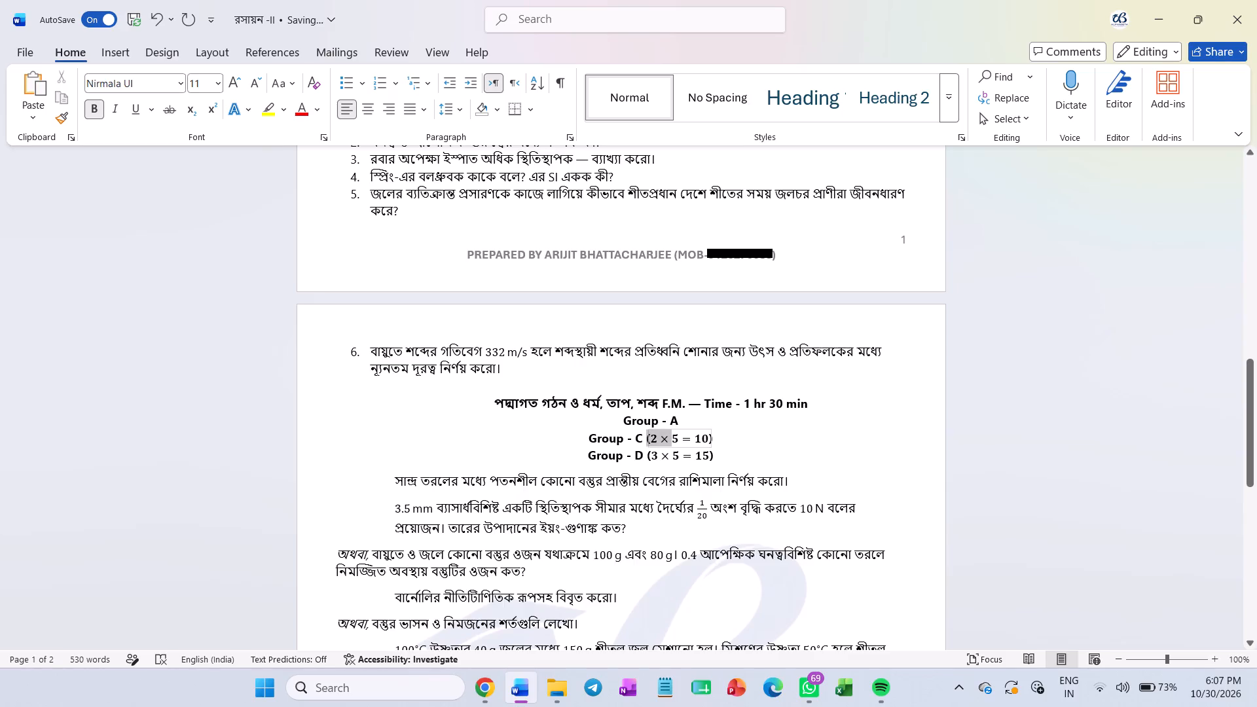
{"action": "left_click_drag", "start_coordinate": [680, 438], "coordinate": [720, 438]}
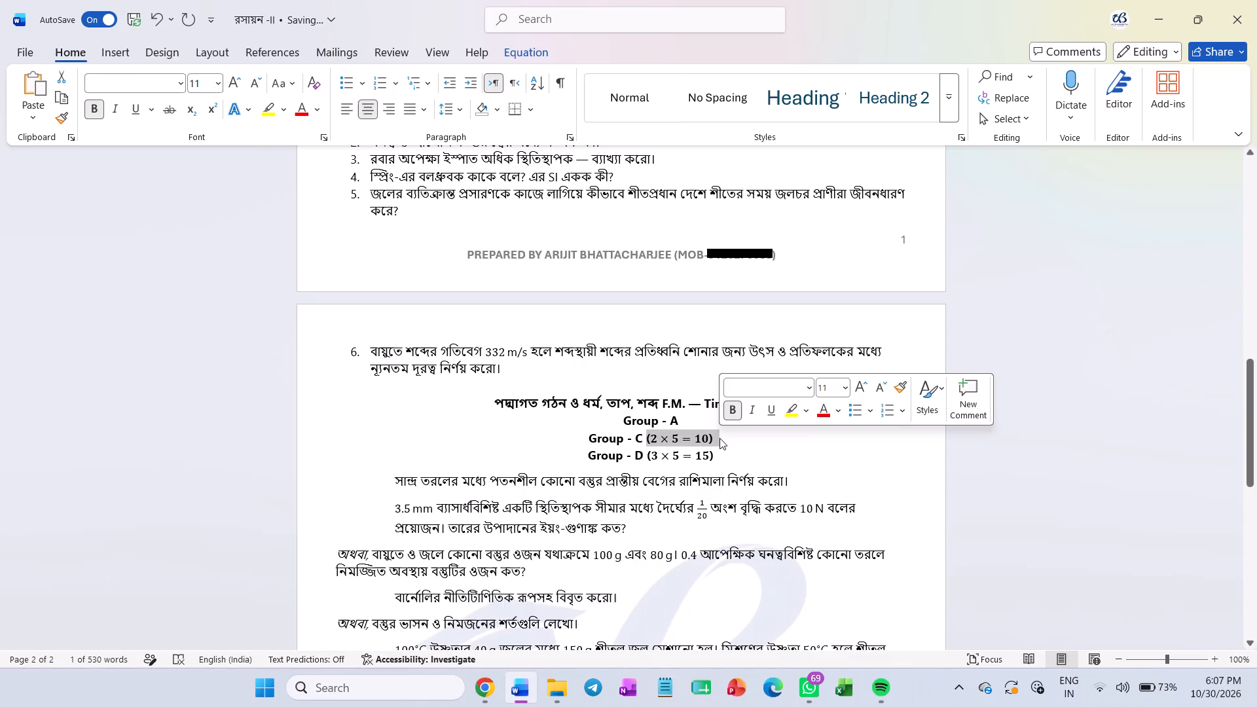
{"action": "key", "text": "ctrl+c"}
{"action": "scroll", "coordinate": [719, 438], "scroll_direction": "up", "scroll_amount": 5}
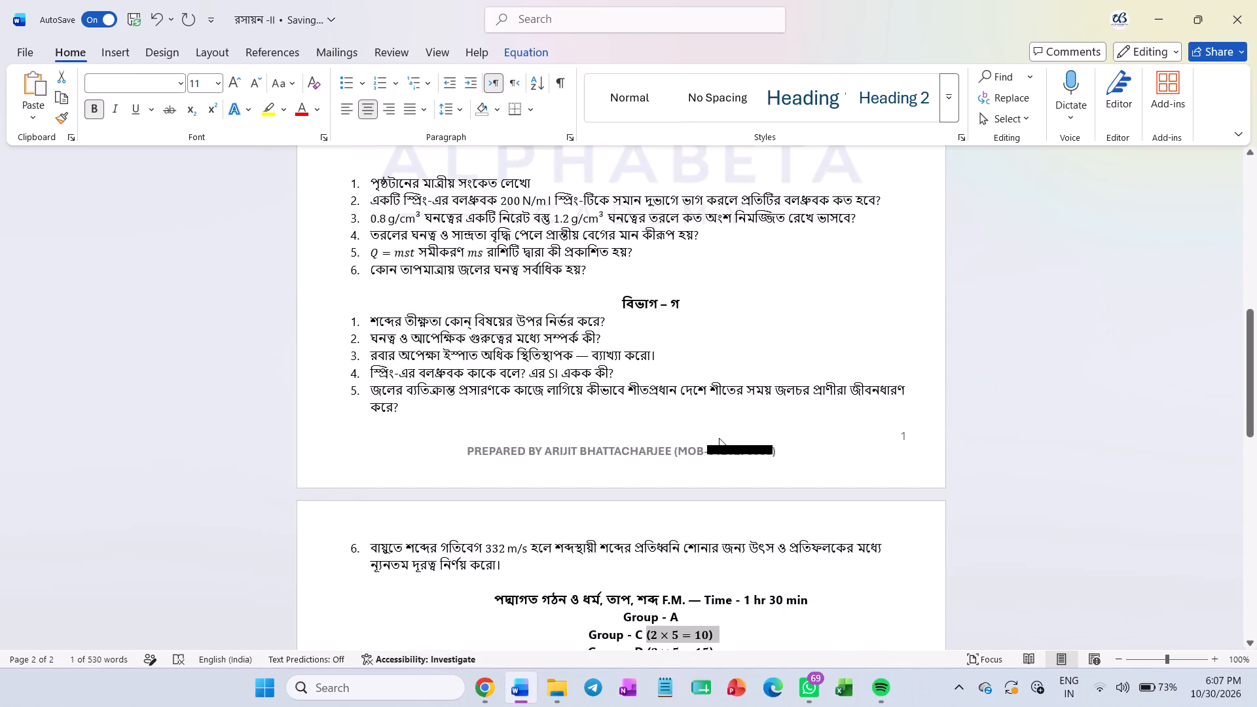
{"action": "key", "text": "ctrl+x"}
{"action": "scroll", "coordinate": [719, 438], "scroll_direction": "up", "scroll_amount": 3}
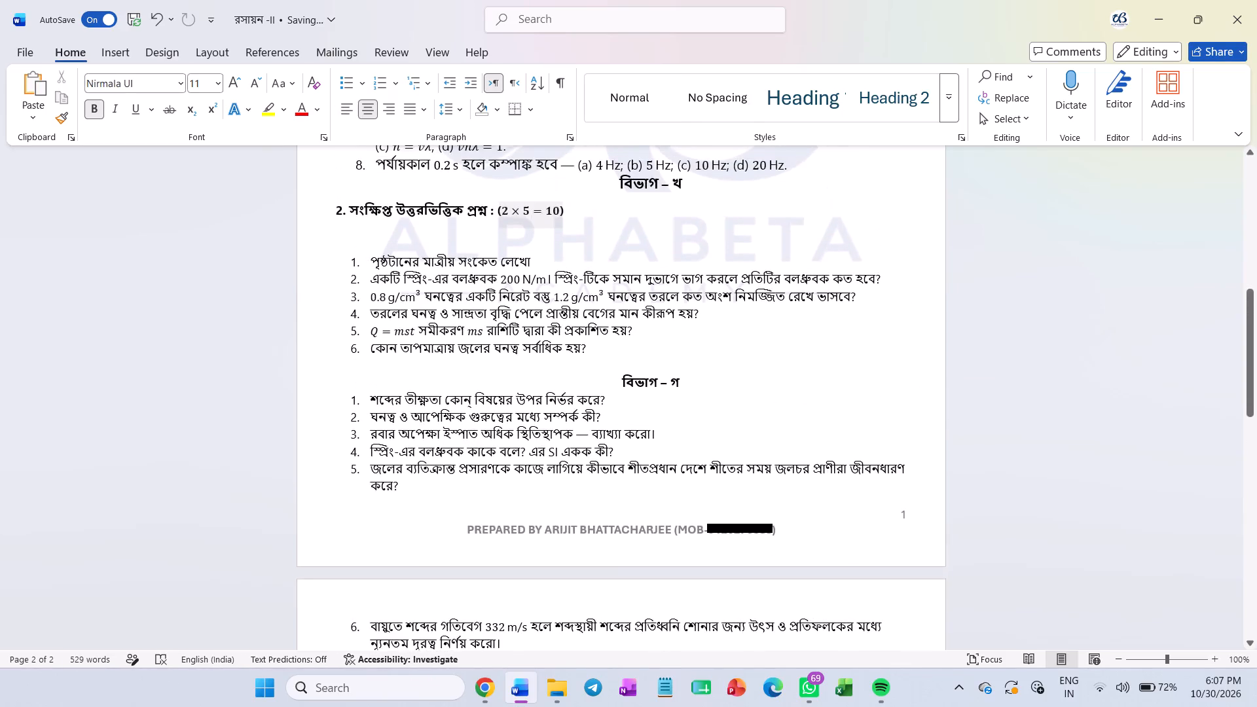
{"action": "scroll", "coordinate": [719, 438], "scroll_direction": "up", "scroll_amount": 3}
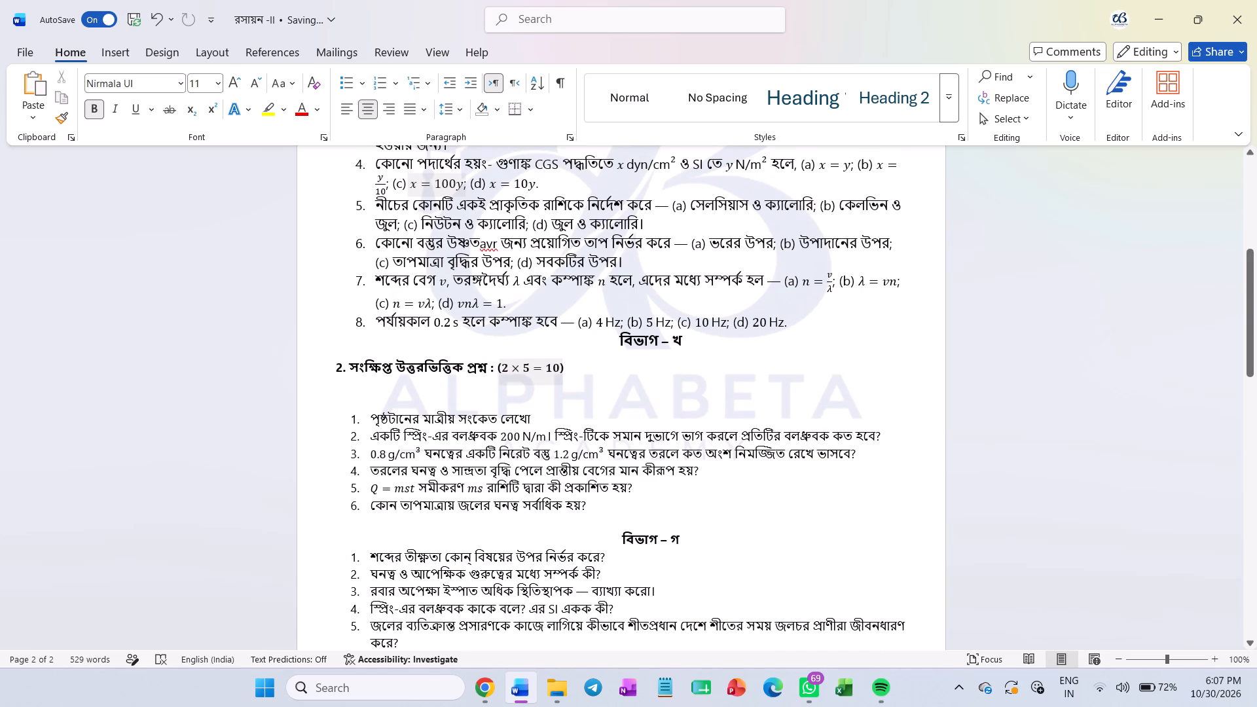
{"action": "left_click", "coordinate": [551, 528]}
{"action": "left_click", "coordinate": [530, 545]}
{"action": "left_click", "coordinate": [697, 544]}
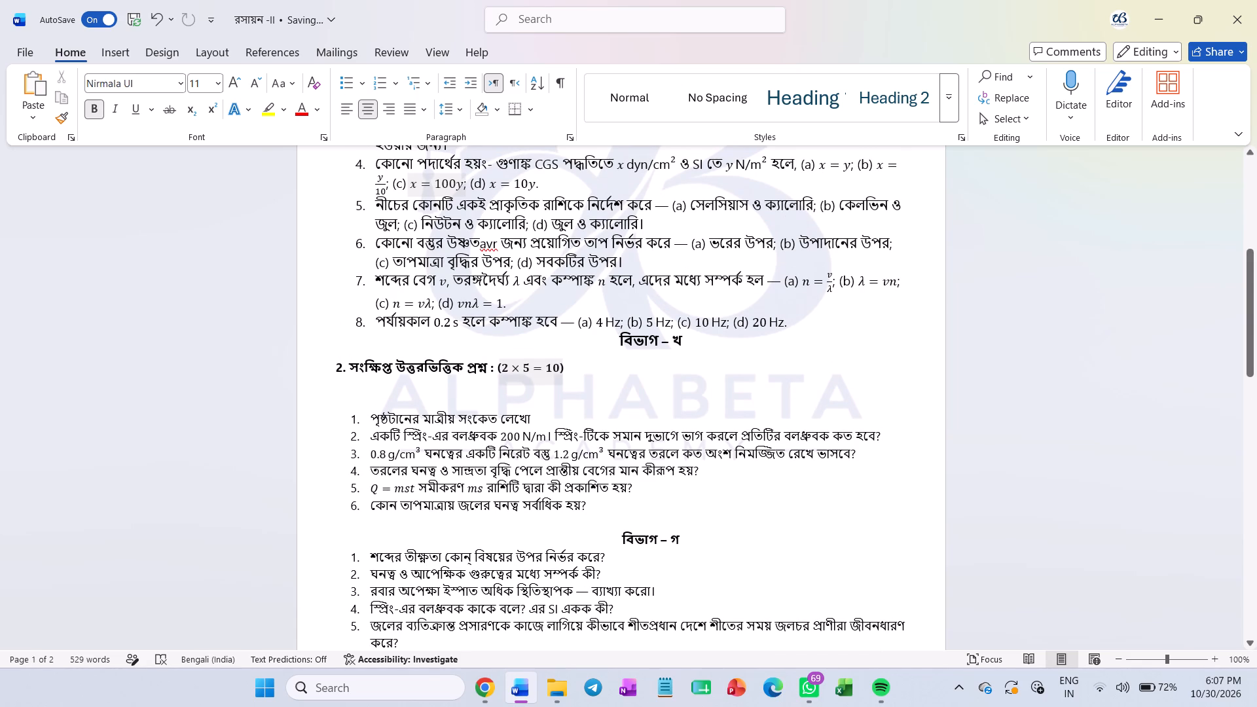
{"action": "key", "text": "Return"}
{"action": "key", "text": "ctrl+v"}
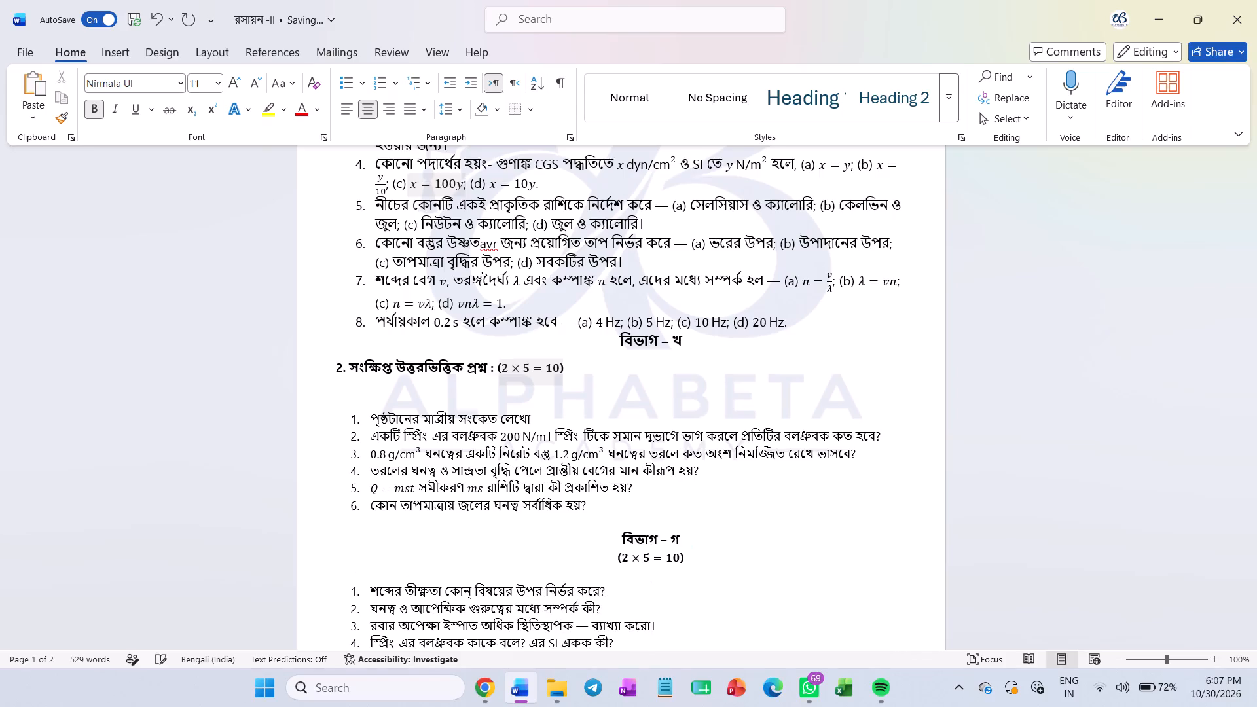
Delete the leftover Group - A and Group - C lines on page 2.
{"action": "scroll", "coordinate": [687, 546], "scroll_direction": "down", "scroll_amount": 7}
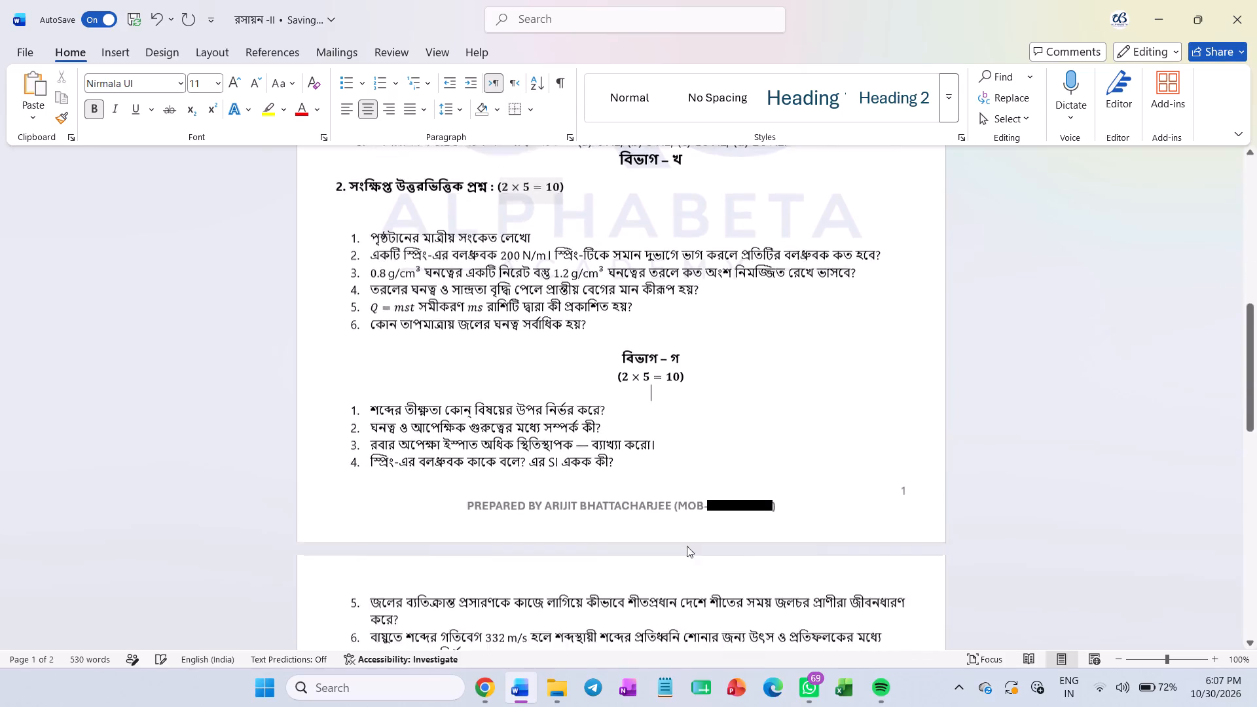
{"action": "scroll", "coordinate": [687, 546], "scroll_direction": "down", "scroll_amount": 3}
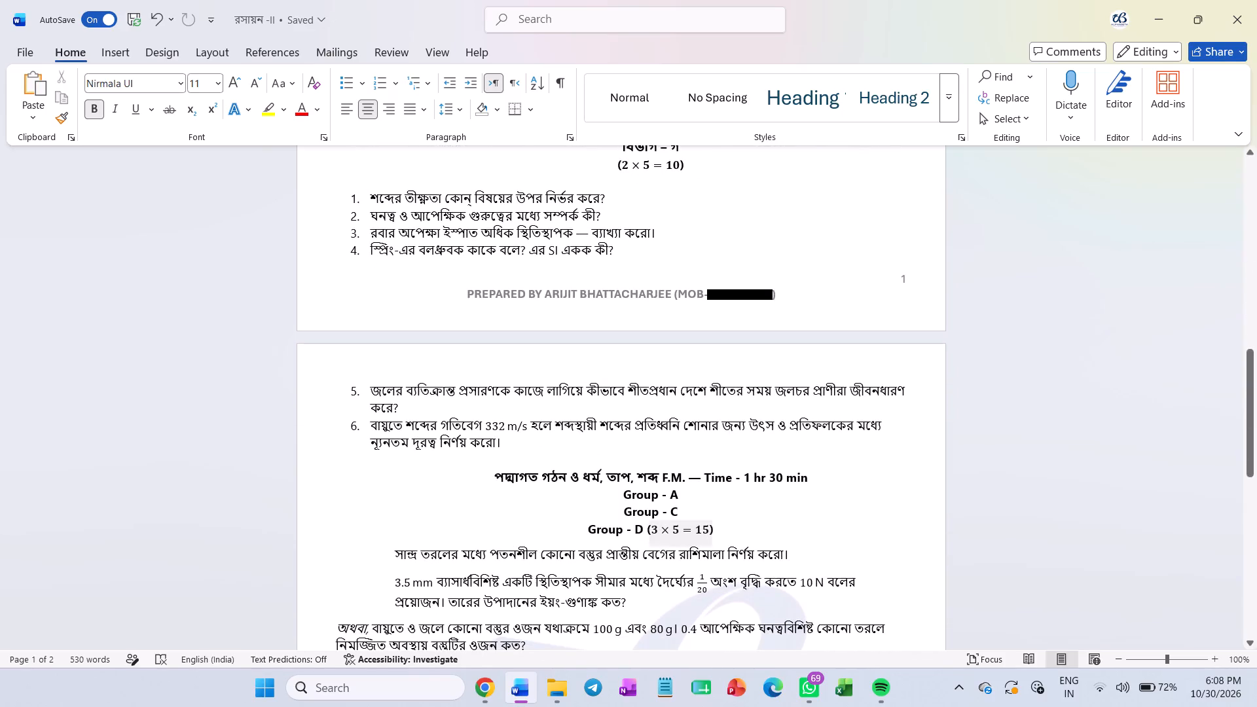
{"action": "scroll", "coordinate": [647, 524], "scroll_direction": "down", "scroll_amount": 1}
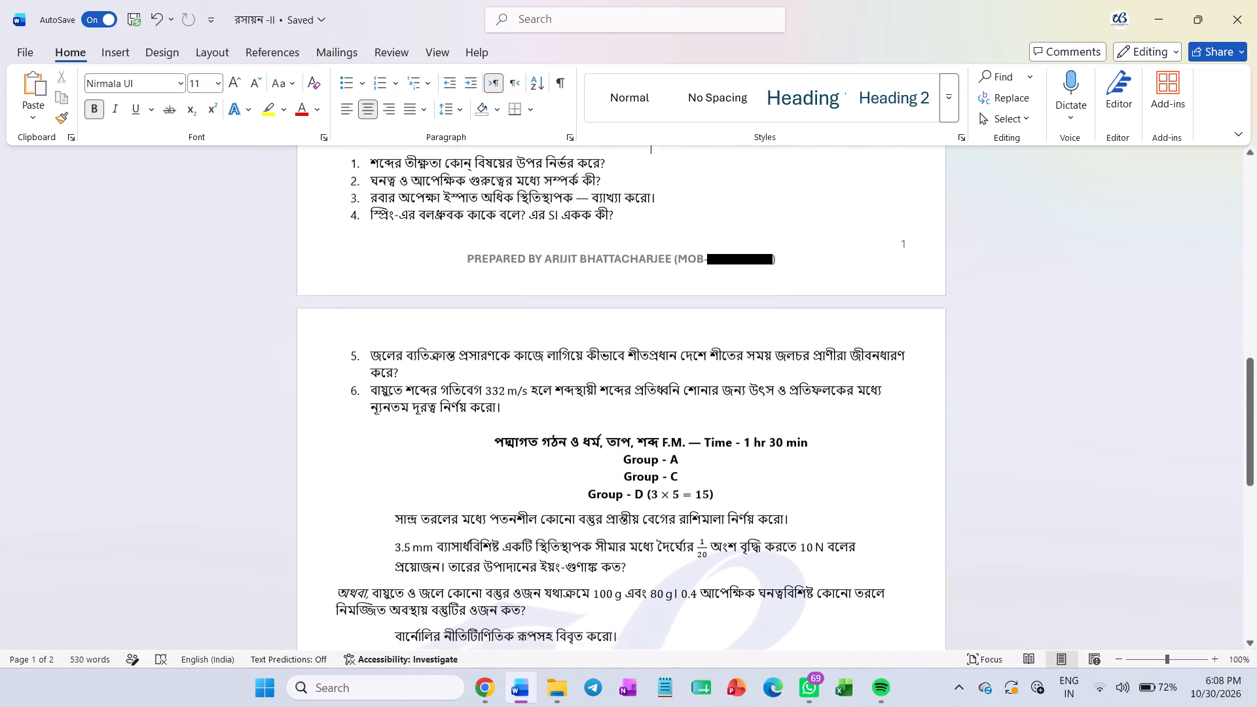
{"action": "scroll", "coordinate": [647, 524], "scroll_direction": "down", "scroll_amount": 3}
{"action": "scroll", "coordinate": [617, 477], "scroll_direction": "down", "scroll_amount": 2}
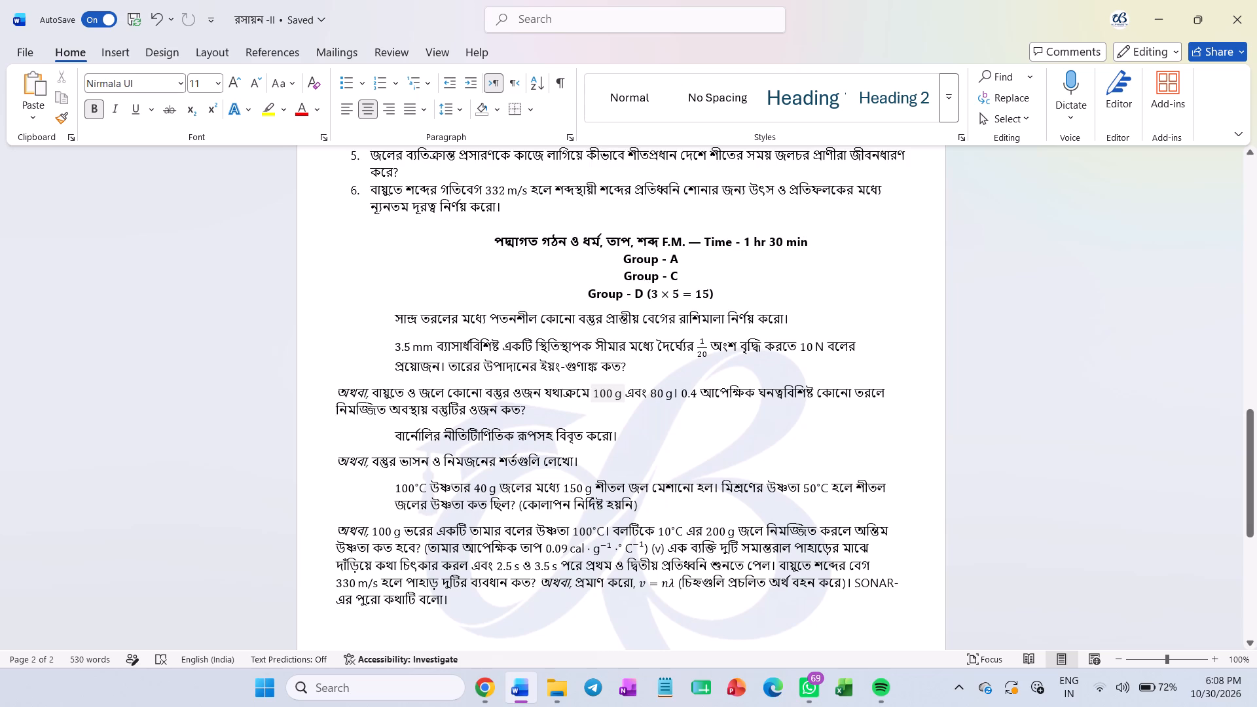
{"action": "left_click_drag", "start_coordinate": [679, 270], "coordinate": [670, 270]}
{"action": "left_click_drag", "start_coordinate": [670, 270], "coordinate": [632, 256]}
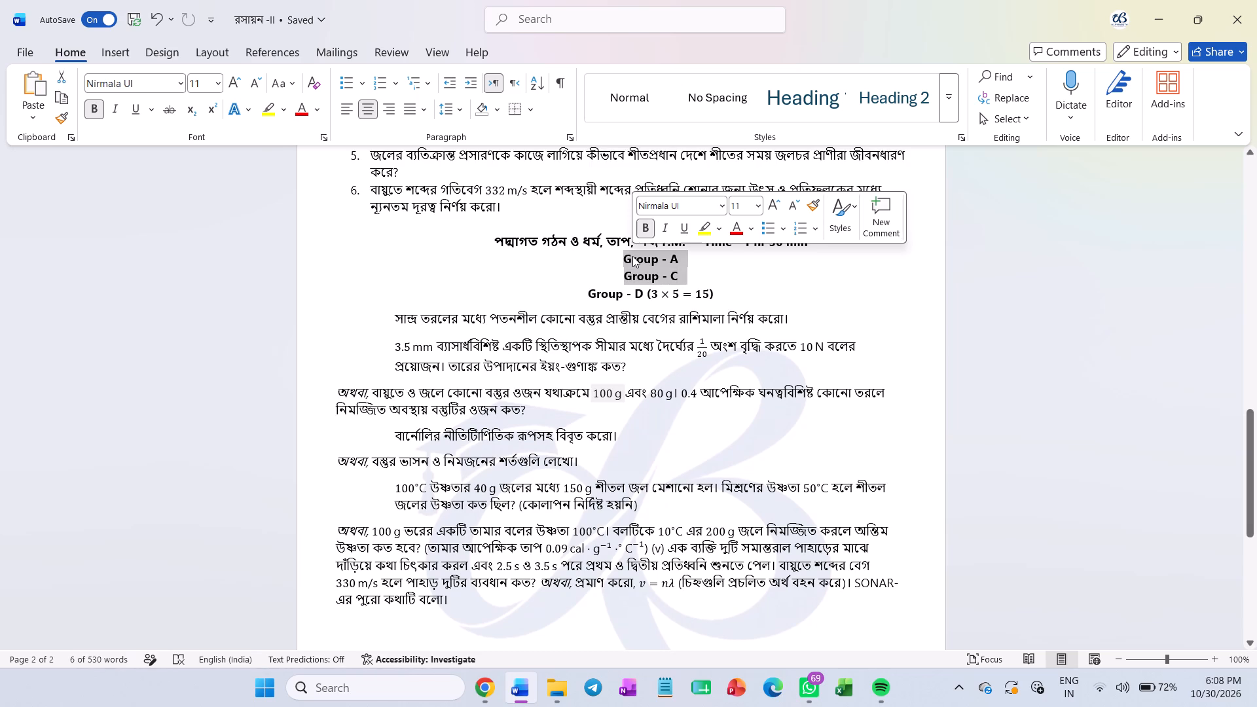
{"action": "key", "text": "BackSpace"}
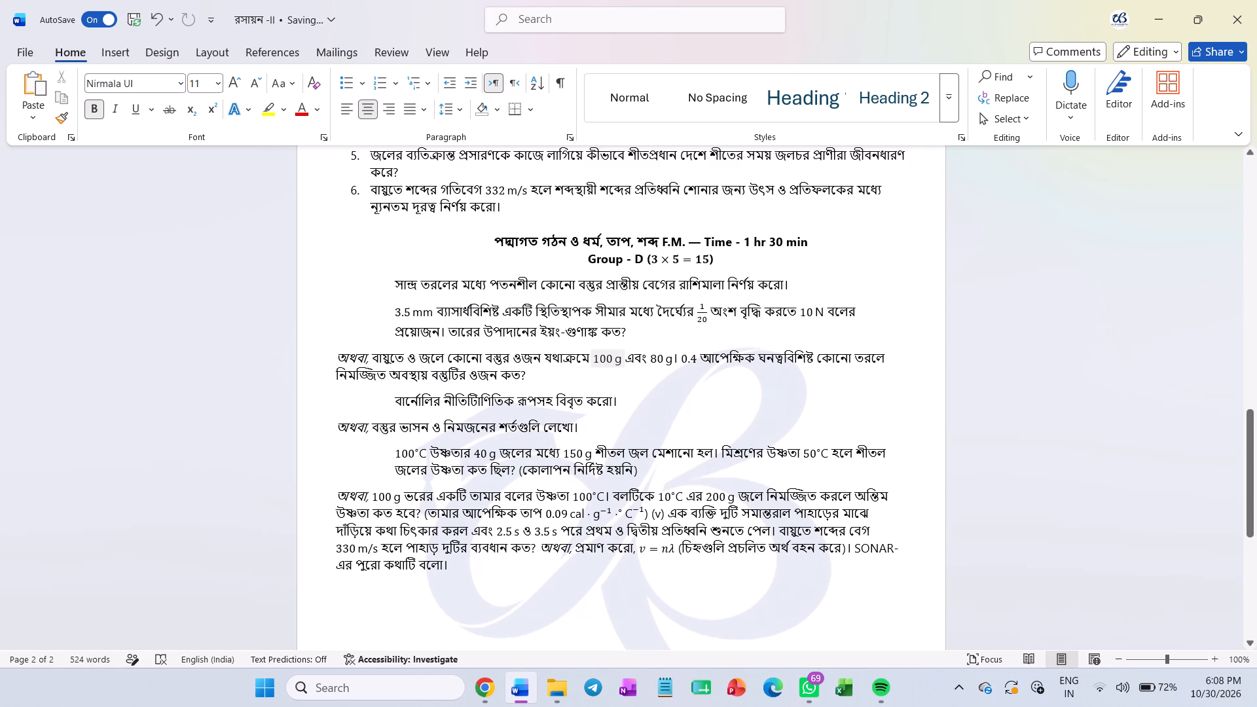
Split the Group - D line so the marks "(3 × 5 = 15)" sit on their own line below it.
{"action": "left_click", "coordinate": [644, 257]}
{"action": "key", "text": "Return"}
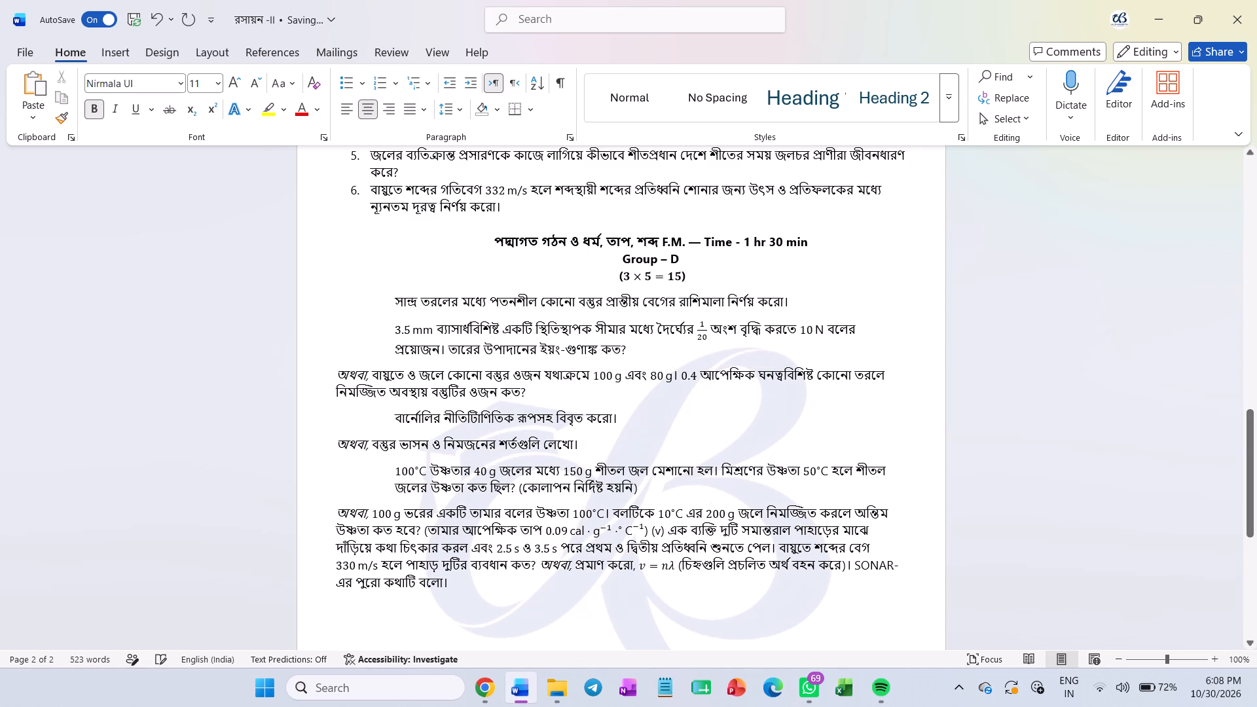
Review the paper from the closing questions on page 2 back to the title header on page 1.
{"action": "scroll", "coordinate": [645, 264], "scroll_direction": "down", "scroll_amount": 1}
{"action": "scroll", "coordinate": [457, 342], "scroll_direction": "down", "scroll_amount": 2}
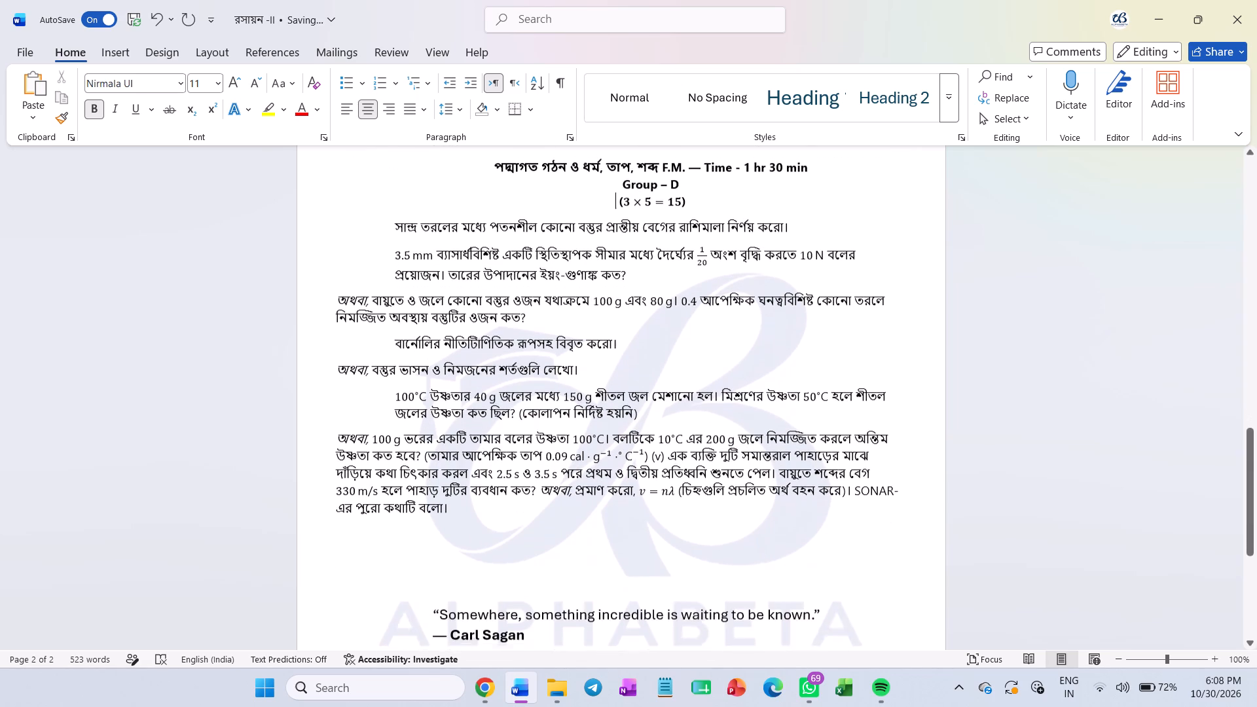
{"action": "scroll", "coordinate": [457, 344], "scroll_direction": "down", "scroll_amount": 2}
{"action": "scroll", "coordinate": [457, 344], "scroll_direction": "up", "scroll_amount": 5}
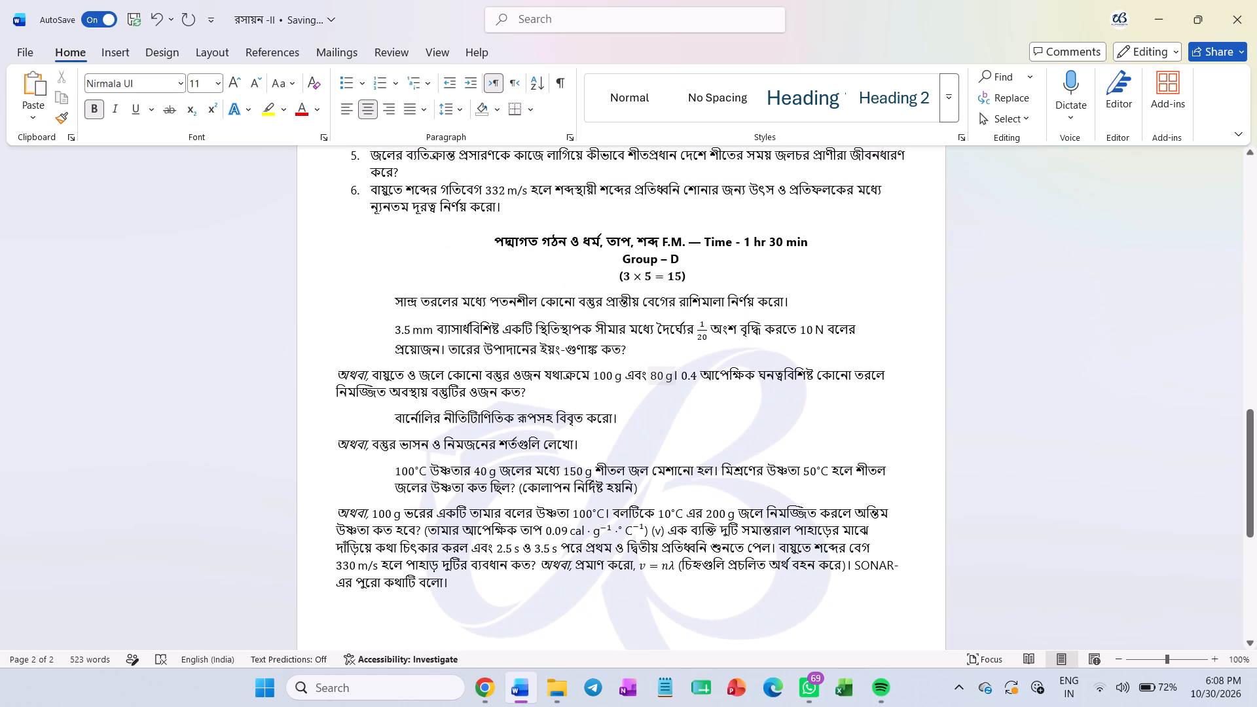
{"action": "scroll", "coordinate": [661, 390], "scroll_direction": "up", "scroll_amount": 4}
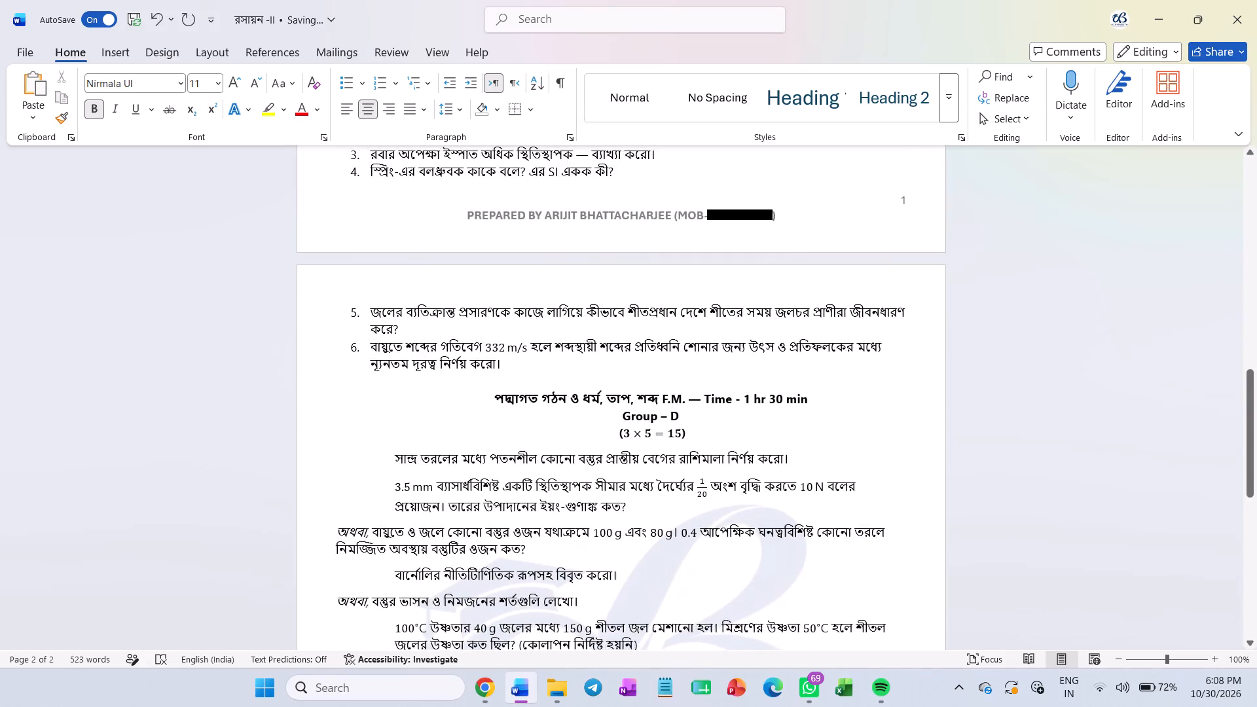
{"action": "scroll", "coordinate": [661, 390], "scroll_direction": "up", "scroll_amount": 3}
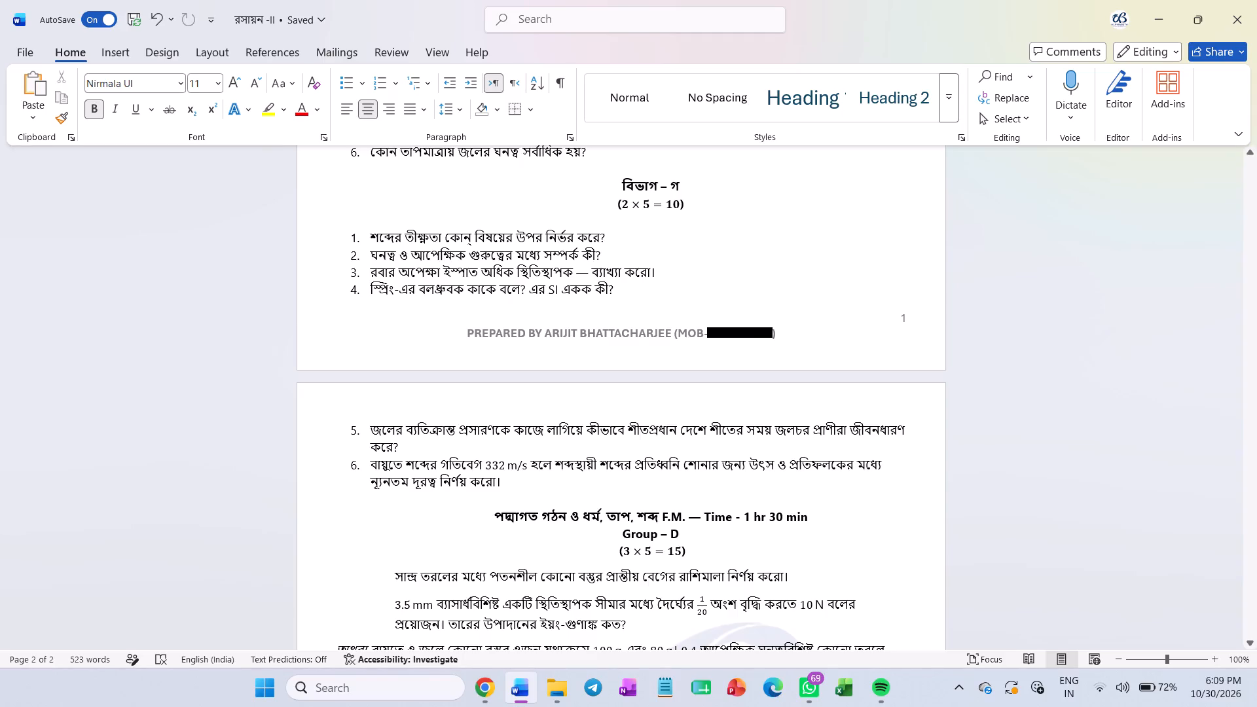
{"action": "scroll", "coordinate": [290, 539], "scroll_direction": "up", "scroll_amount": 17}
{"action": "scroll", "coordinate": [292, 532], "scroll_direction": "up", "scroll_amount": 6}
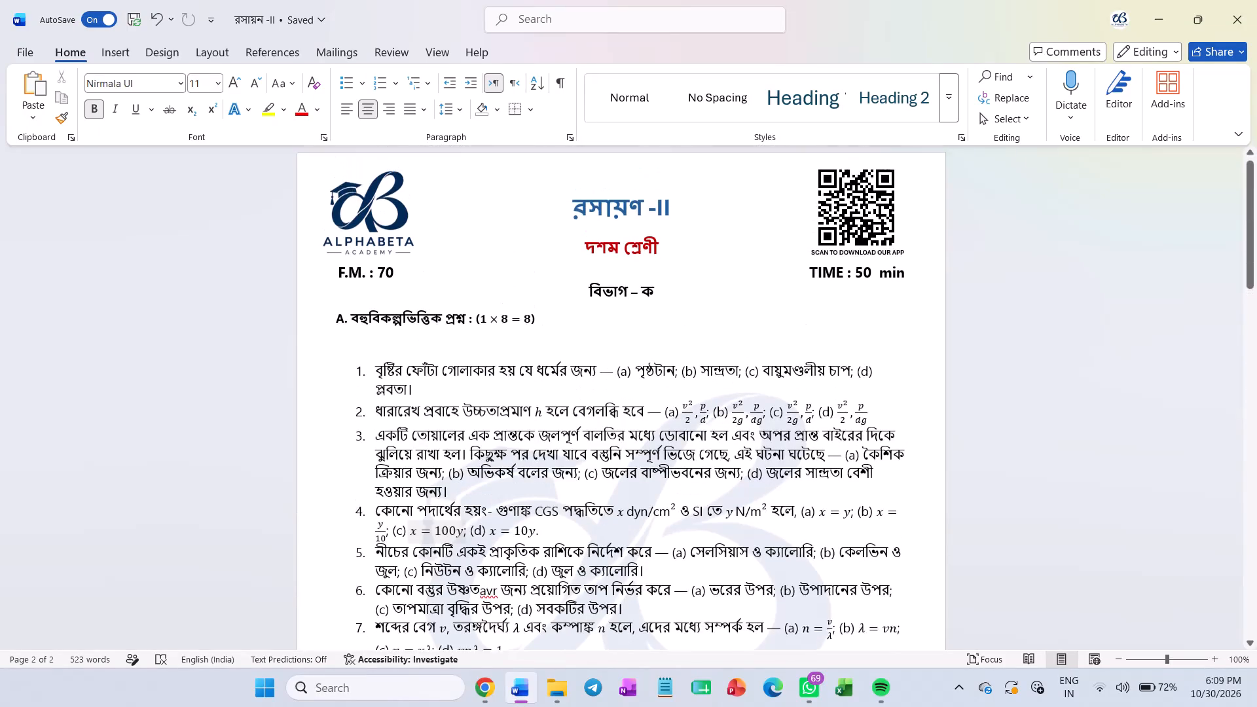
{"action": "scroll", "coordinate": [292, 532], "scroll_direction": "up", "scroll_amount": 5}
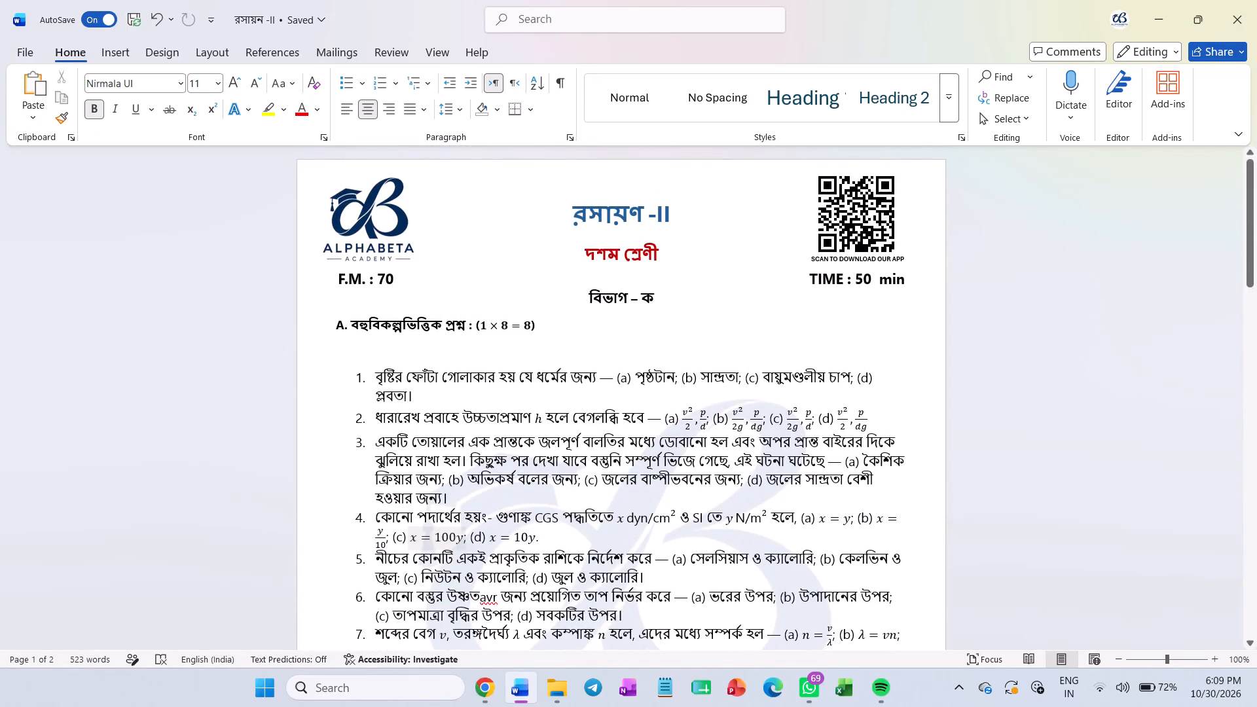
Move the marks "(1 × 8 = 8)" to the far end of the section A heading line using tab spacing.
{"action": "left_click", "coordinate": [473, 324]}
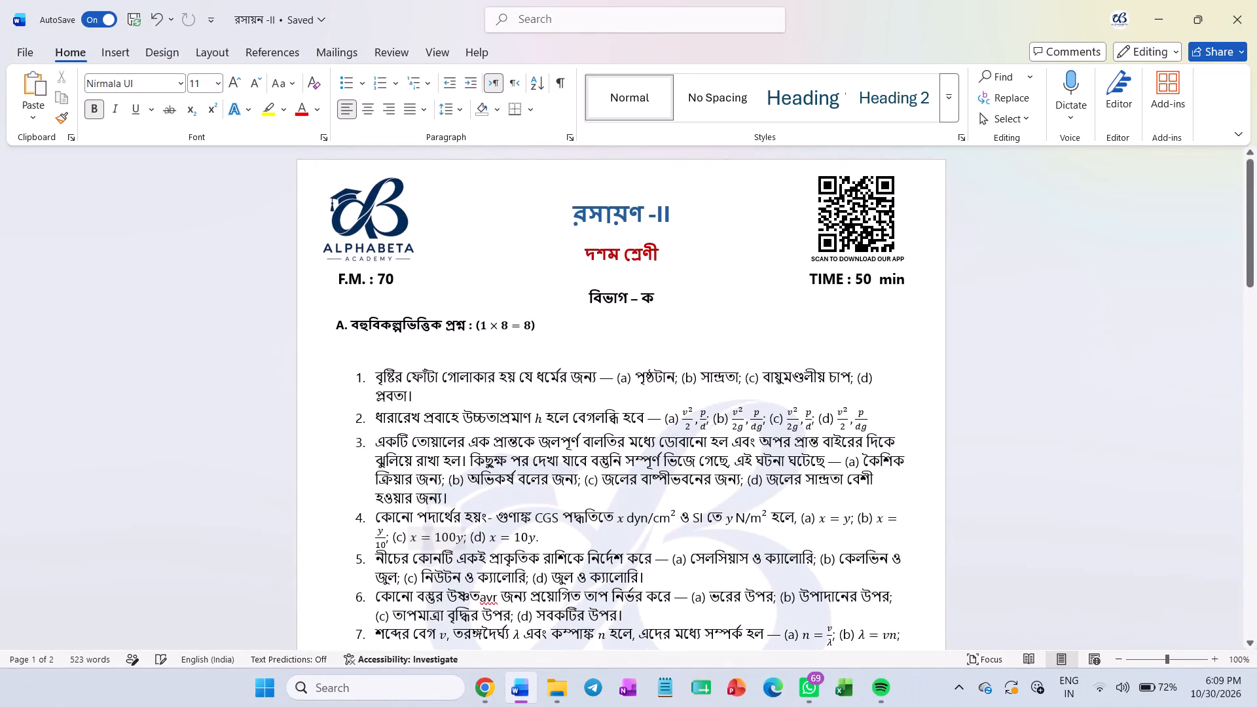
{"action": "key", "text": "Tab"}
{"action": "key", "text": "Tab"}
{"action": "key", "text": "Tab"}
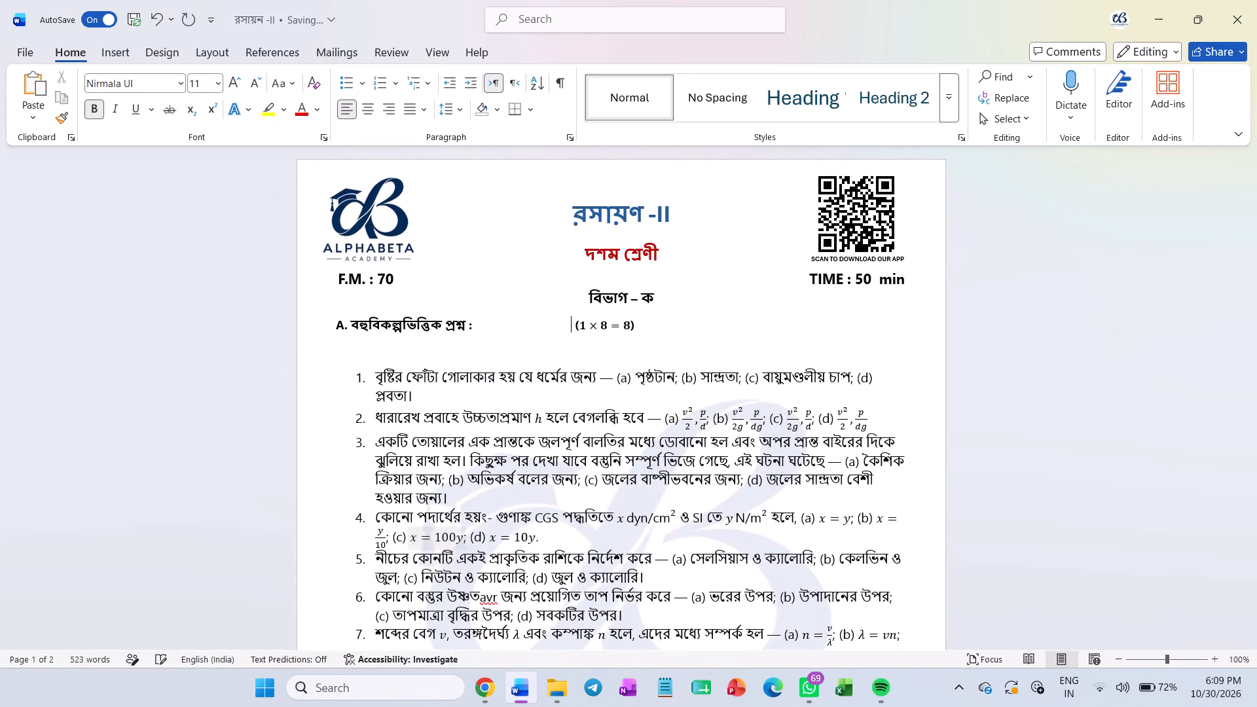
{"action": "key", "text": "Tab"}
{"action": "key", "text": "Tab"}
{"action": "key", "text": "Tab"}
{"action": "key", "text": "Tab"}
{"action": "key", "text": "Tab"}
{"action": "key", "text": "Tab"}
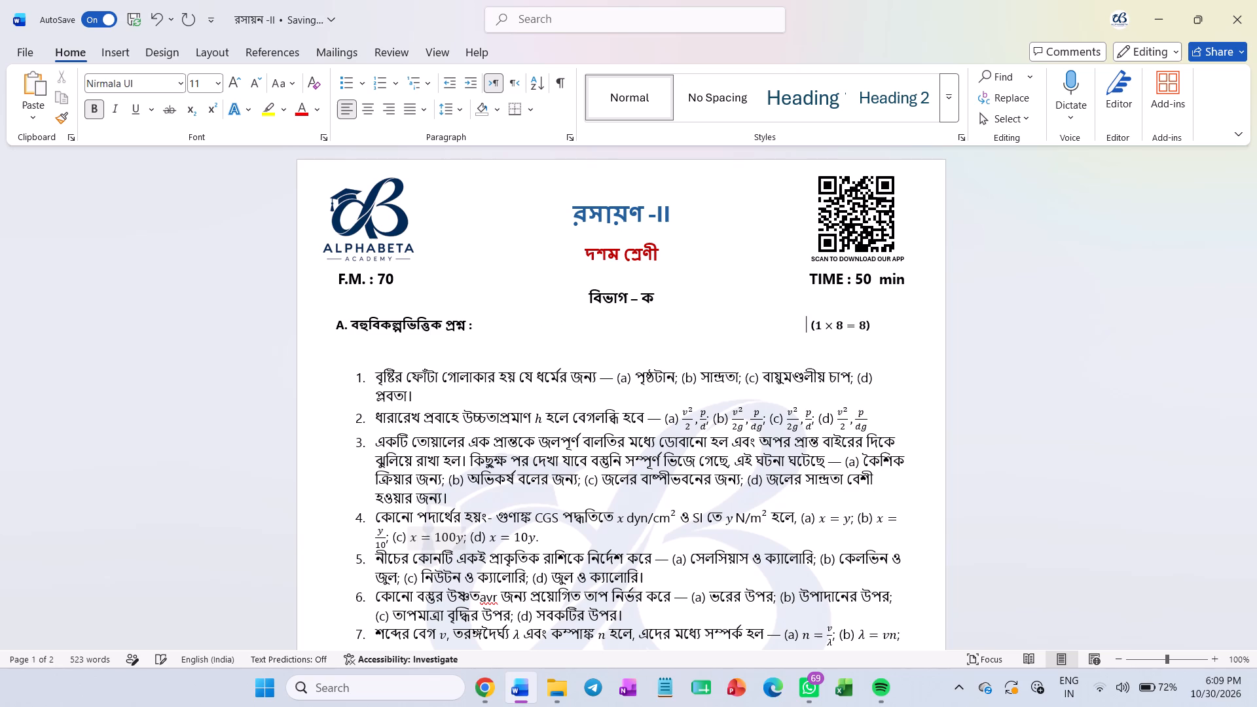
{"action": "key", "text": "Tab"}
{"action": "key", "text": "BackSpace"}
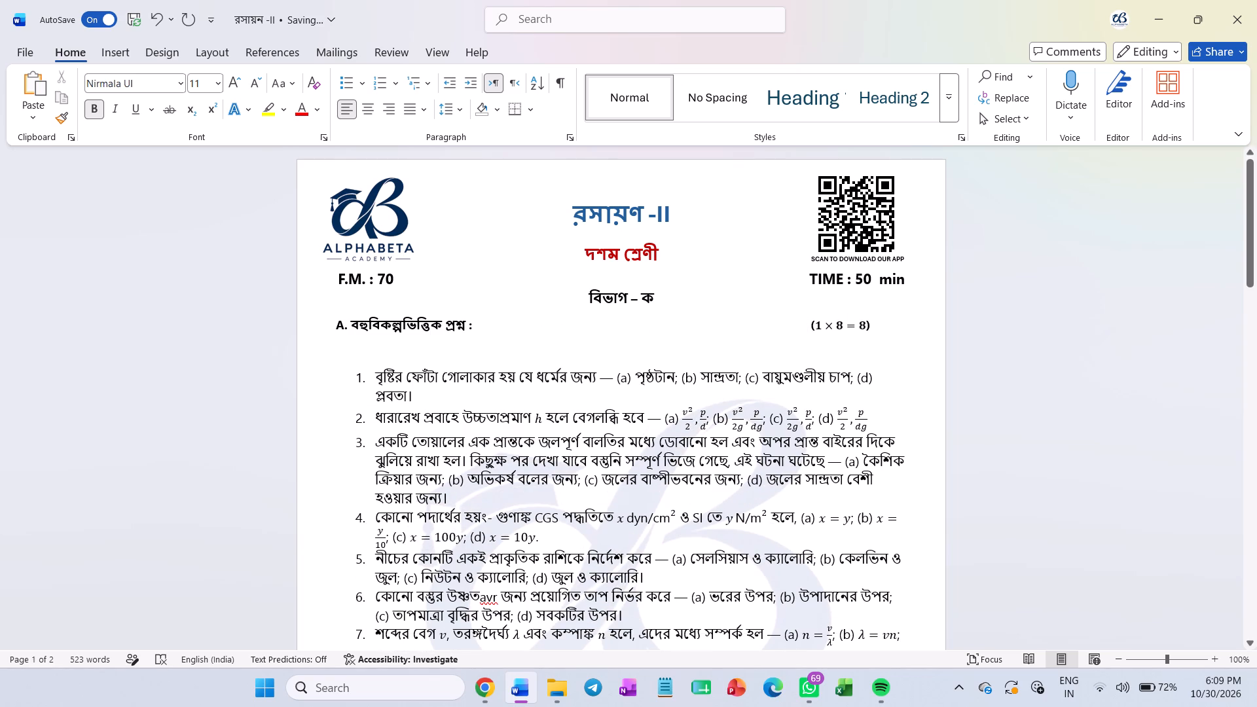
{"action": "key", "text": "Right"}
{"action": "key", "text": "BackSpace"}
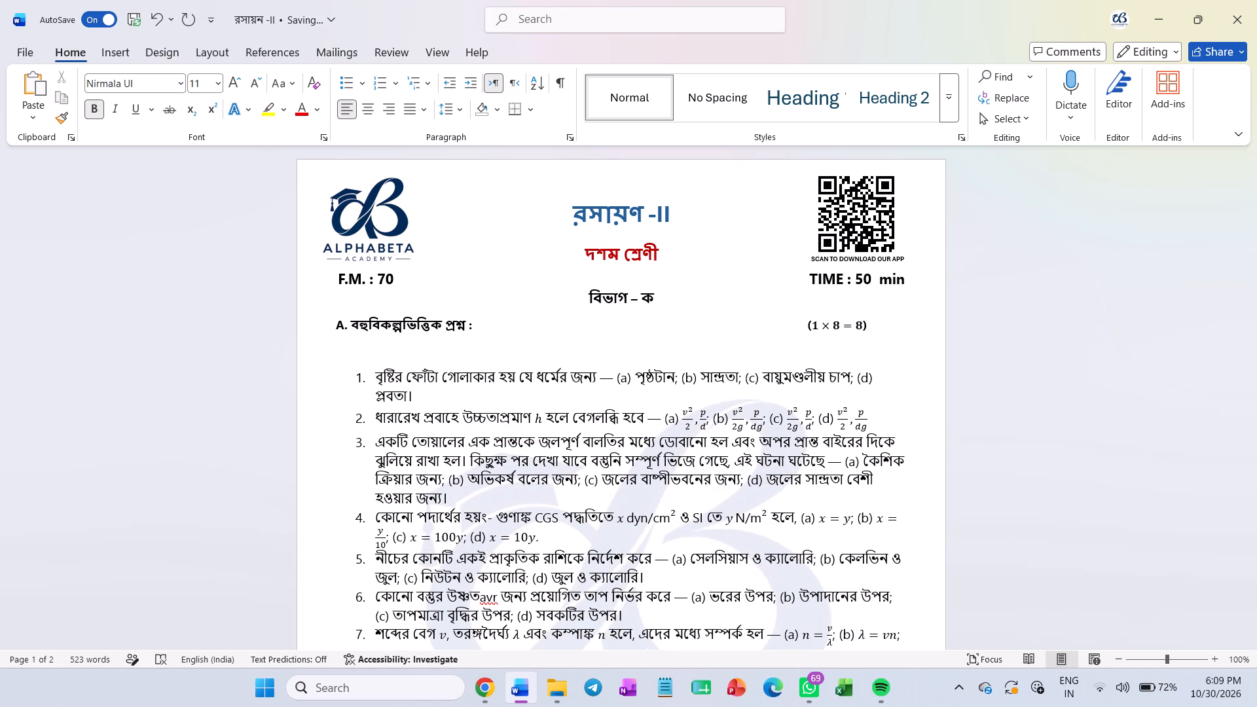
{"action": "key", "text": "Tab"}
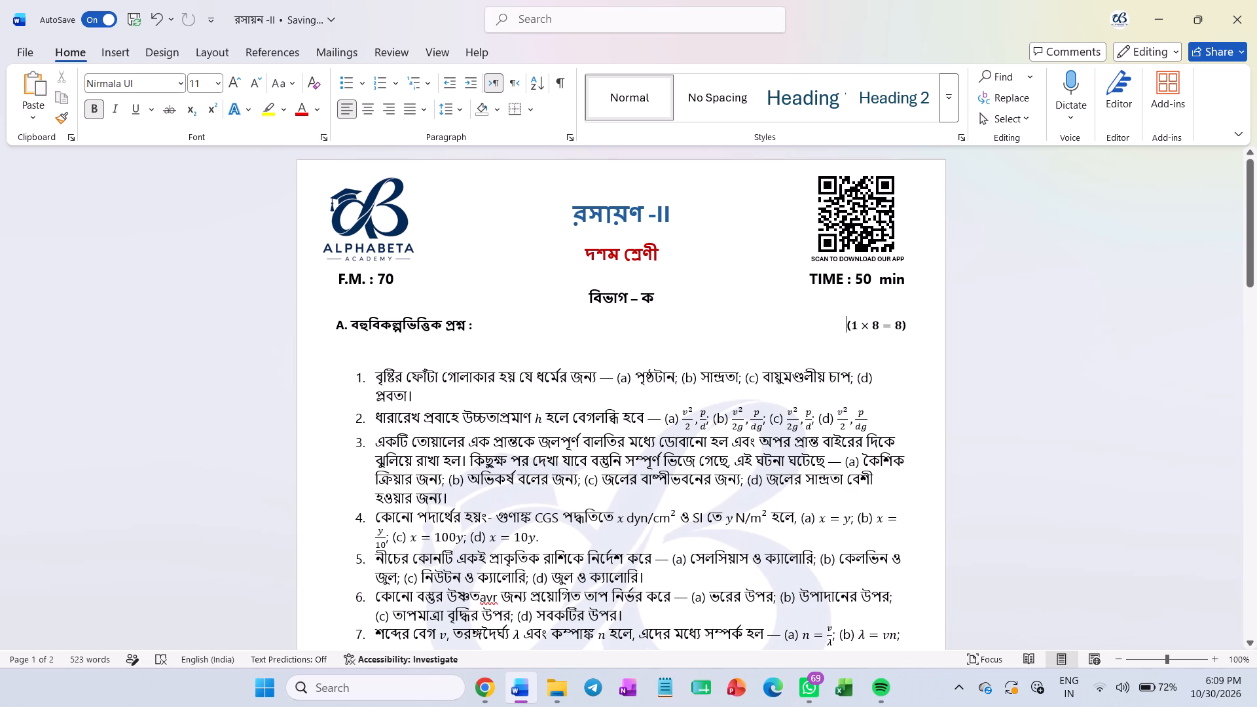
Delete the blank line between the section A heading and question 1.
{"action": "scroll", "coordinate": [652, 291], "scroll_direction": "down", "scroll_amount": 1}
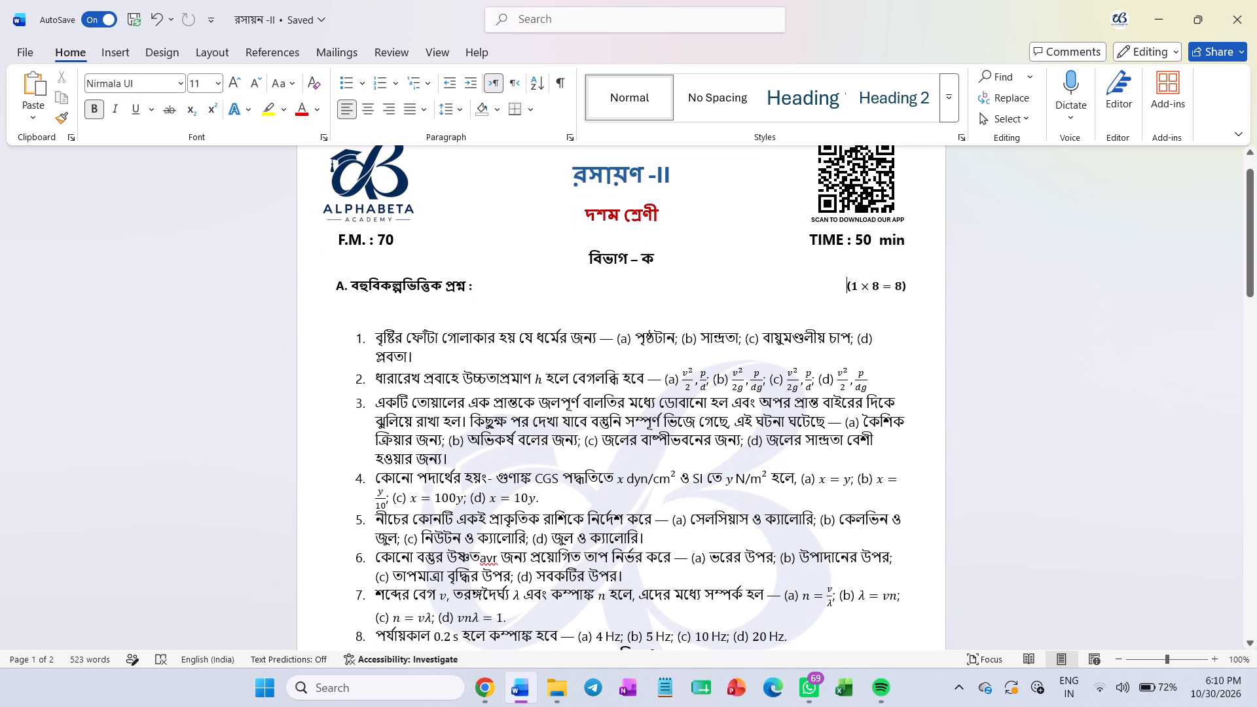
{"action": "scroll", "coordinate": [652, 291], "scroll_direction": "down", "scroll_amount": 2}
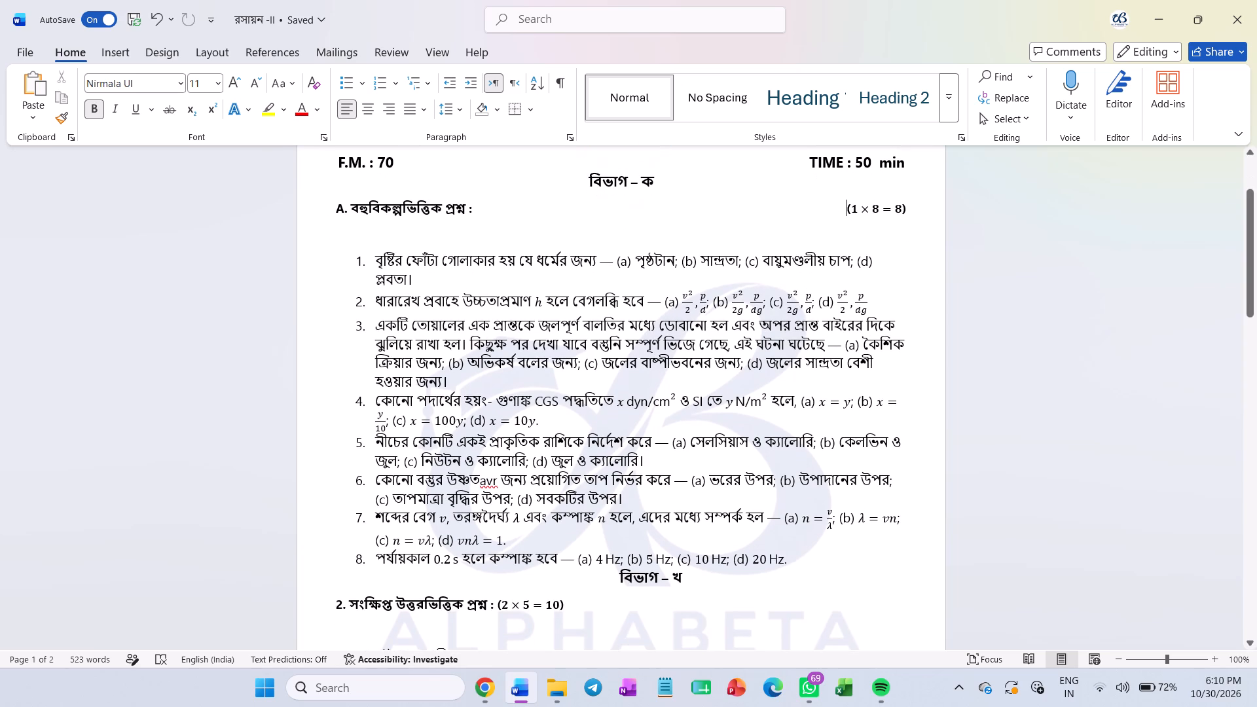
{"action": "left_click", "coordinate": [359, 240]}
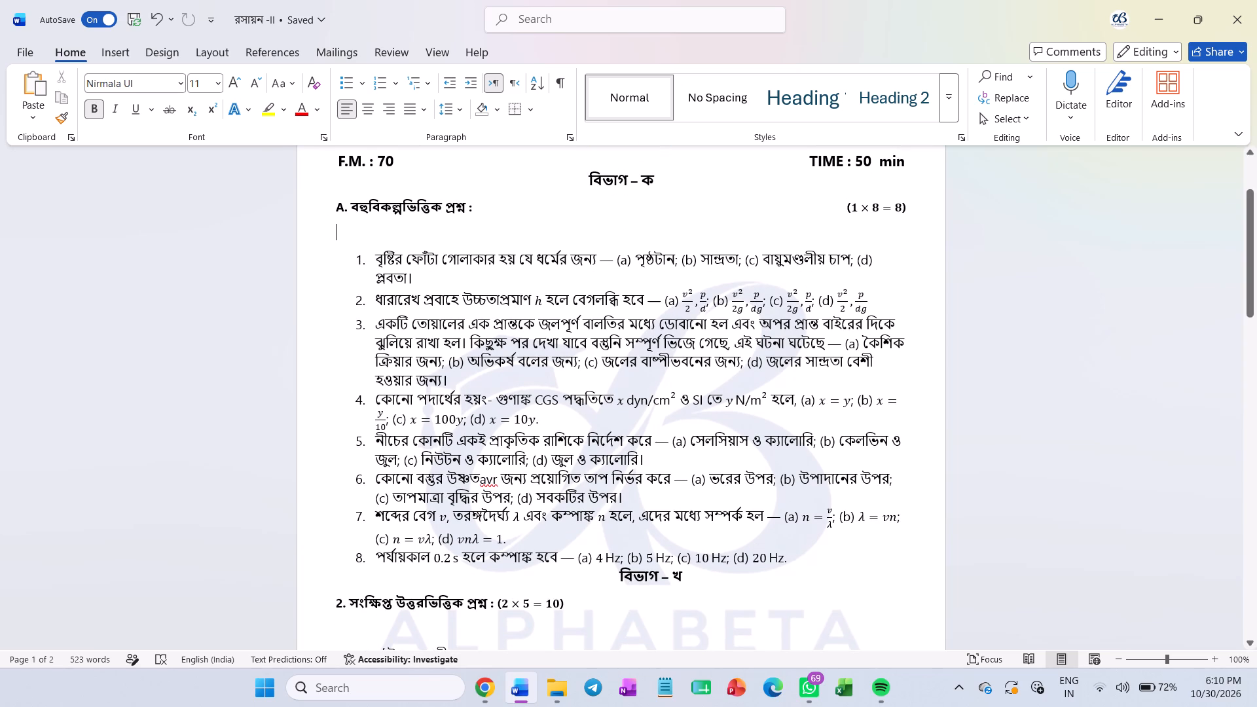
{"action": "key", "text": "BackSpace"}
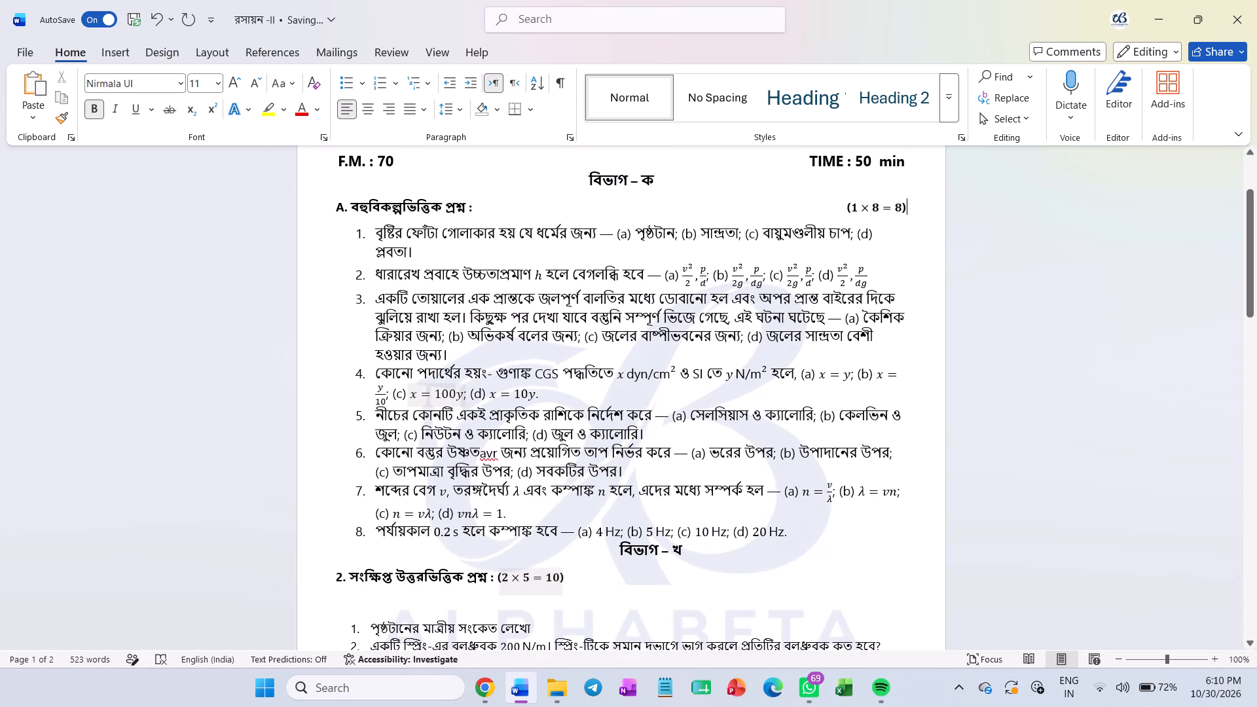
Set the font size of the eight multiple-choice questions in section A to 11.
{"action": "left_click_drag", "start_coordinate": [373, 232], "coordinate": [792, 535]}
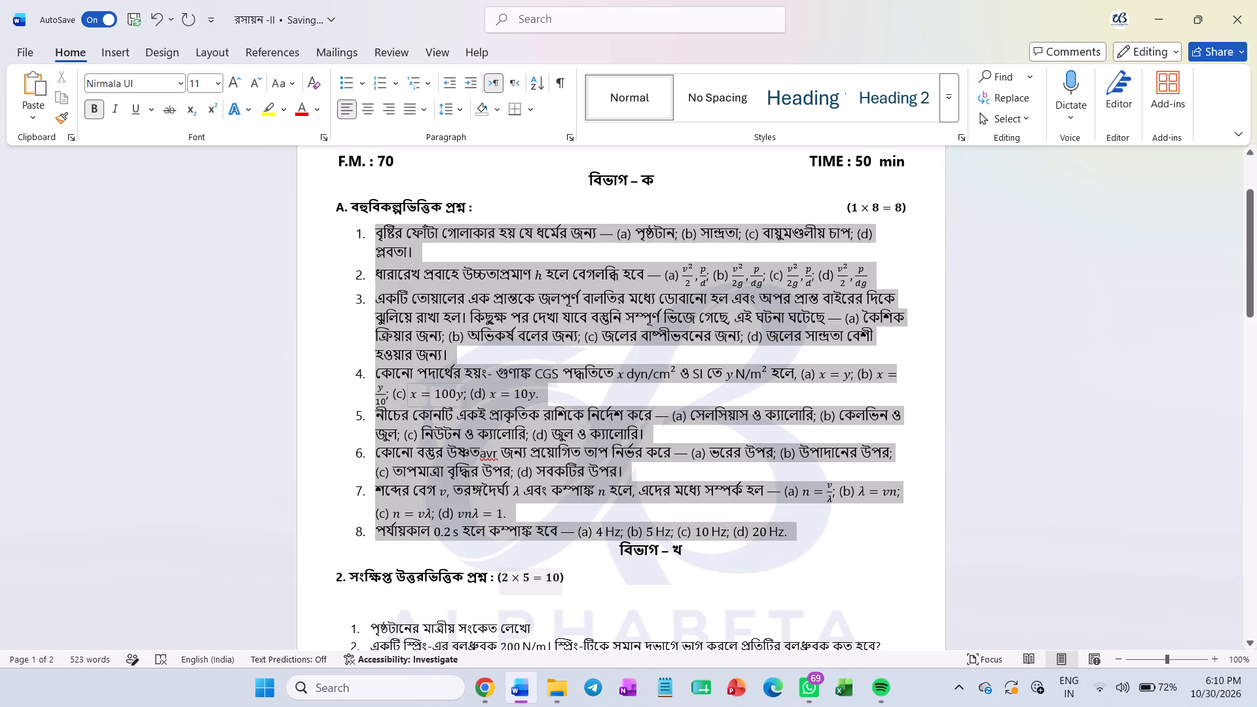
{"action": "left_click_drag", "start_coordinate": [792, 535], "coordinate": [793, 535]}
{"action": "left_click", "coordinate": [900, 482]}
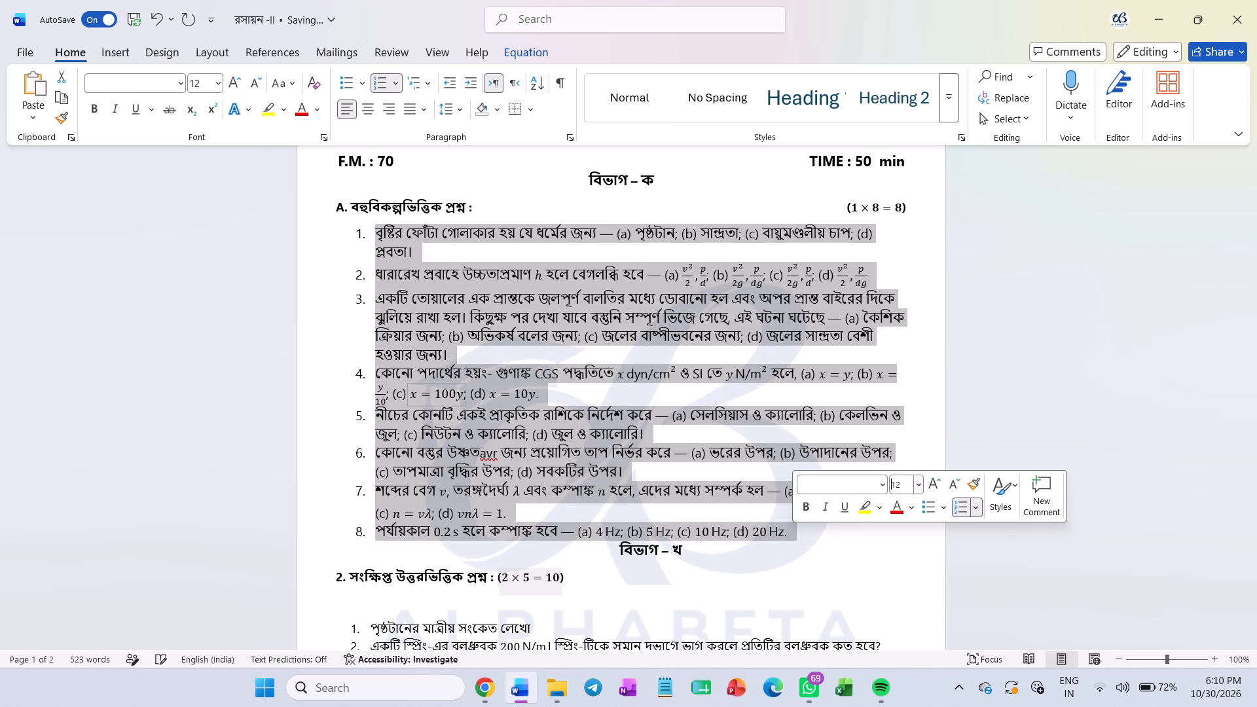
{"action": "type", "text": "11"}
{"action": "key", "text": "Return"}
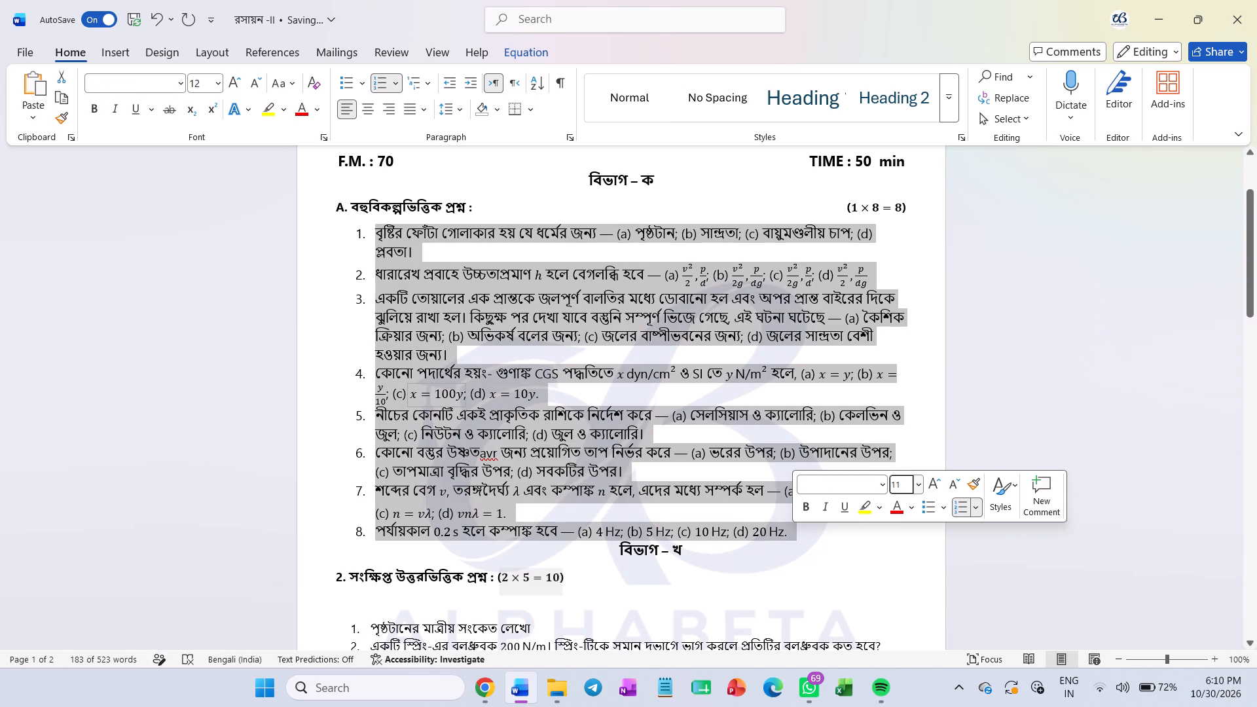
{"action": "left_click", "coordinate": [713, 419]}
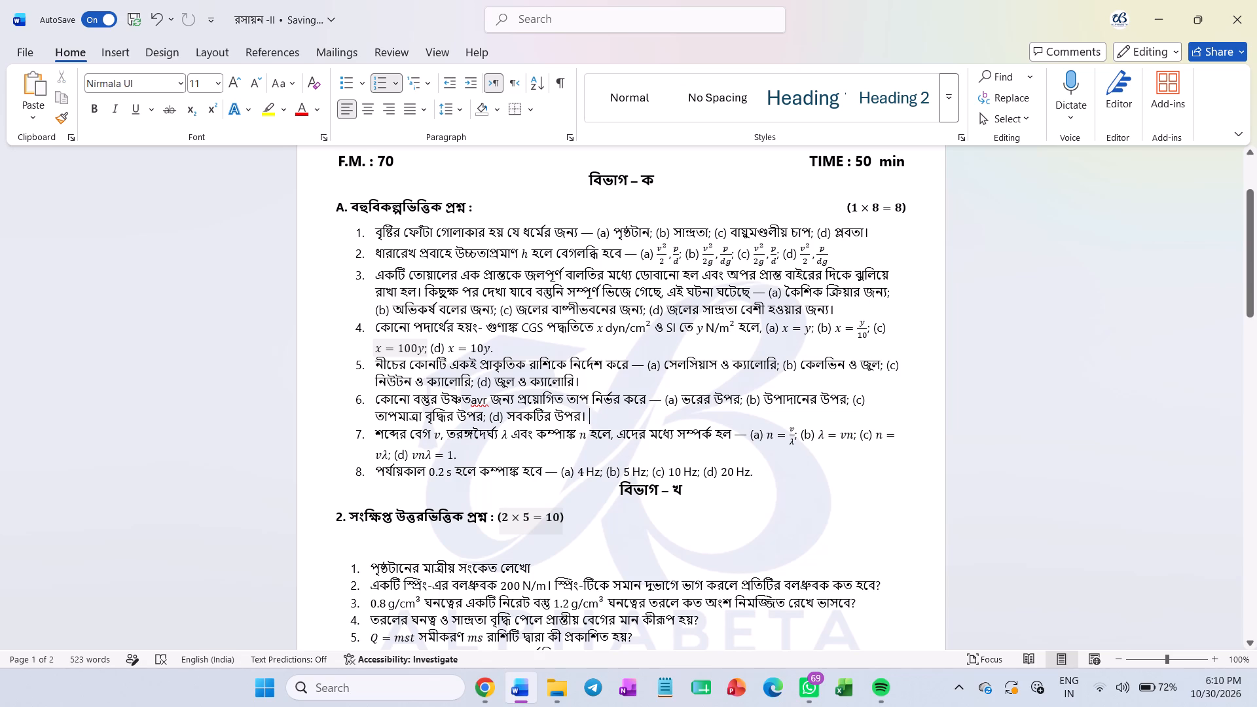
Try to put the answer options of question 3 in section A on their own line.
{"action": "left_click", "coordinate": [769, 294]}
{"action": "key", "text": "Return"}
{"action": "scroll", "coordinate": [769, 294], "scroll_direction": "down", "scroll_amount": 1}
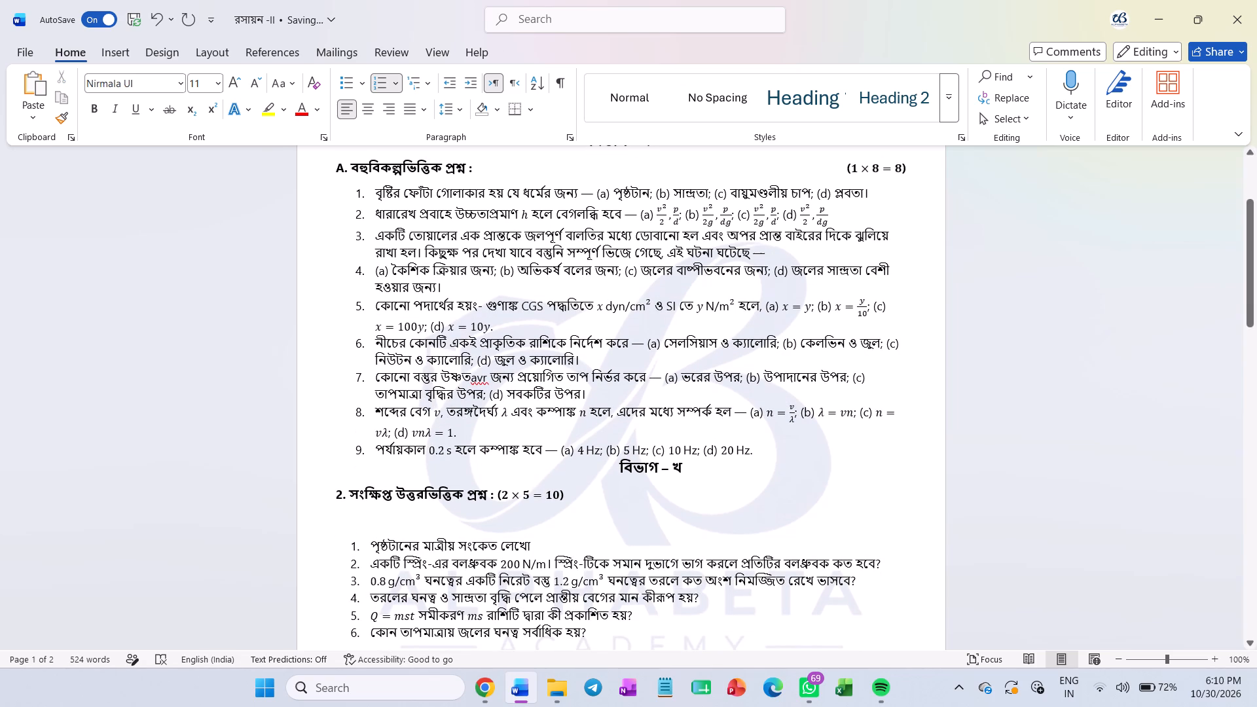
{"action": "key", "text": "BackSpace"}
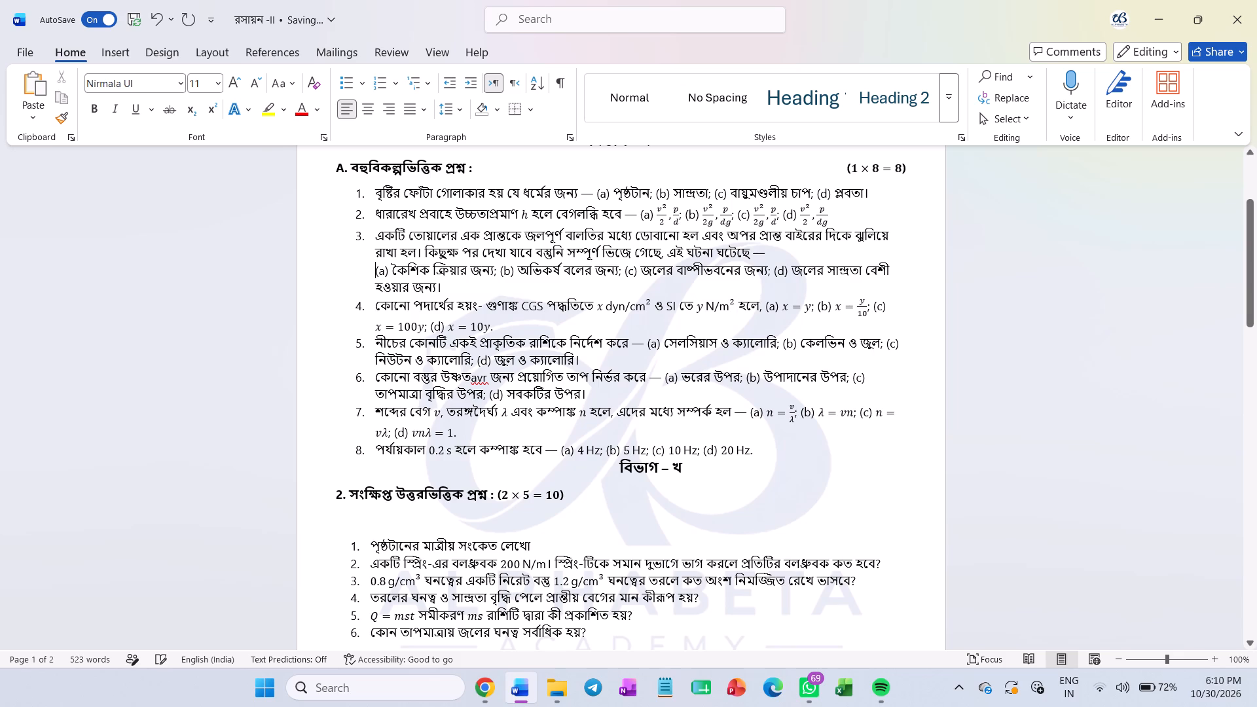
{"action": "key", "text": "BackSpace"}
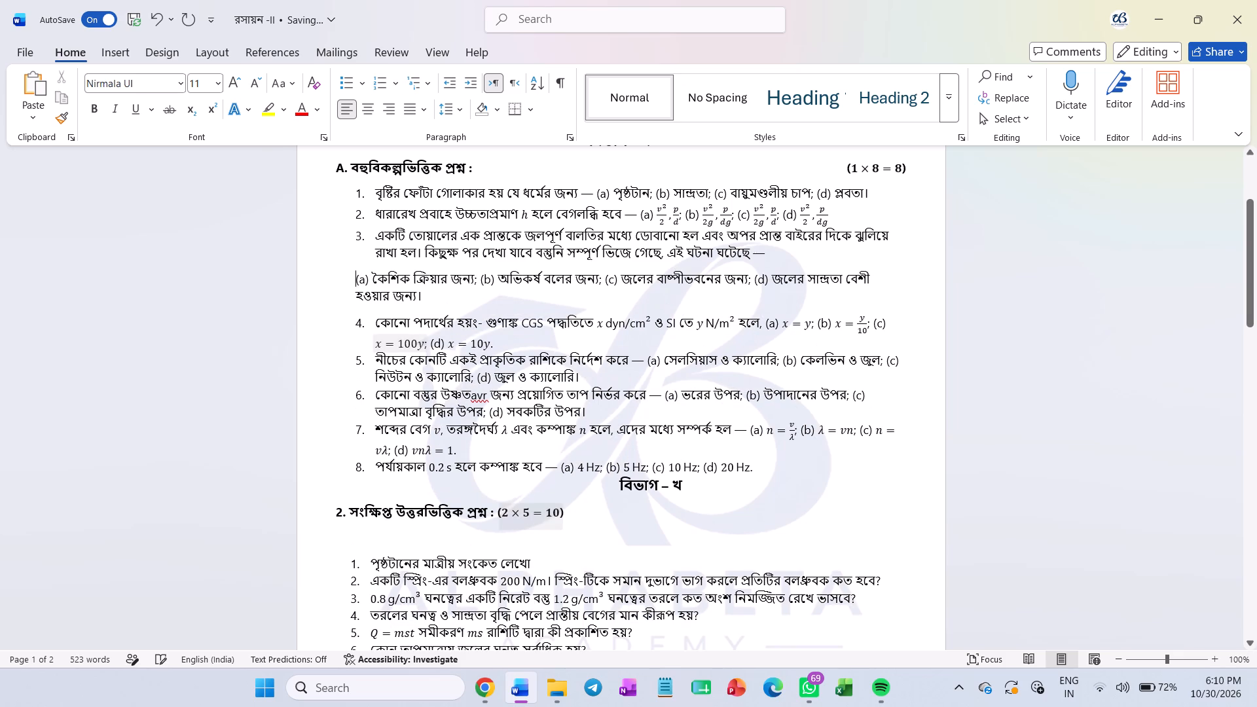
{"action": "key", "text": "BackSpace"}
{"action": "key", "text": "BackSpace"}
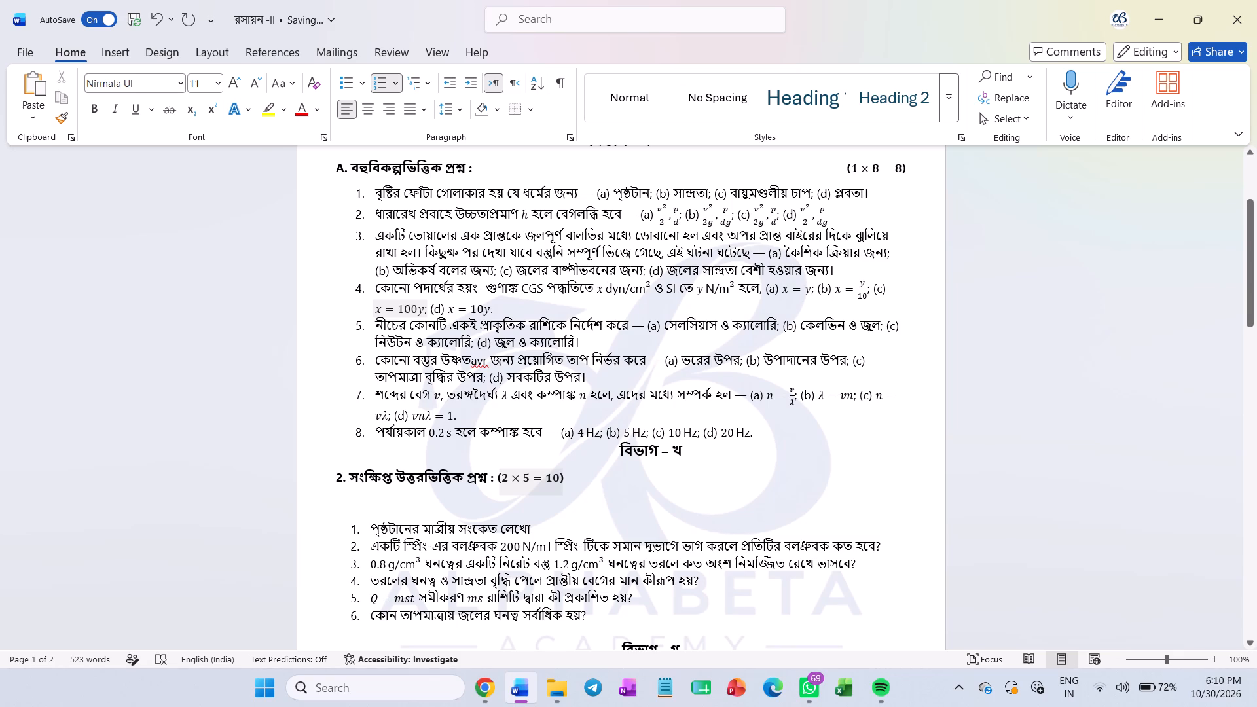
Put the answer options of question 4 in section A on their own unnumbered line below the question.
{"action": "left_click", "coordinate": [759, 287]}
{"action": "left_click", "coordinate": [761, 288]}
{"action": "key", "text": "Return"}
{"action": "key", "text": "BackSpace"}
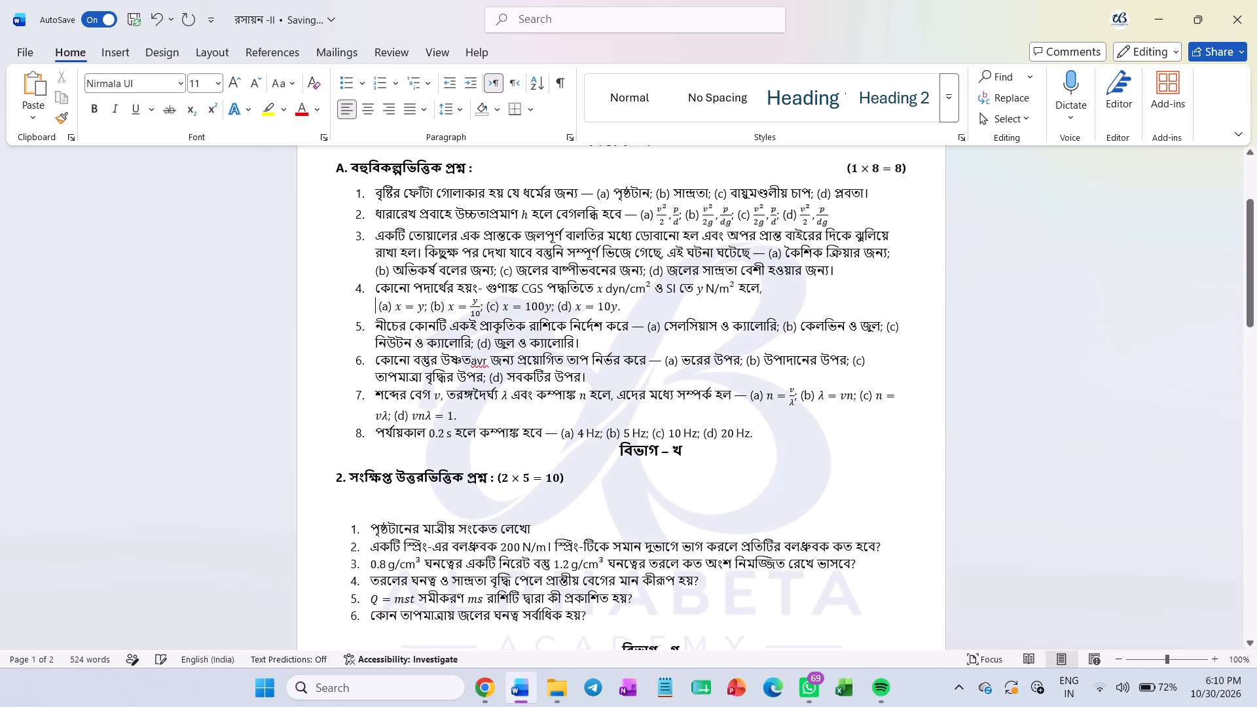
Put the answer options of question 7 in section A on their own unnumbered line below the question.
{"action": "scroll", "coordinate": [541, 316], "scroll_direction": "down", "scroll_amount": 1}
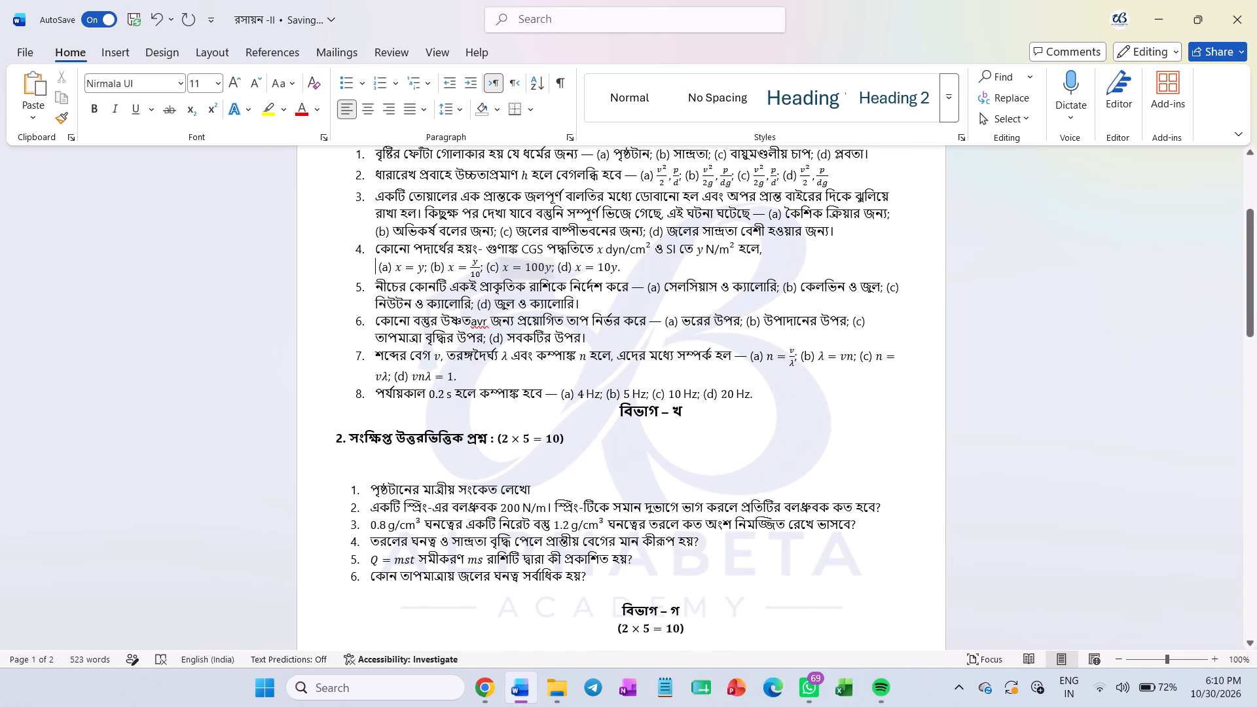
{"action": "scroll", "coordinate": [573, 327], "scroll_direction": "down", "scroll_amount": 1}
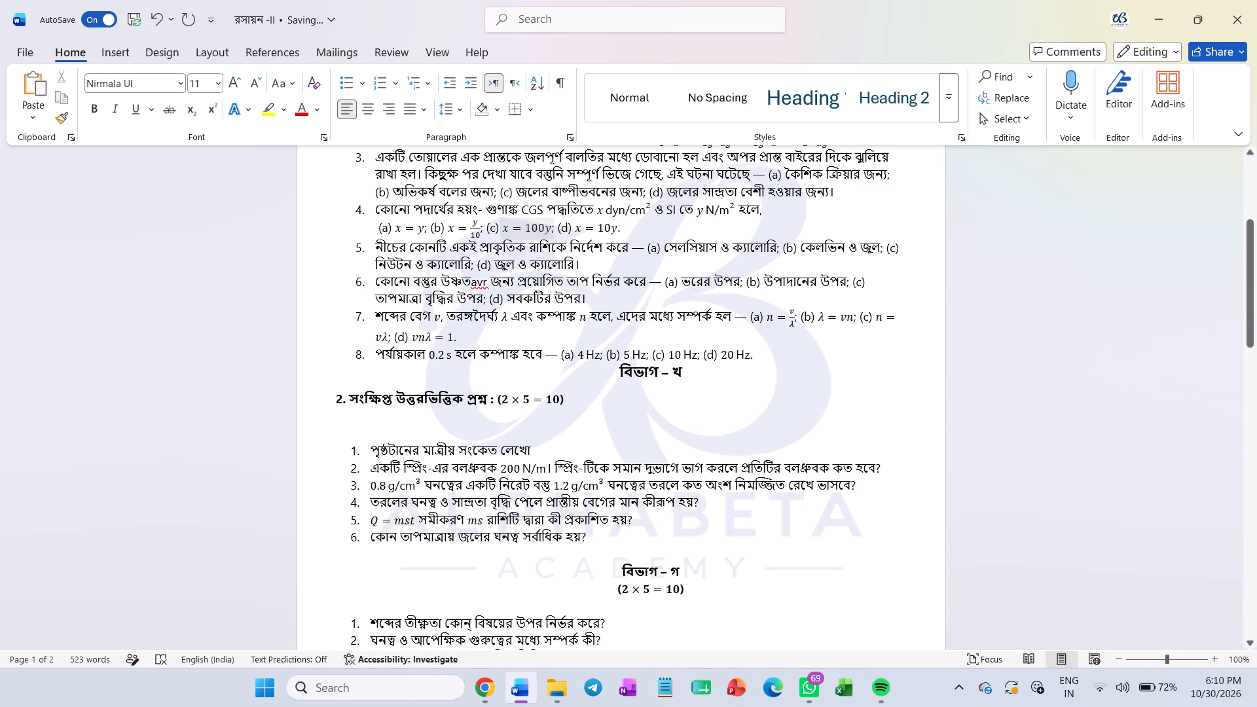
{"action": "left_click", "coordinate": [746, 320]}
{"action": "key", "text": "Return"}
{"action": "key", "text": "BackSpace"}
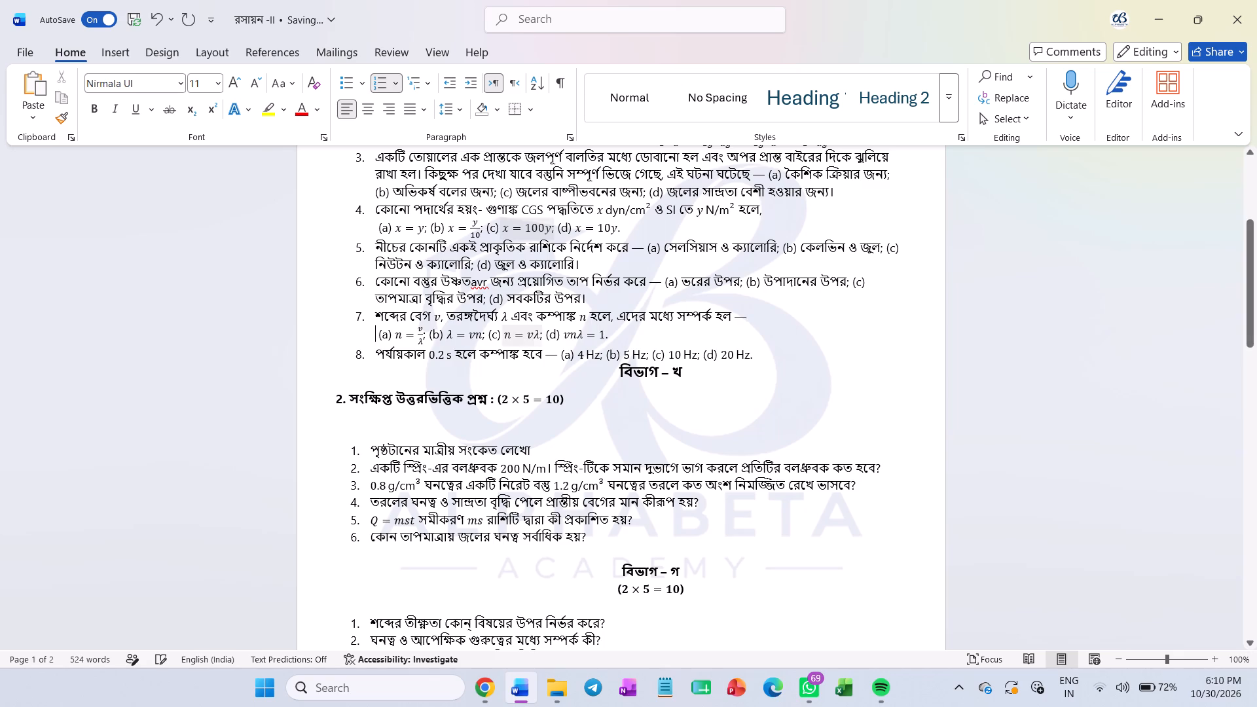
Review the paper from question 8 down to the closing questions on page 2 and back to the title header.
{"action": "left_click", "coordinate": [560, 352]}
{"action": "scroll", "coordinate": [577, 347], "scroll_direction": "up", "scroll_amount": 2}
{"action": "scroll", "coordinate": [573, 348], "scroll_direction": "down", "scroll_amount": 16}
{"action": "scroll", "coordinate": [572, 352], "scroll_direction": "down", "scroll_amount": 6}
{"action": "scroll", "coordinate": [572, 352], "scroll_direction": "up", "scroll_amount": 4}
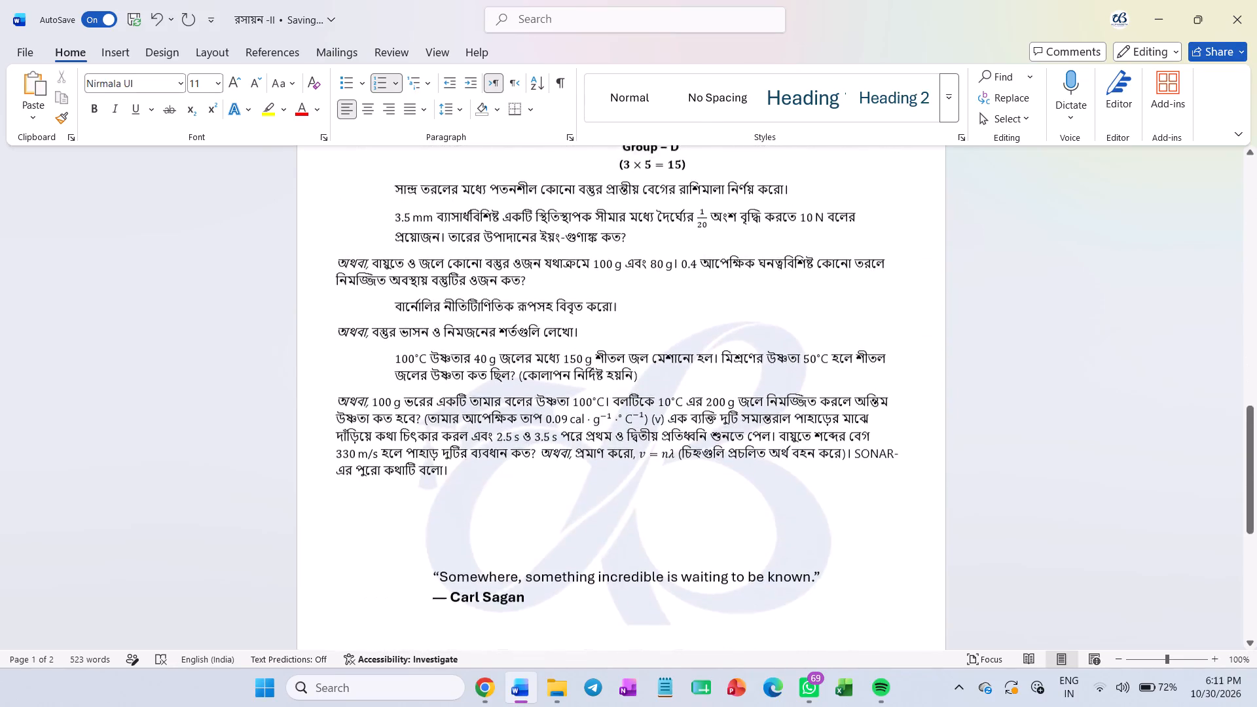
{"action": "scroll", "coordinate": [572, 352], "scroll_direction": "up", "scroll_amount": 18}
{"action": "scroll", "coordinate": [572, 352], "scroll_direction": "up", "scroll_amount": 6}
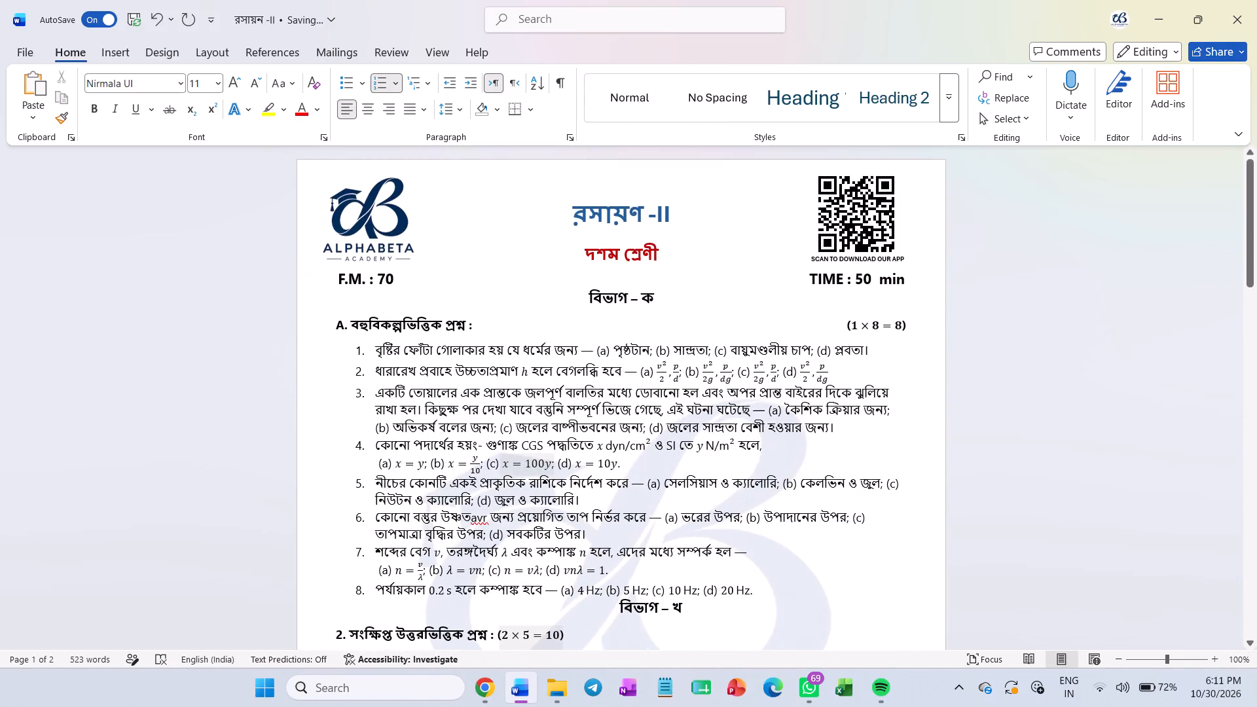
Put the answer options of question 1 in section A on their own unnumbered line, indented by one tab.
{"action": "left_click", "coordinate": [596, 350]}
{"action": "key", "text": "BackSpace"}
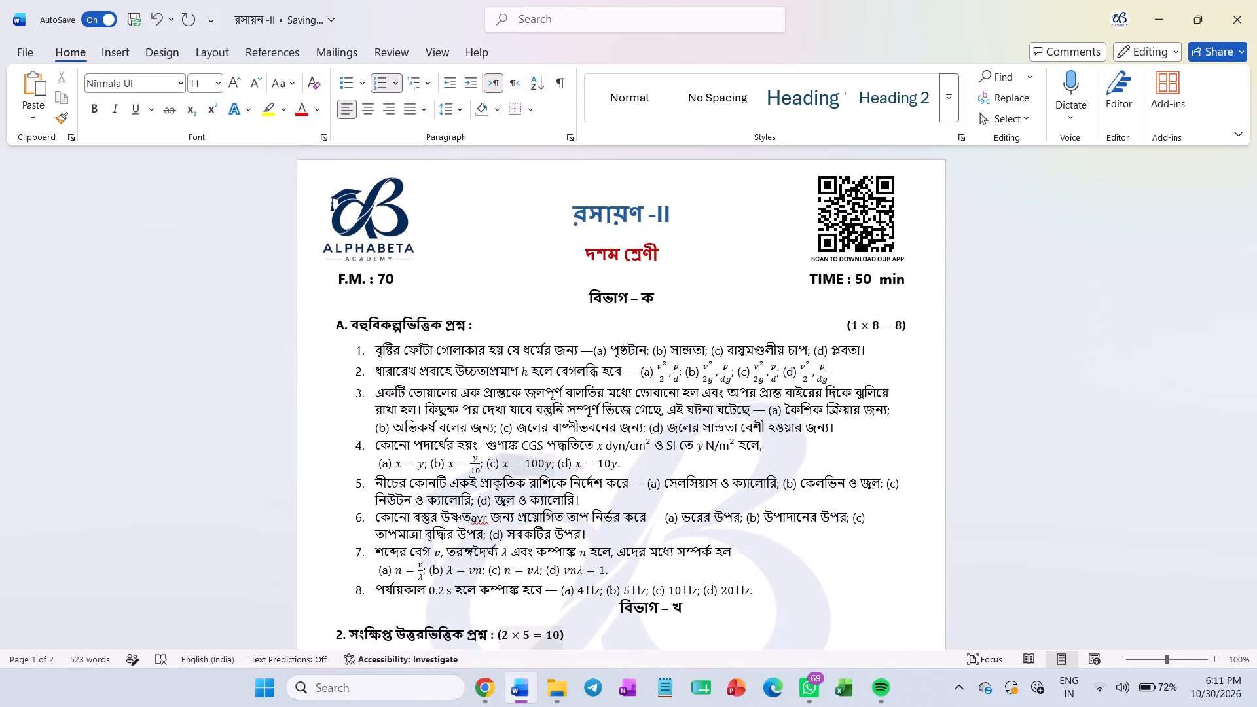
{"action": "key", "text": "Return"}
{"action": "key", "text": "BackSpace"}
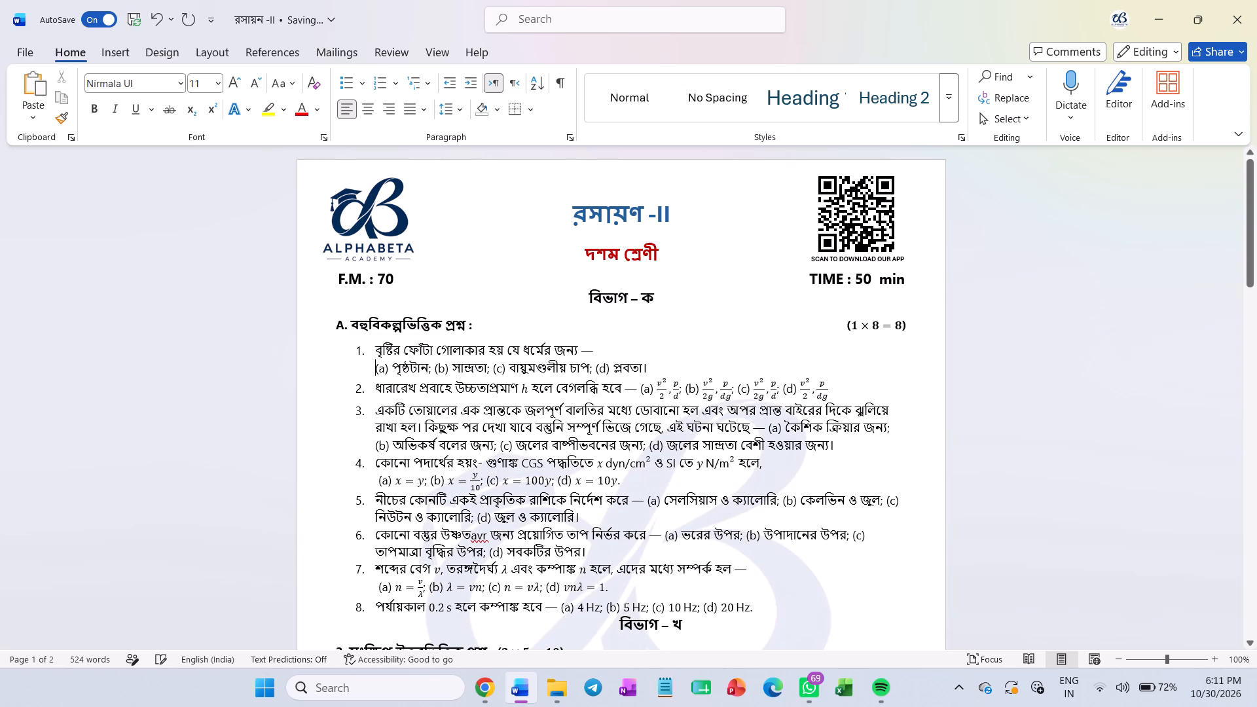
{"action": "key", "text": "Tab"}
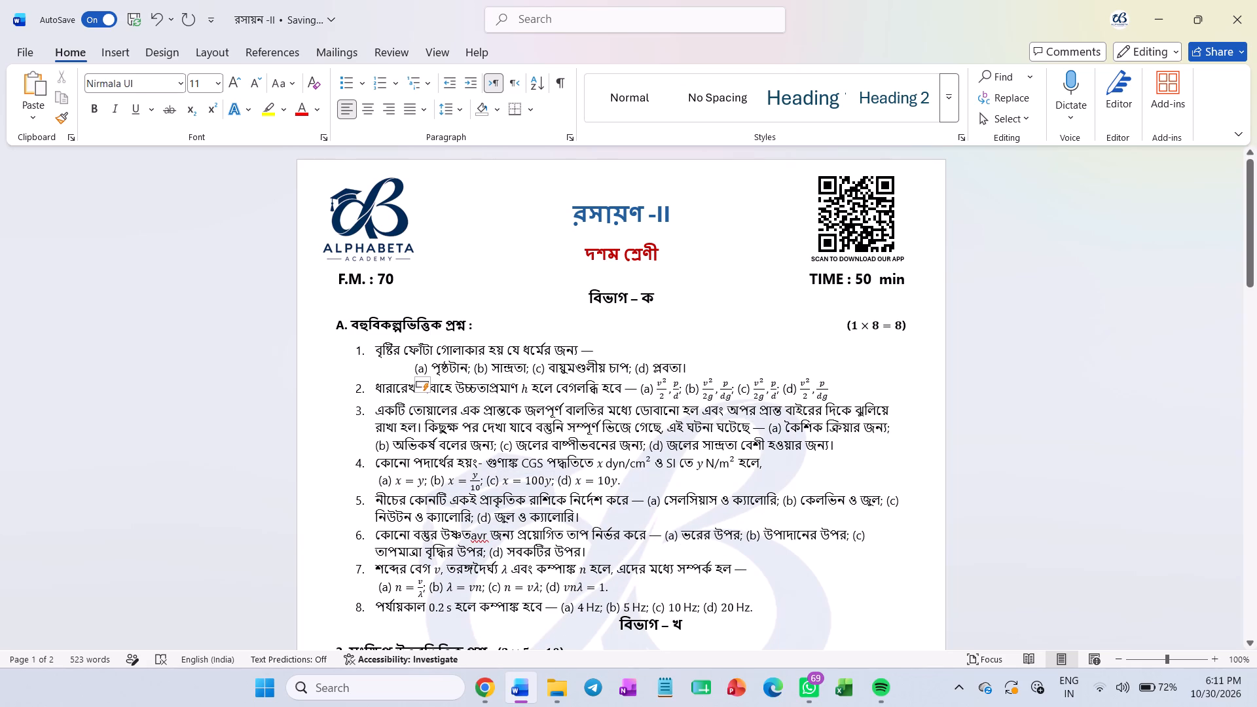
Space out question 1's options with a tab before each of (b), (c) and (d).
{"action": "left_click", "coordinate": [475, 369]}
{"action": "key", "text": "Tab"}
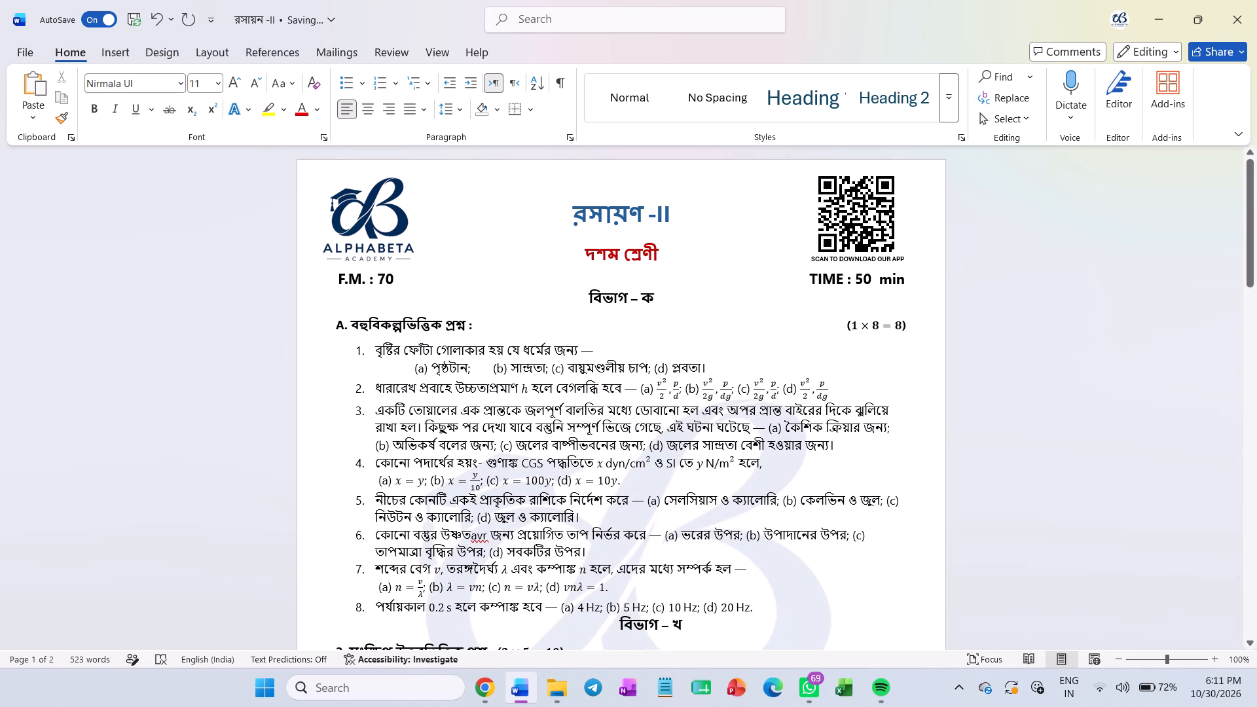
{"action": "left_click", "coordinate": [552, 367]}
{"action": "key", "text": "Tab"}
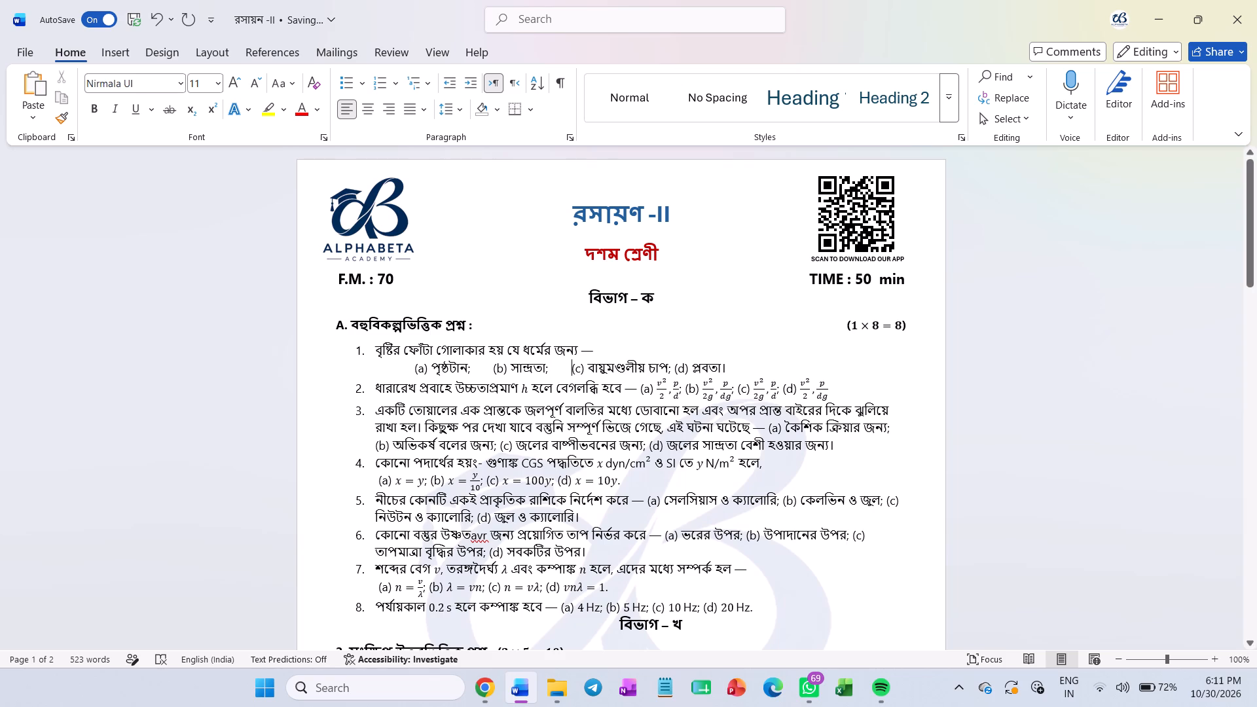
{"action": "left_click", "coordinate": [674, 371]}
{"action": "key", "text": "Tab"}
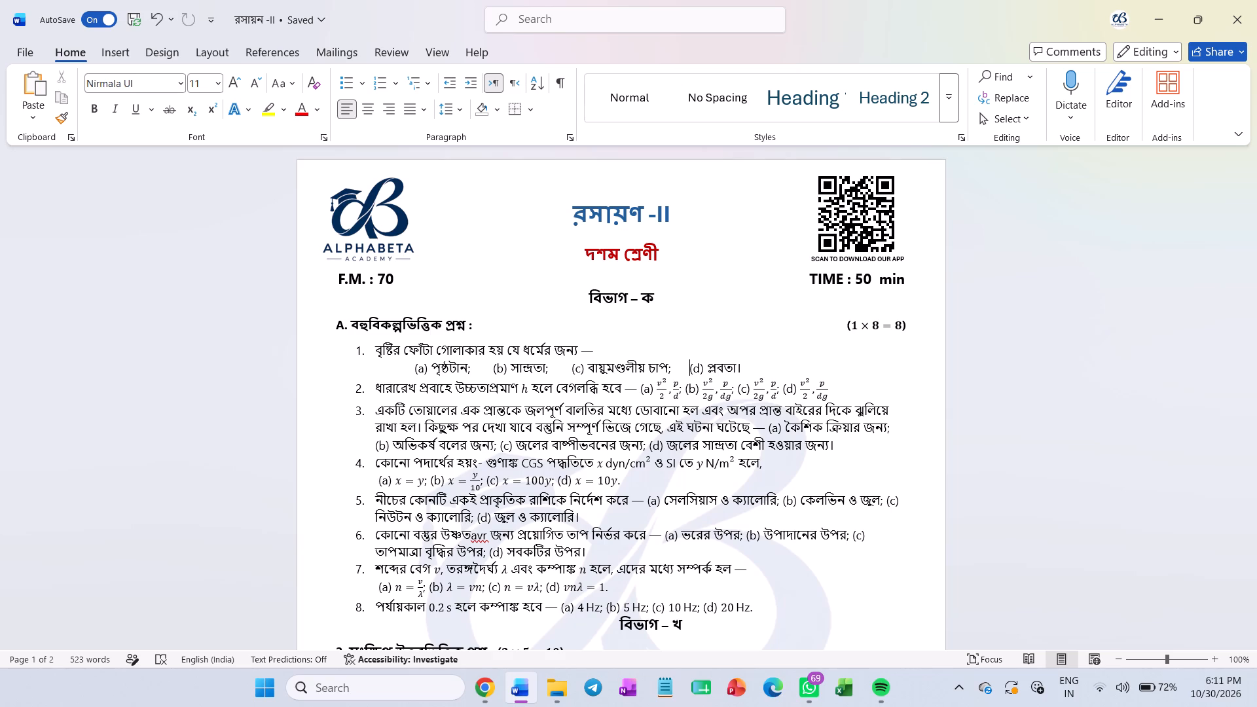
{"action": "scroll", "coordinate": [674, 371], "scroll_direction": "down", "scroll_amount": 1}
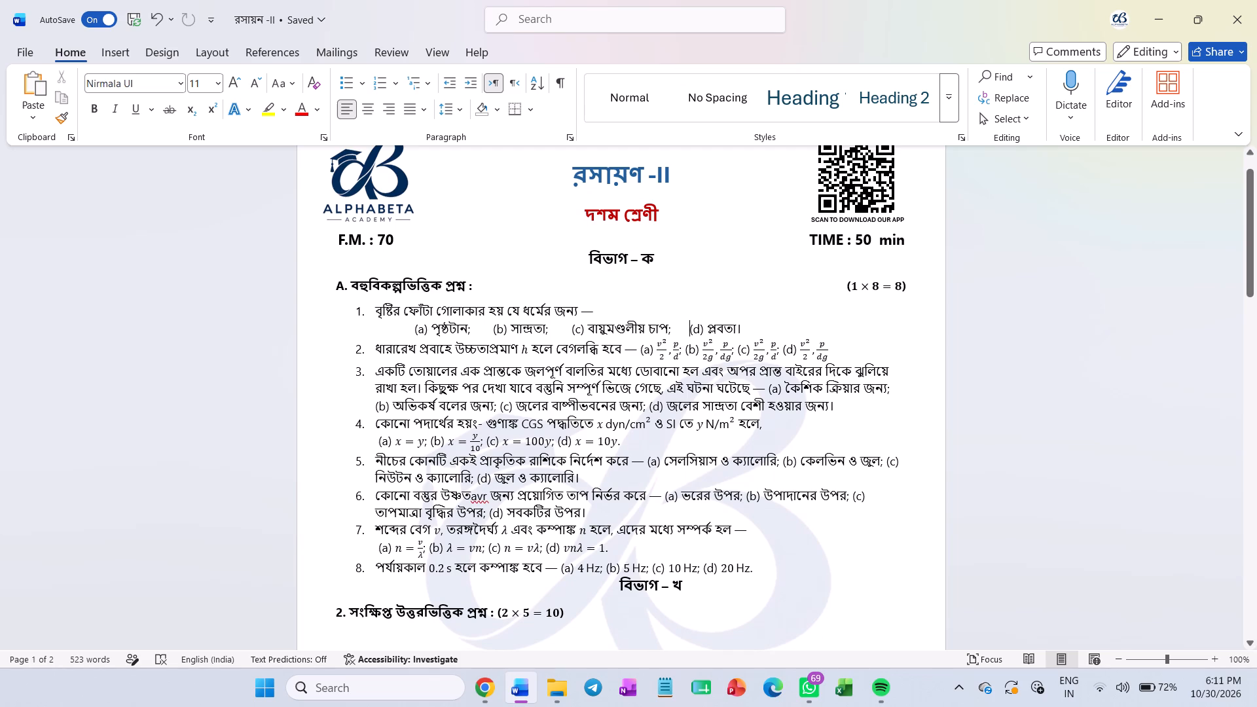
Put the answer options of question 2 in section A on their own unnumbered line, indented by one tab.
{"action": "left_click", "coordinate": [458, 333]}
{"action": "left_click", "coordinate": [641, 342]}
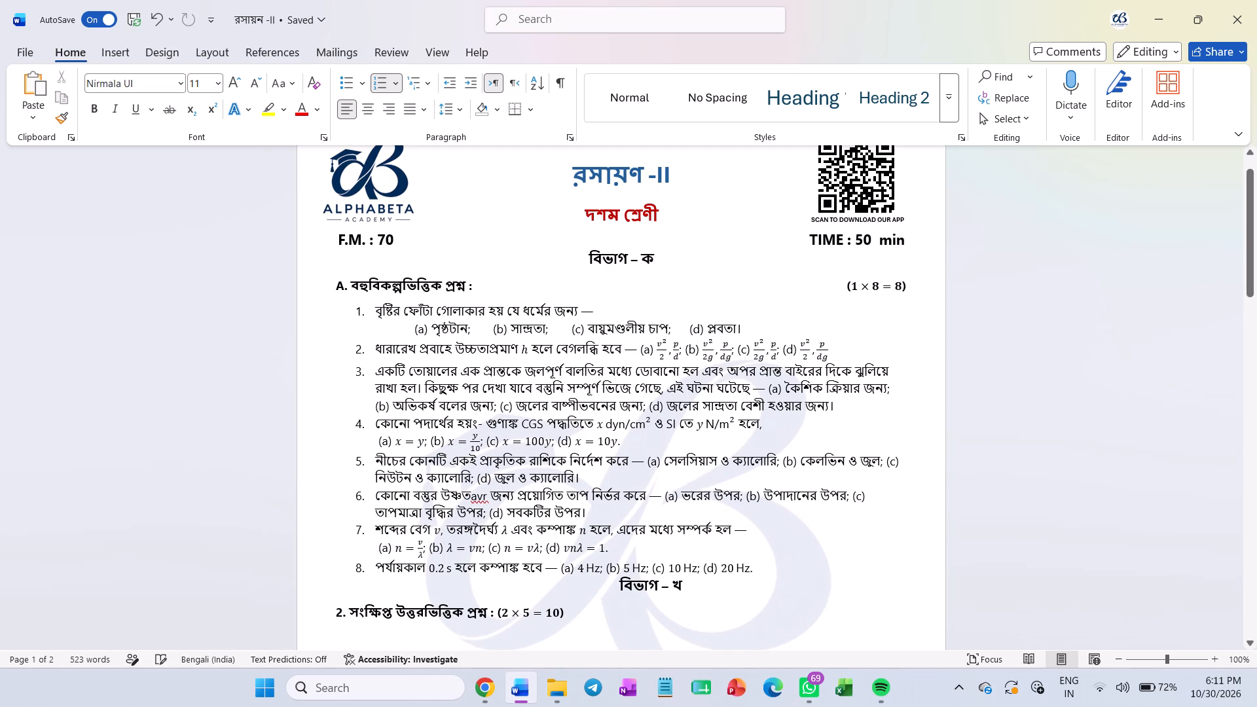
{"action": "key", "text": "Return"}
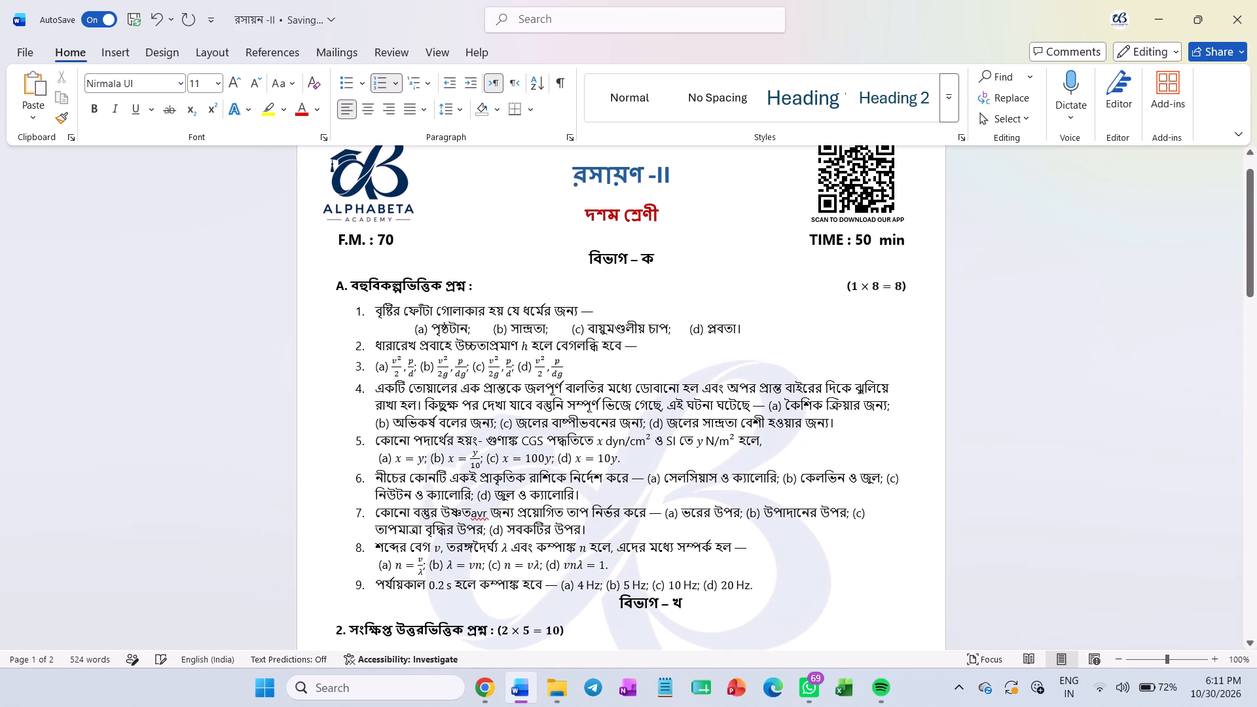
{"action": "key", "text": "BackSpace"}
{"action": "key", "text": "Tab"}
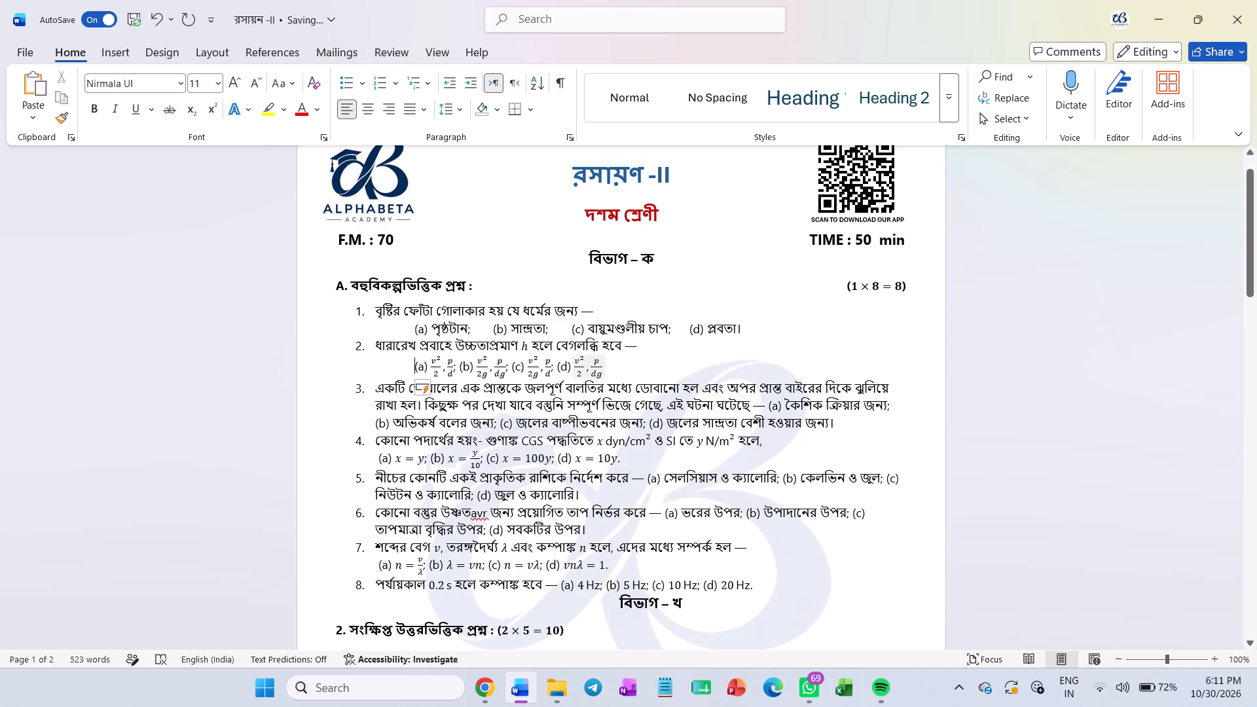
Space out question 2's options with one tab before (b) and (c) and two tabs before (d).
{"action": "left_click", "coordinate": [458, 367]}
{"action": "key", "text": "Tab"}
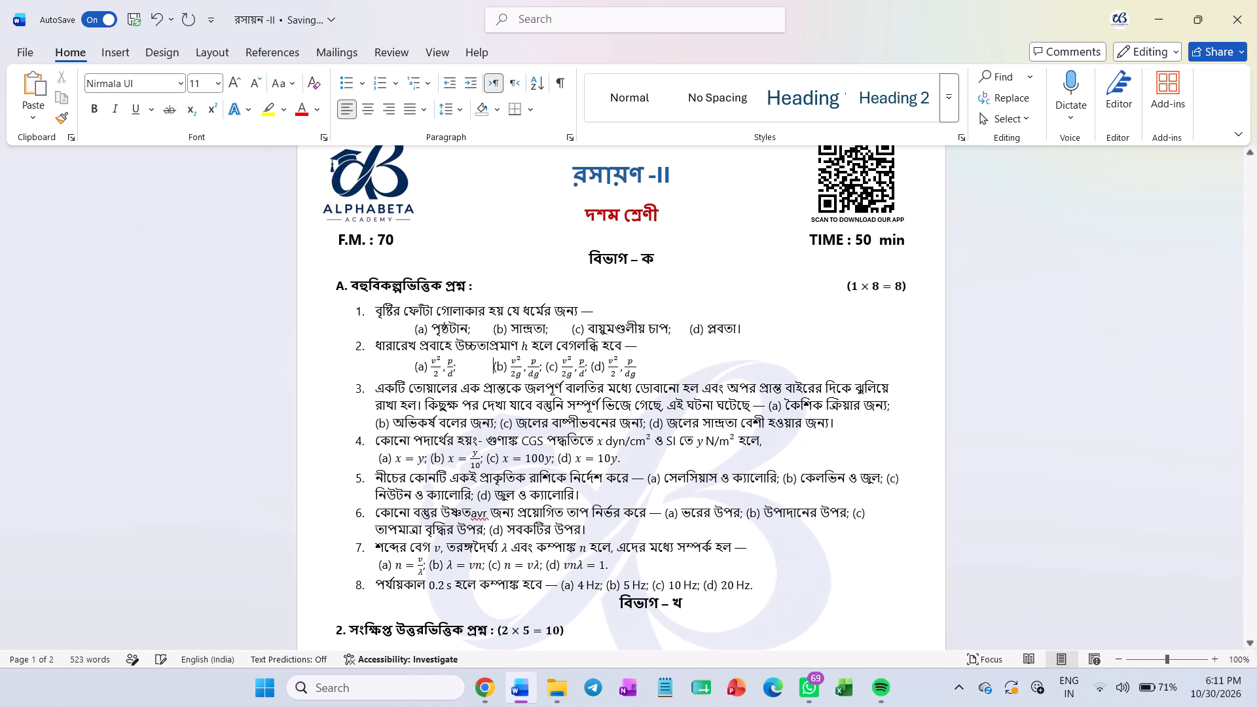
{"action": "left_click", "coordinate": [544, 370]}
{"action": "key", "text": "Tab"}
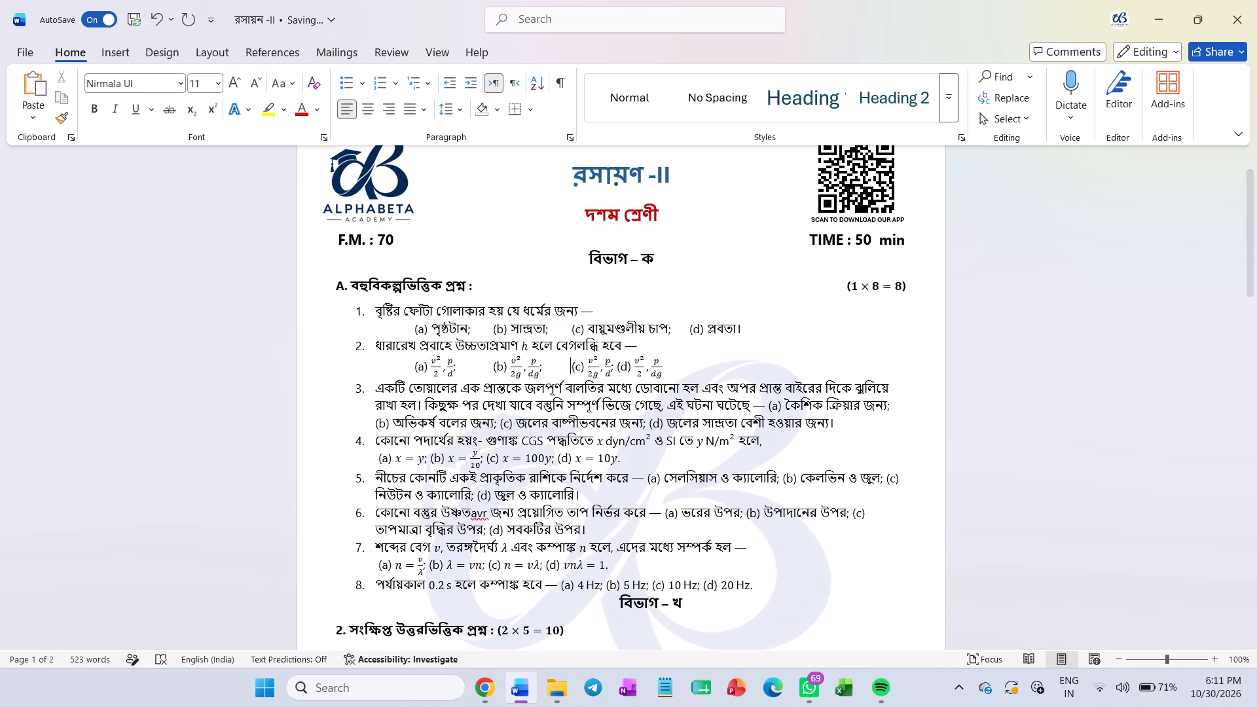
{"action": "left_click", "coordinate": [617, 371]}
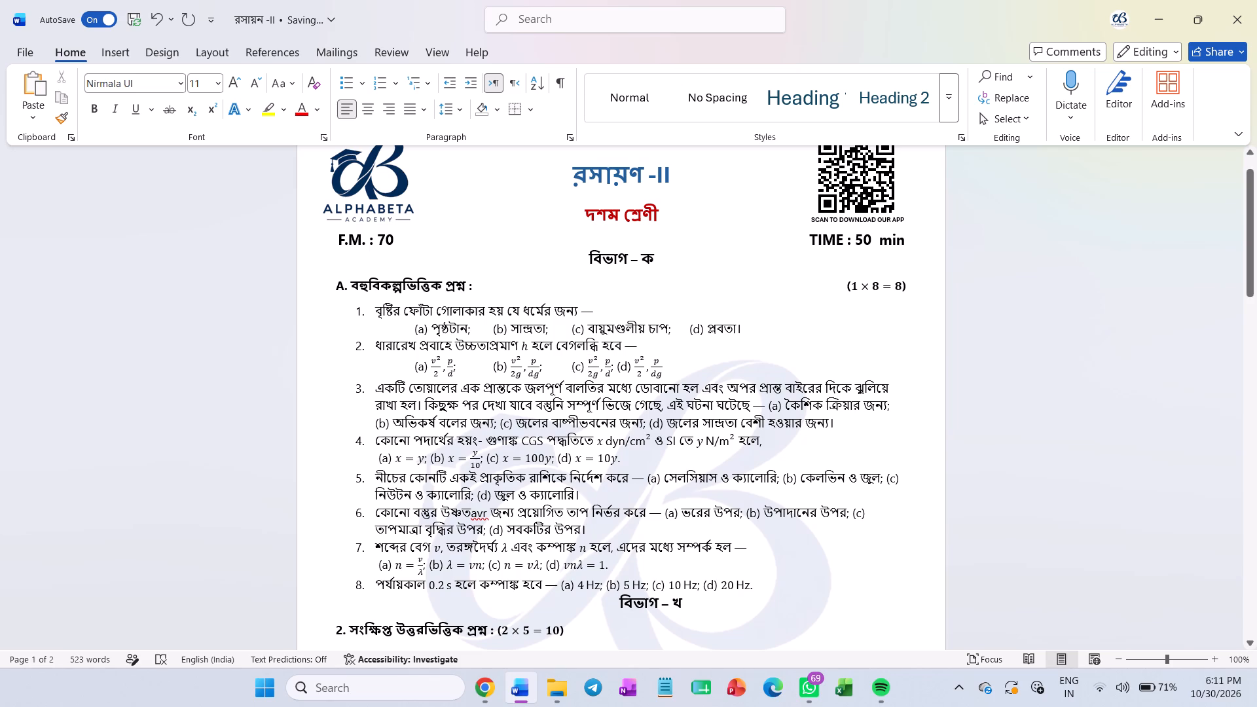
{"action": "key", "text": "Tab"}
{"action": "key", "text": "Tab"}
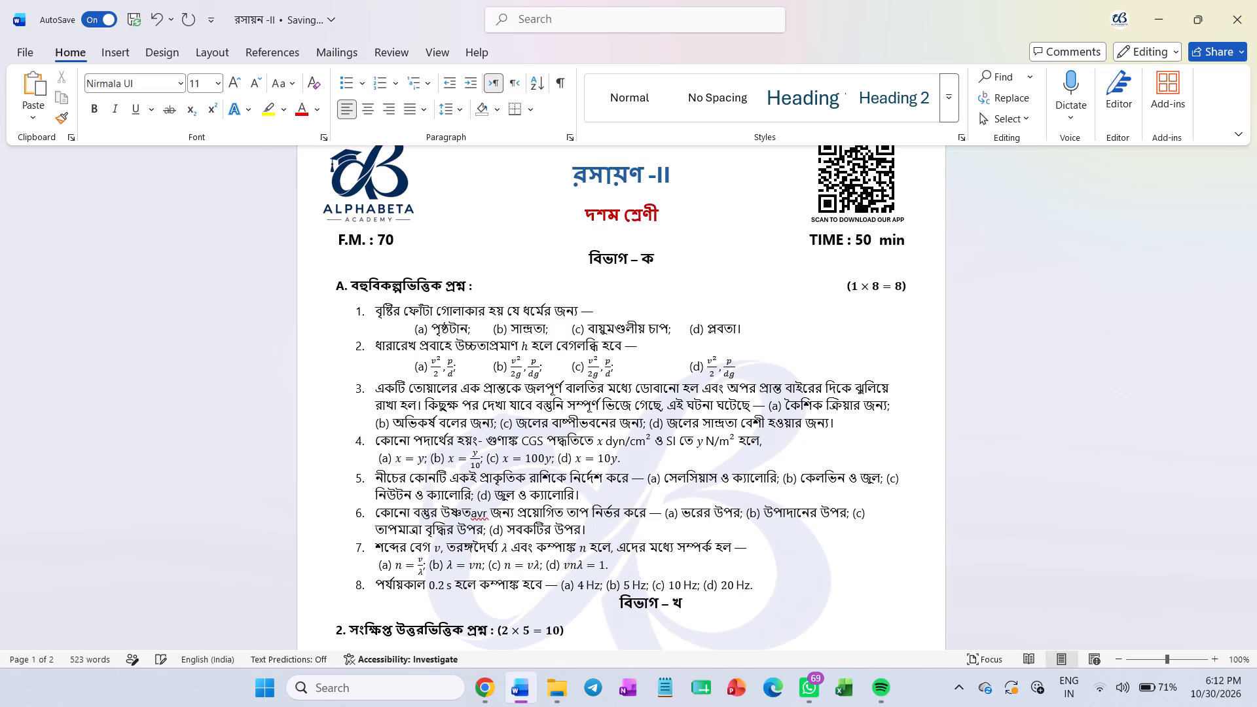
Put the answer options of question 3 in section A on their own unnumbered line, indented by one tab.
{"action": "scroll", "coordinate": [637, 362], "scroll_direction": "down", "scroll_amount": 1}
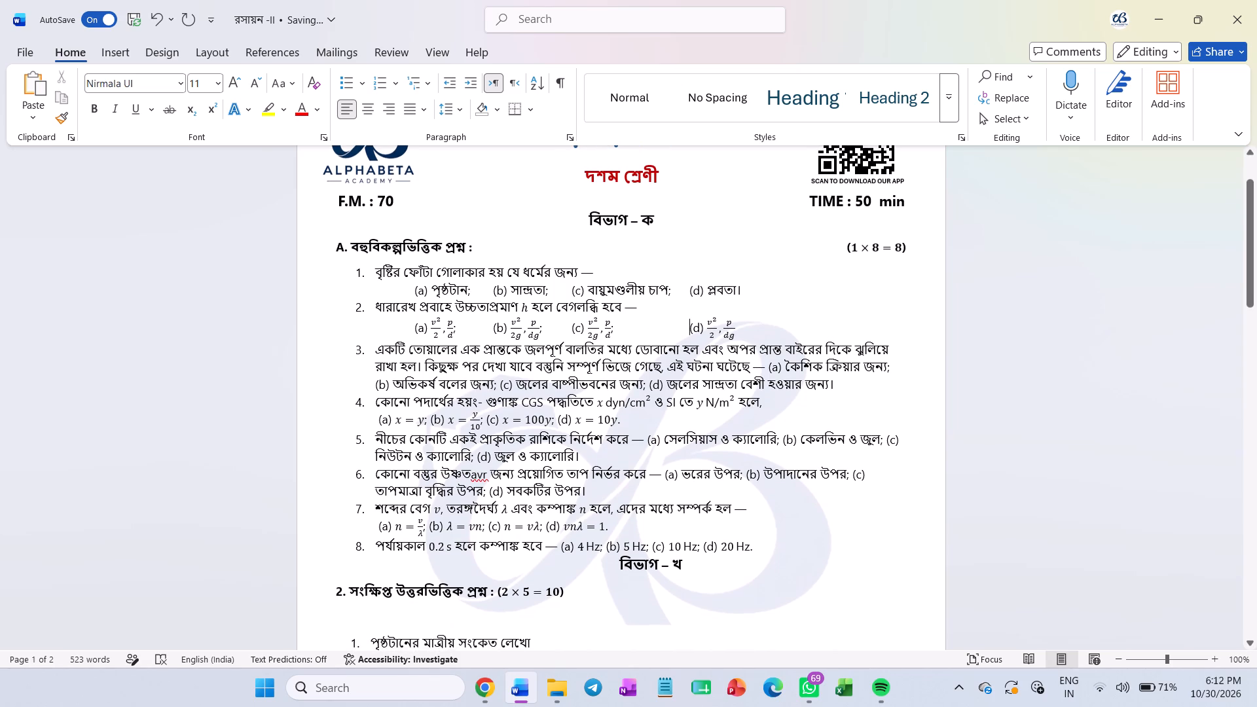
{"action": "left_click", "coordinate": [767, 369]}
{"action": "left_click", "coordinate": [767, 369]}
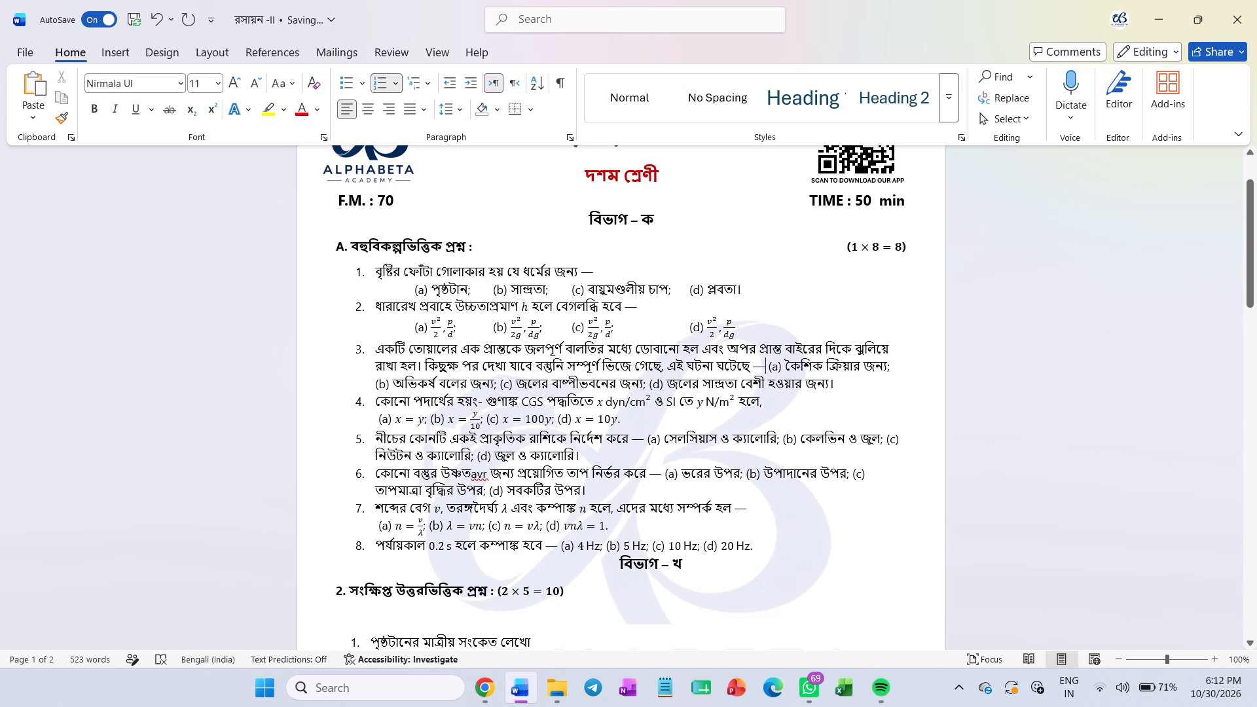
{"action": "key", "text": "Right"}
{"action": "key", "text": "Return"}
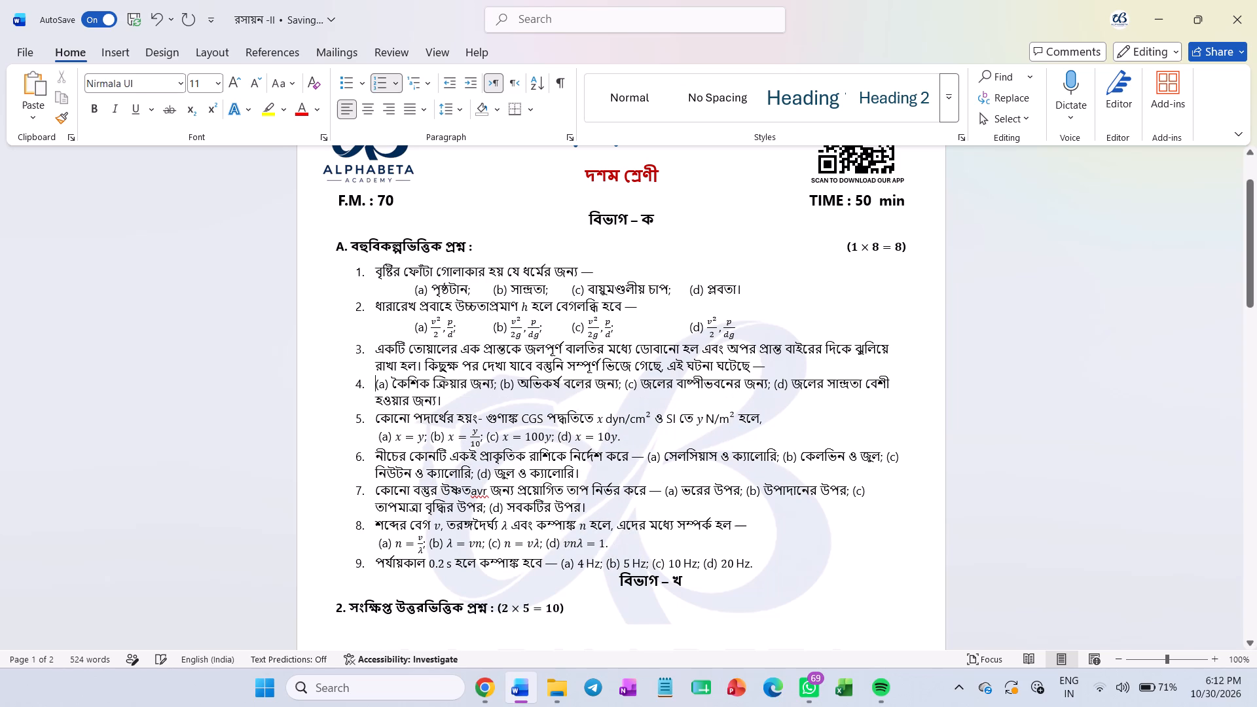
{"action": "key", "text": "bracketright"}
{"action": "key", "text": "BackSpace"}
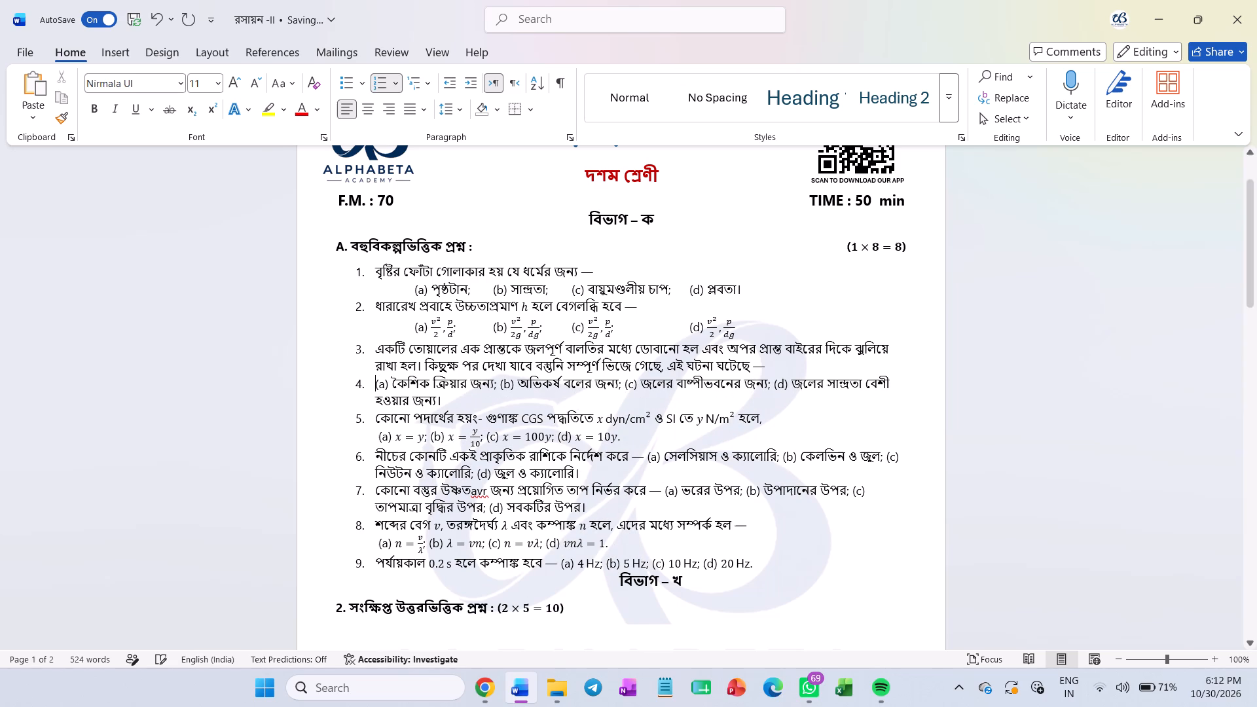
{"action": "key", "text": "BackSpace"}
{"action": "key", "text": "Tab"}
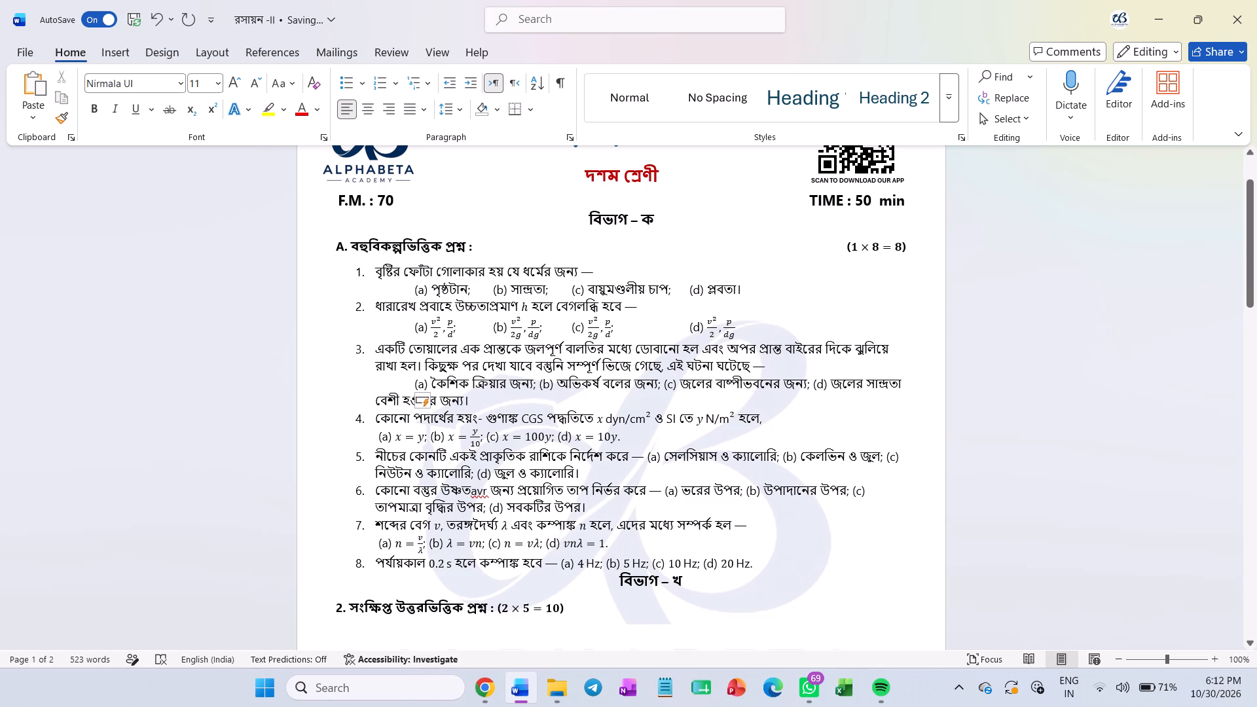
Arrange question 3's options in two rows, starting the second row at (c), with two tabs before (b) and before (d).
{"action": "left_click", "coordinate": [541, 384]}
{"action": "key", "text": "Tab"}
{"action": "key", "text": "Tab"}
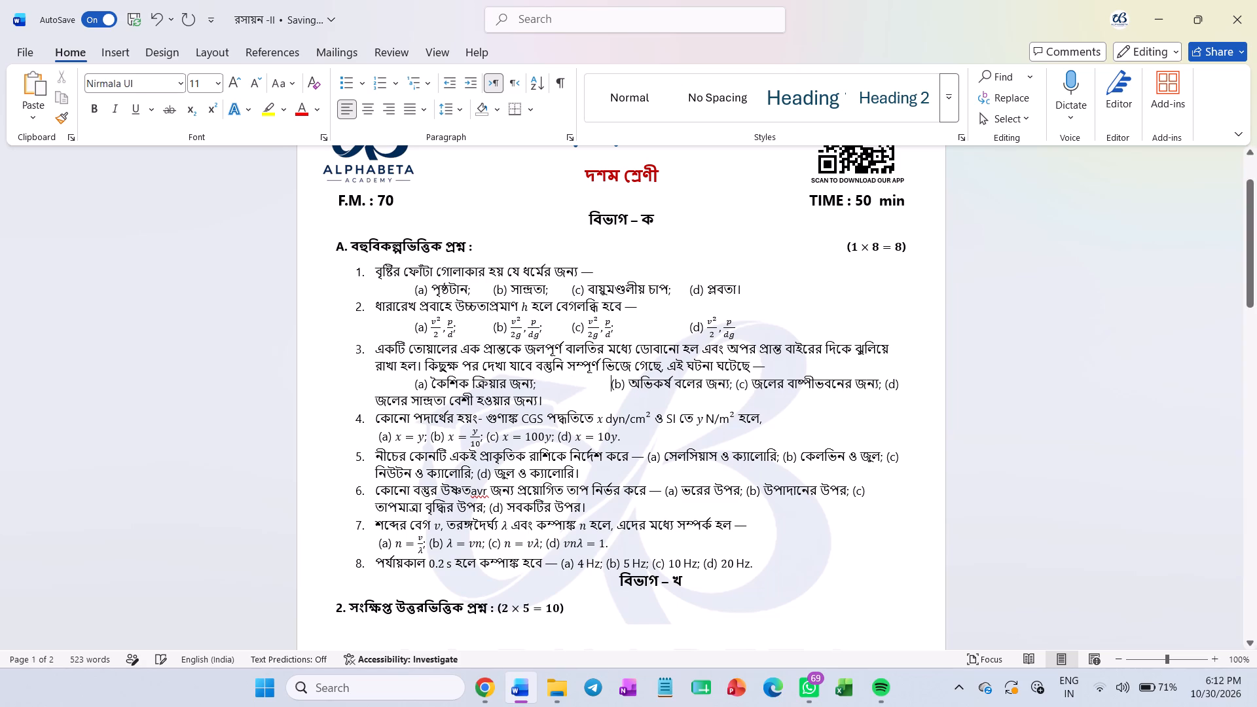
{"action": "left_click", "coordinate": [736, 388]}
{"action": "key", "text": "Return"}
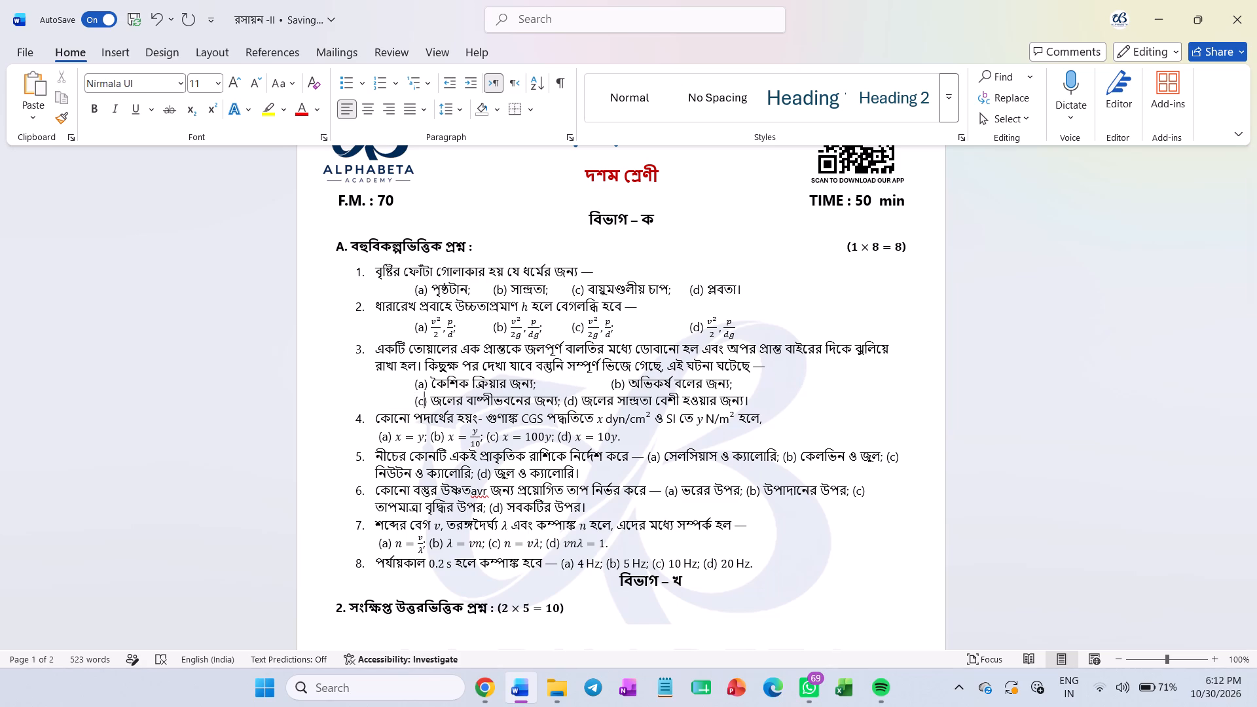
{"action": "left_click", "coordinate": [563, 403]}
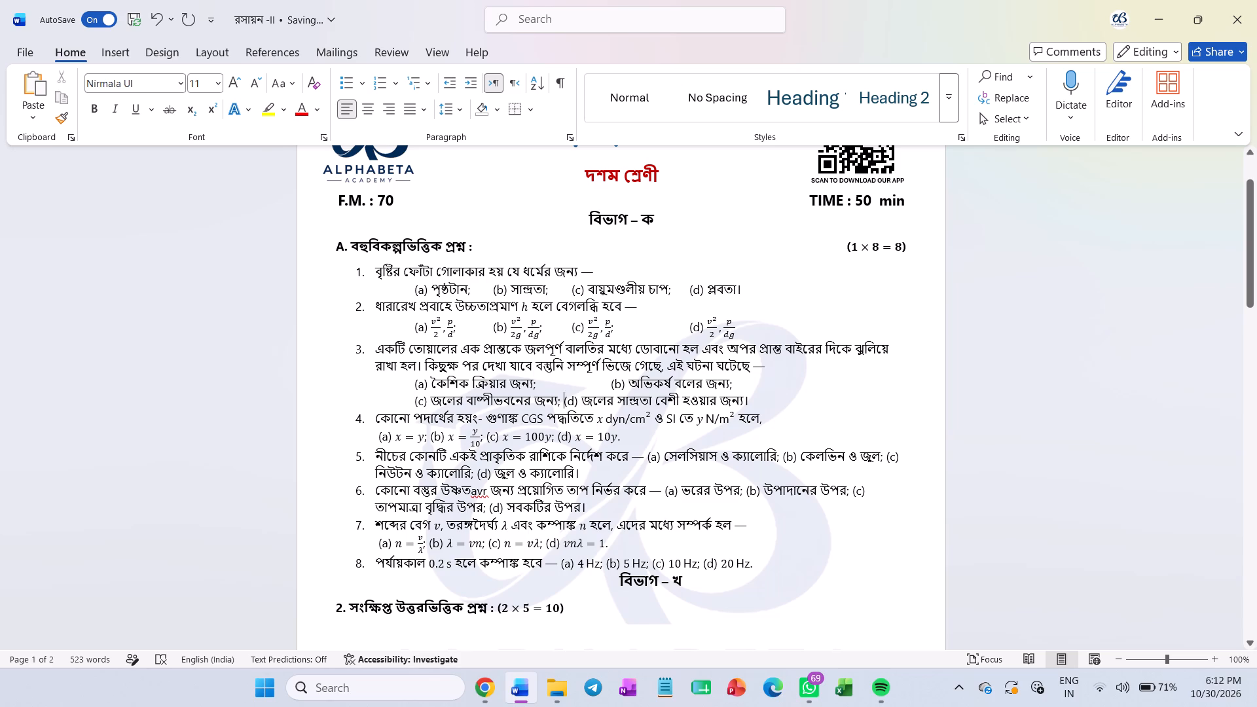
{"action": "key", "text": "Tab"}
{"action": "key", "text": "Tab"}
Indent question 4's option line by one tab and space it out with one tab before (b) and (c) and two before (d).
{"action": "scroll", "coordinate": [562, 403], "scroll_direction": "down", "scroll_amount": 1}
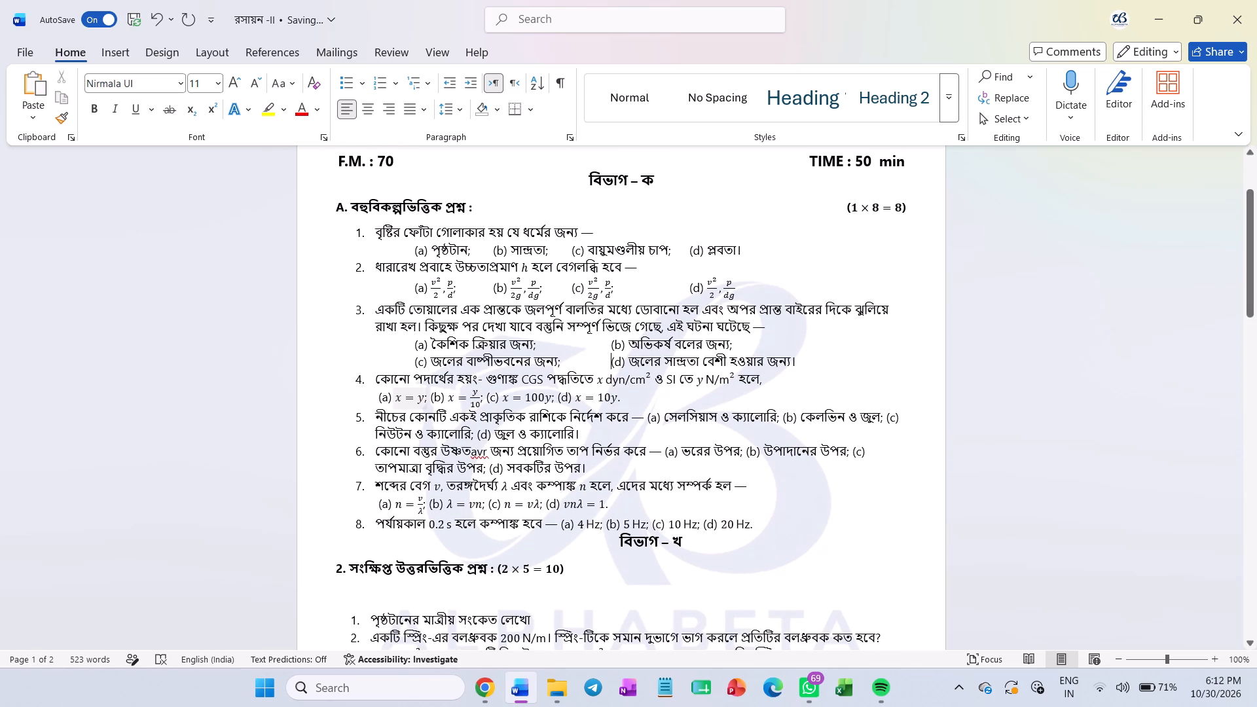
{"action": "left_click", "coordinate": [374, 398]}
{"action": "key", "text": "Tab"}
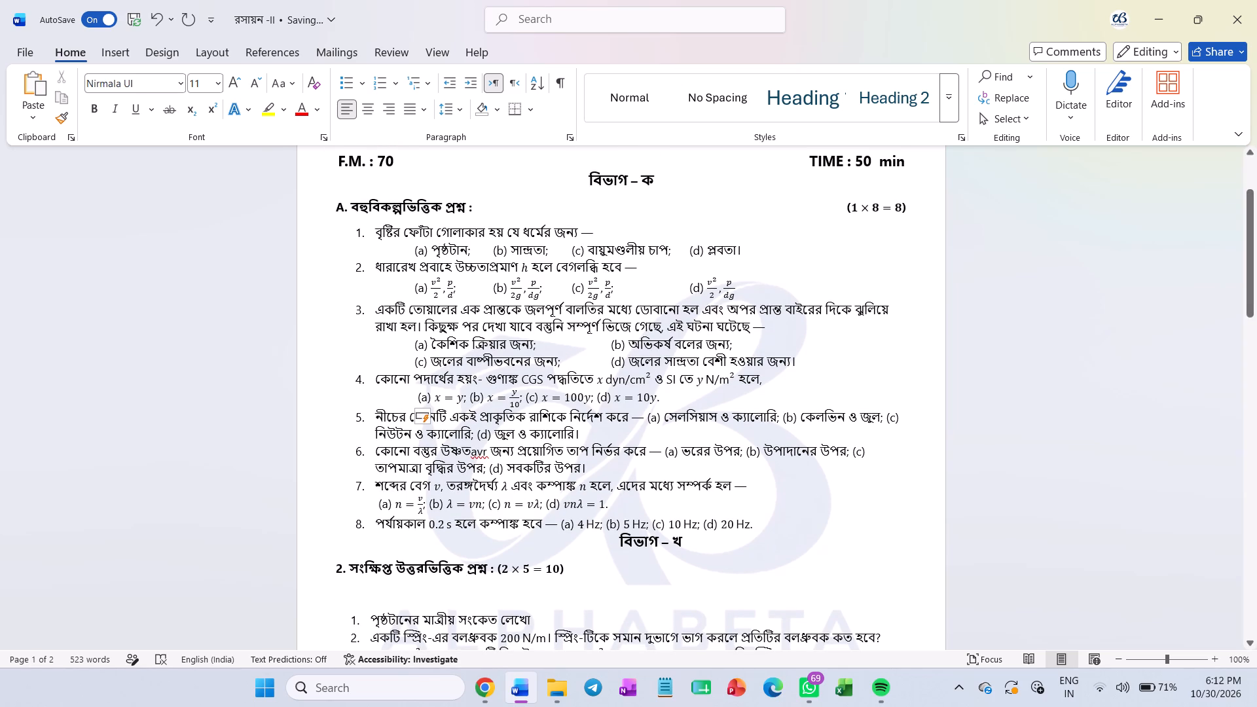
{"action": "left_click", "coordinate": [468, 398]}
{"action": "key", "text": "Tab"}
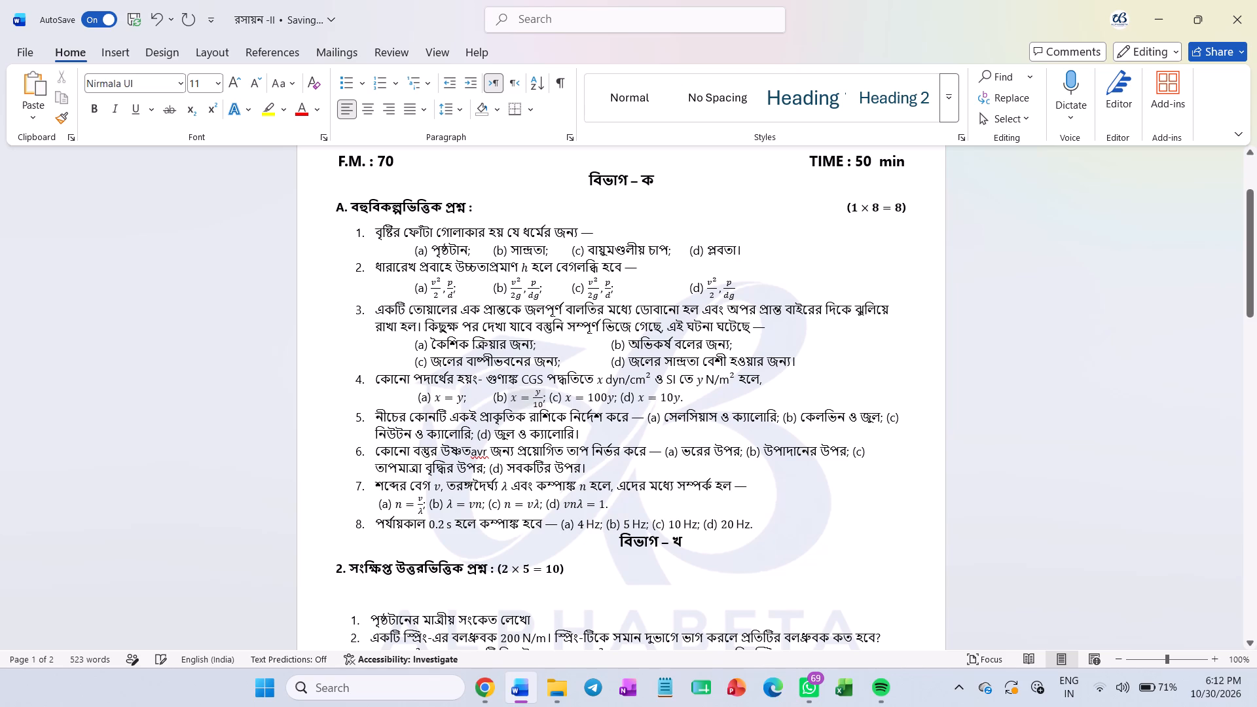
{"action": "left_click", "coordinate": [547, 393]}
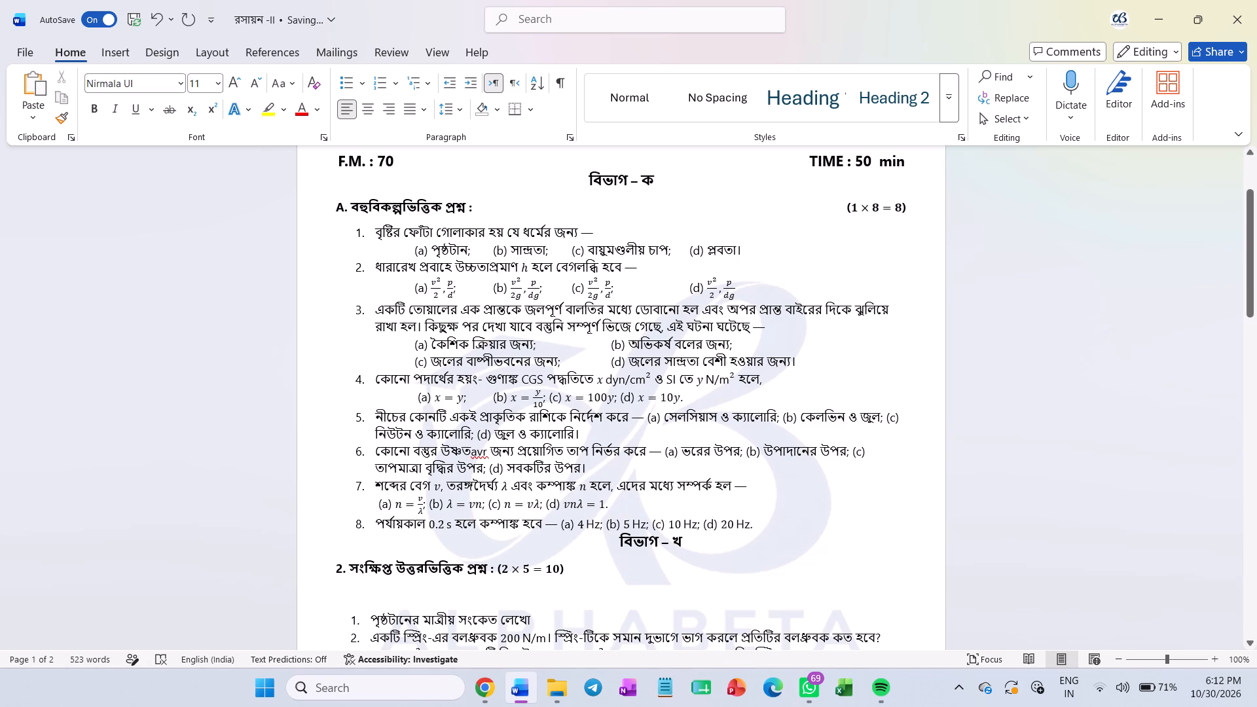
{"action": "left_click", "coordinate": [548, 393]}
{"action": "key", "text": "Tab"}
{"action": "left_click", "coordinate": [642, 399]}
{"action": "key", "text": "Tab"}
{"action": "key", "text": "Tab"}
Move the answer options of question 5 in section A onto a new line below the question.
{"action": "scroll", "coordinate": [574, 410], "scroll_direction": "down", "scroll_amount": 2}
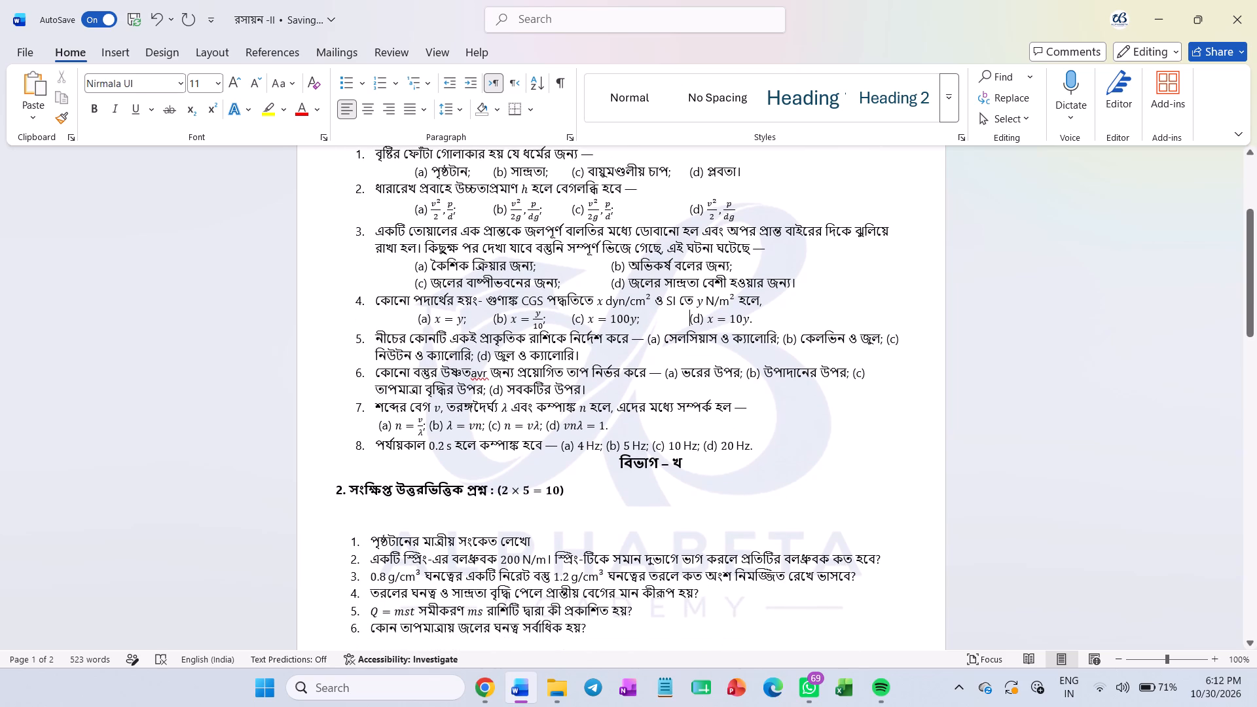
{"action": "left_click", "coordinate": [649, 343]}
{"action": "key", "text": "Return"}
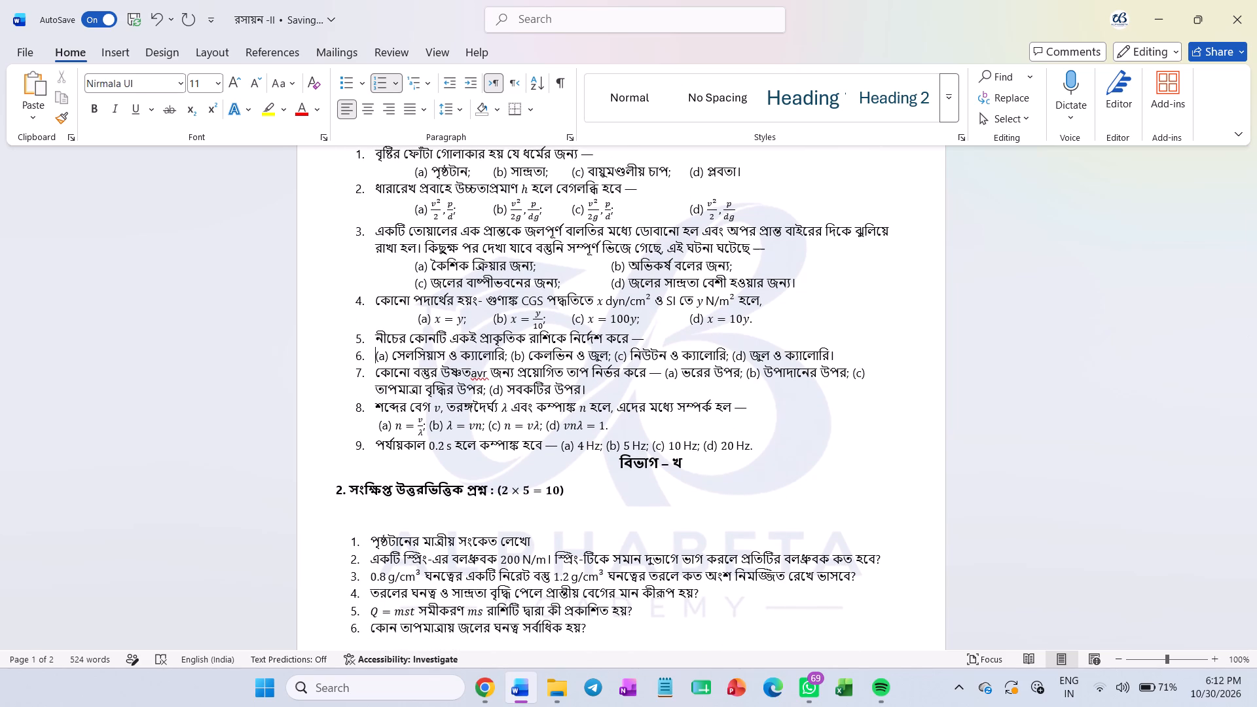
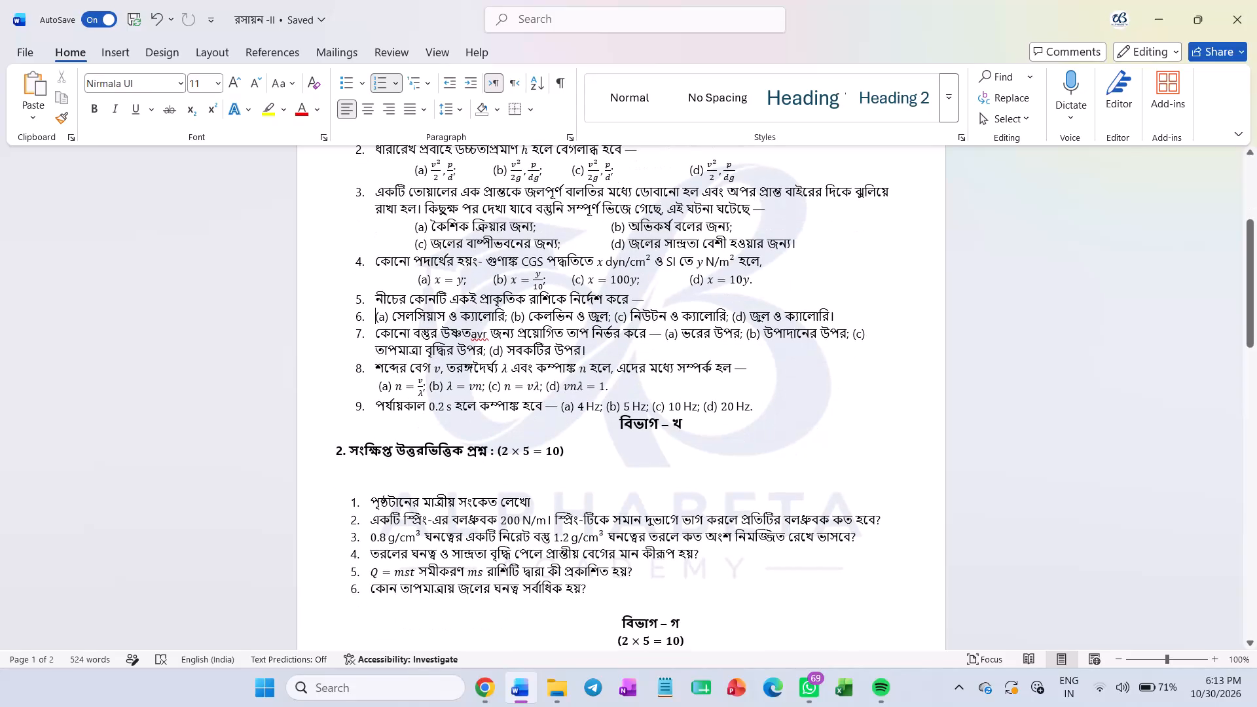
Remove the numbering from the option line of question 5 in section A and indent it by one tab.
{"action": "key", "text": "BackSpace"}
{"action": "key", "text": "Tab"}
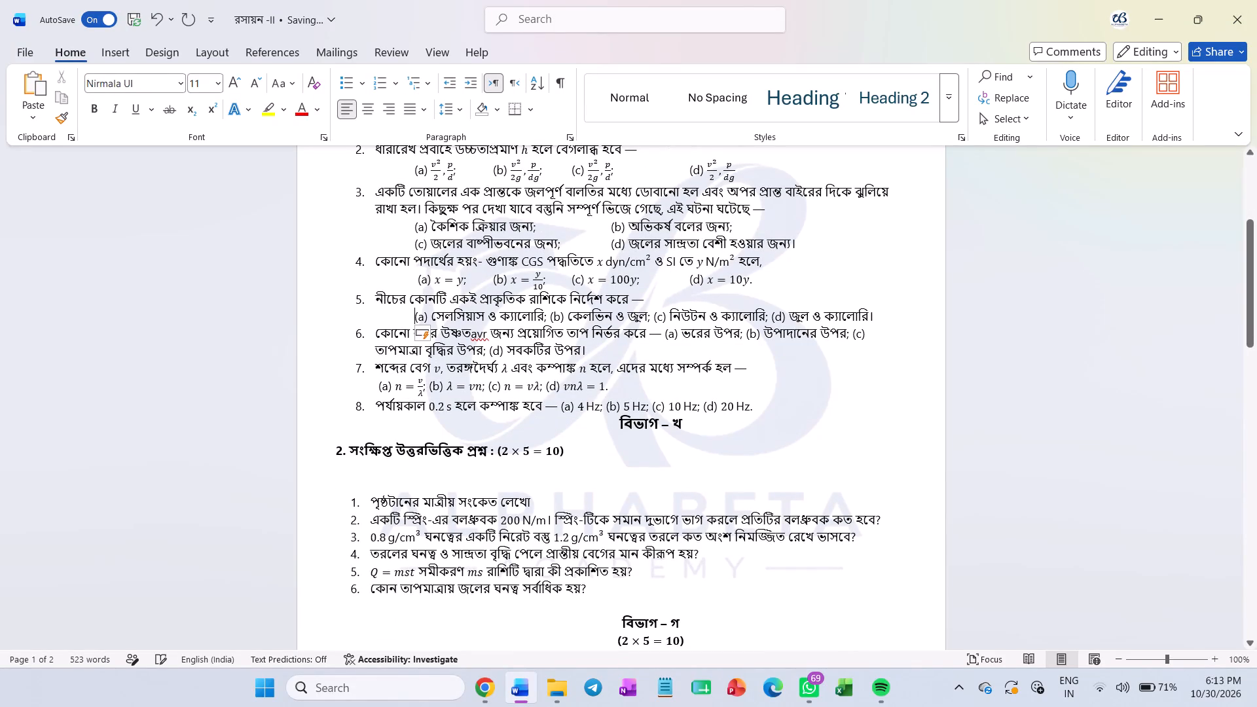
Arrange question 5's options in two rows, starting the second row at (c), with two tabs before (b) and three before (d).
{"action": "left_click", "coordinate": [547, 317]}
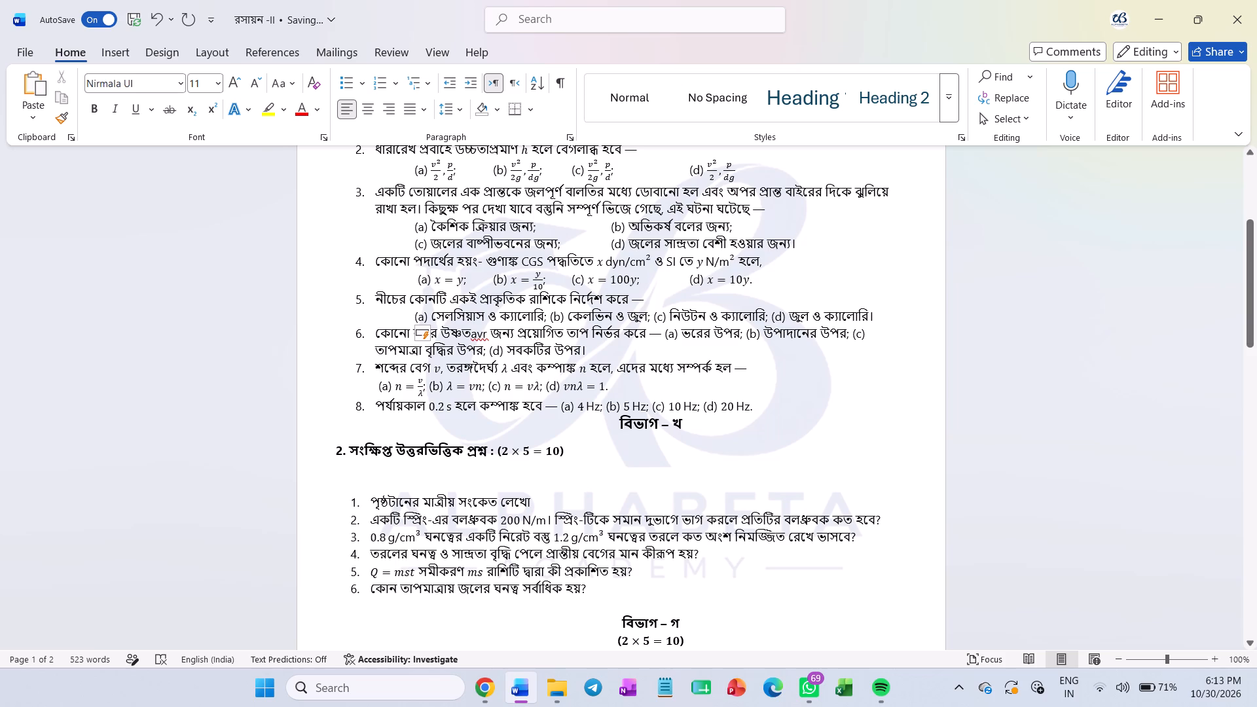
{"action": "left_click", "coordinate": [550, 319]}
{"action": "key", "text": "Tab"}
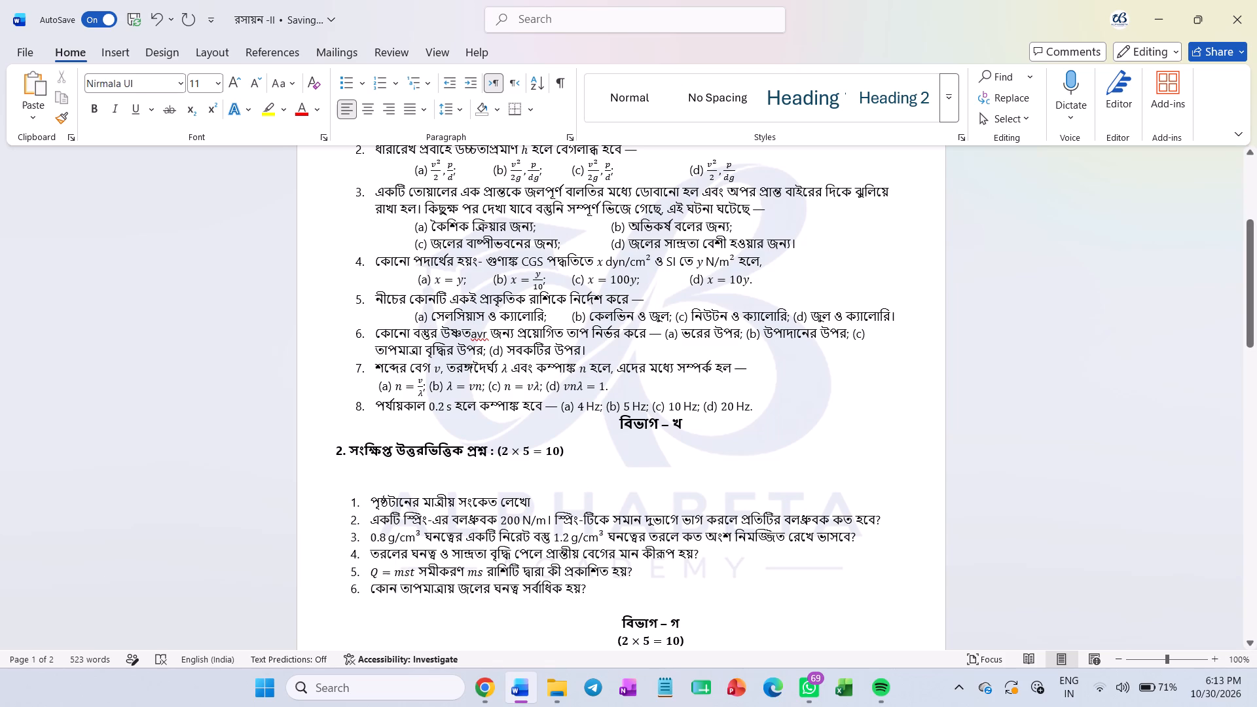
{"action": "key", "text": "Tab"}
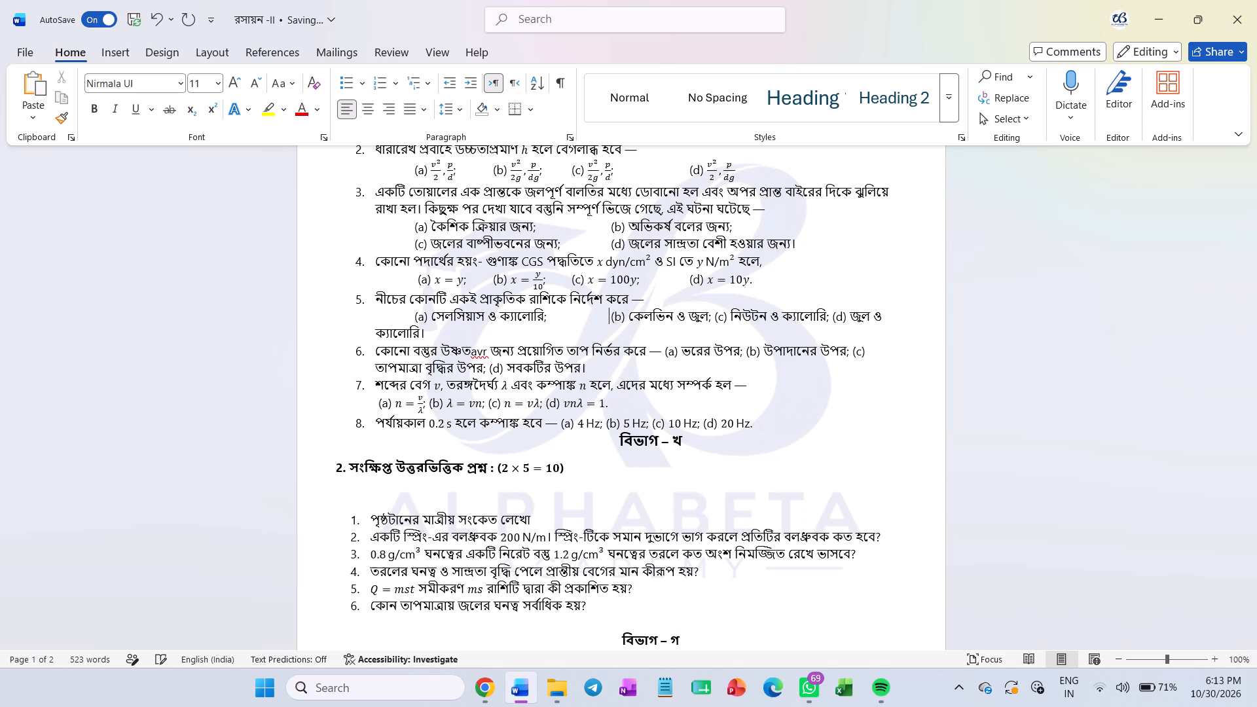
{"action": "left_click", "coordinate": [678, 315]}
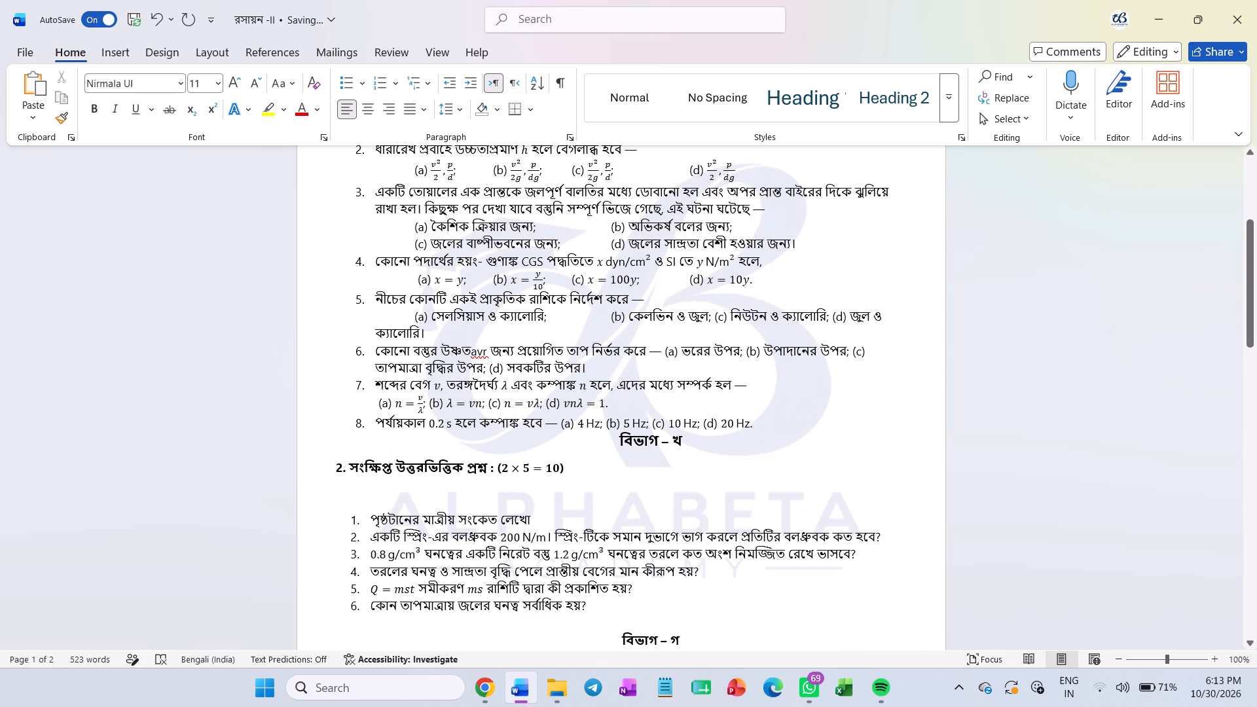
{"action": "left_click", "coordinate": [712, 317]}
{"action": "left_click", "coordinate": [716, 317]}
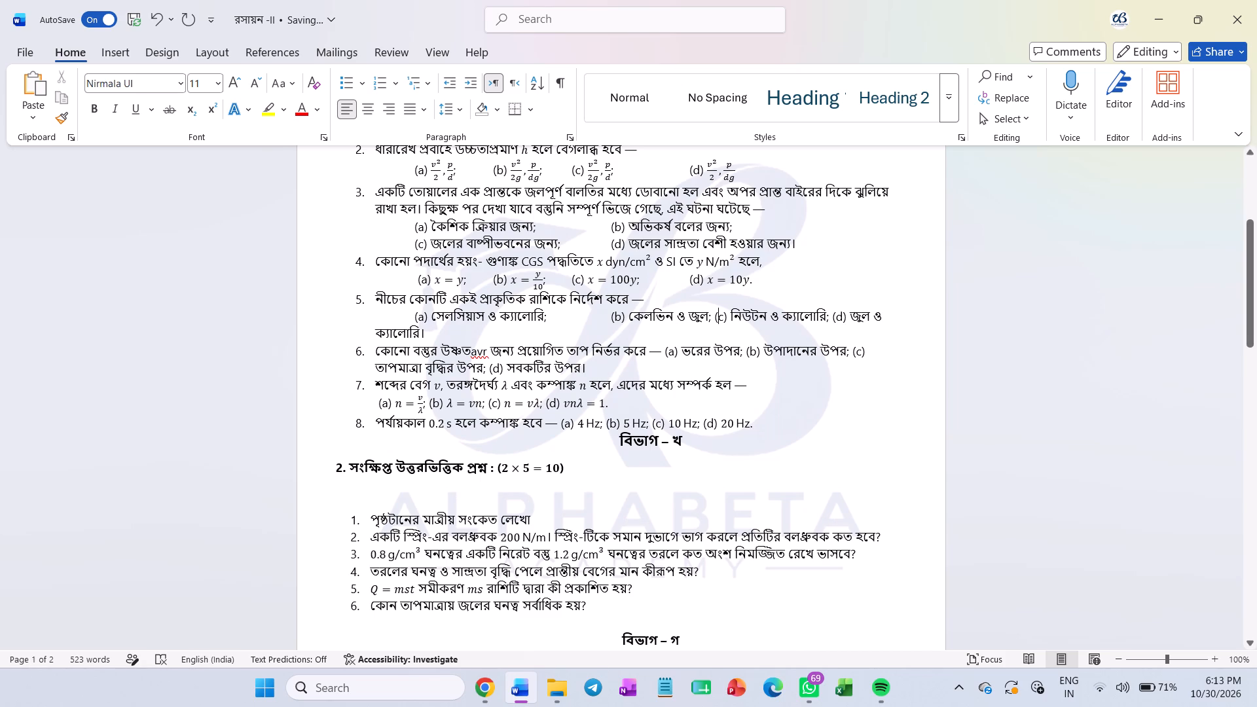
{"action": "left_click", "coordinate": [714, 316]}
{"action": "key", "text": "Return"}
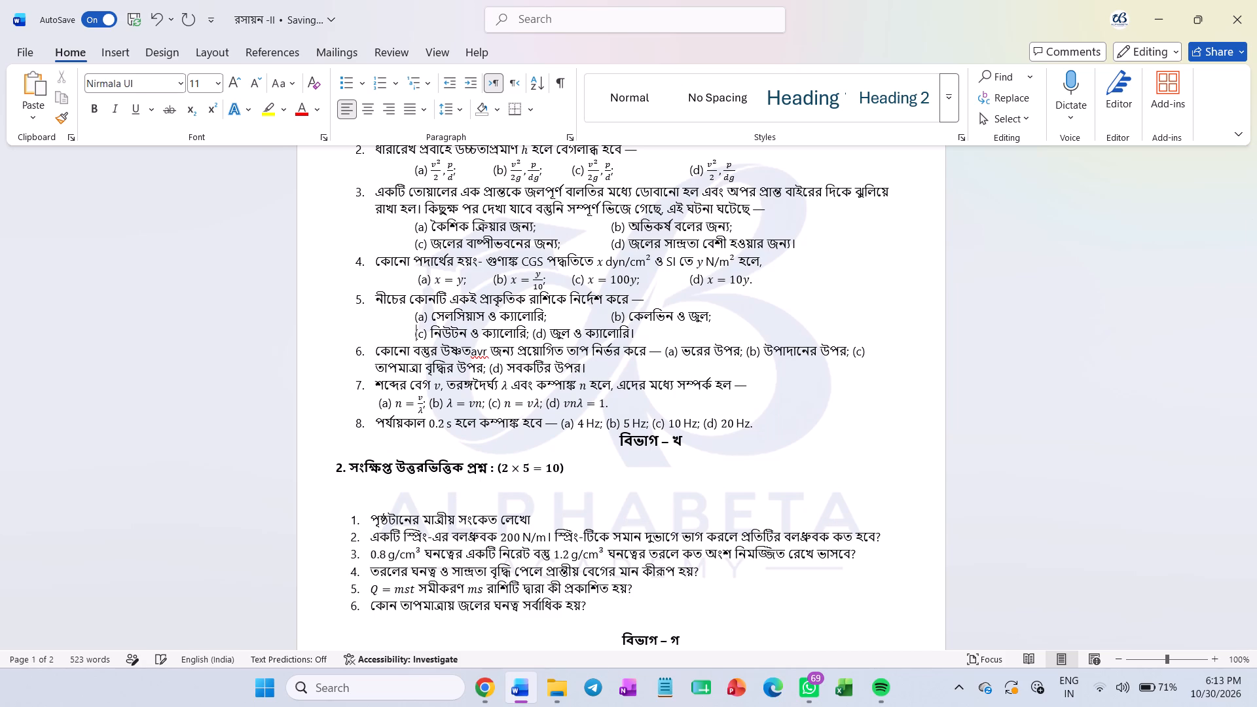
{"action": "left_click", "coordinate": [532, 338]}
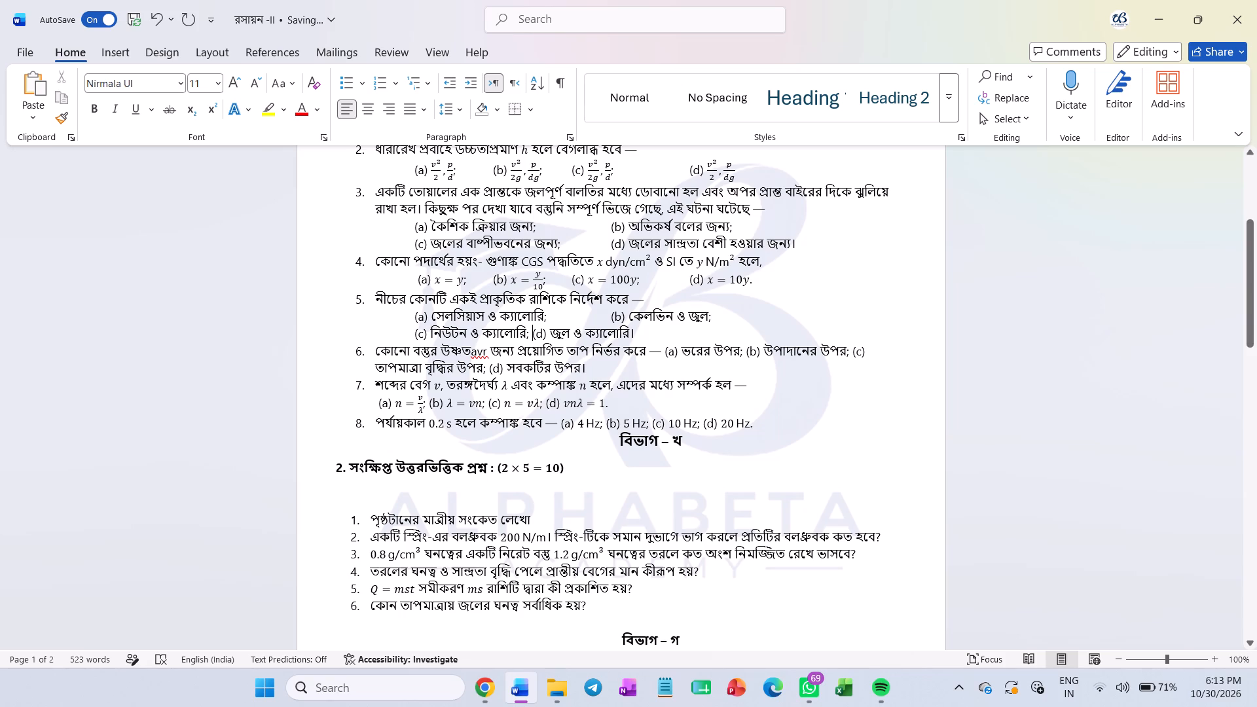
{"action": "key", "text": "Tab"}
{"action": "key", "text": "Tab"}
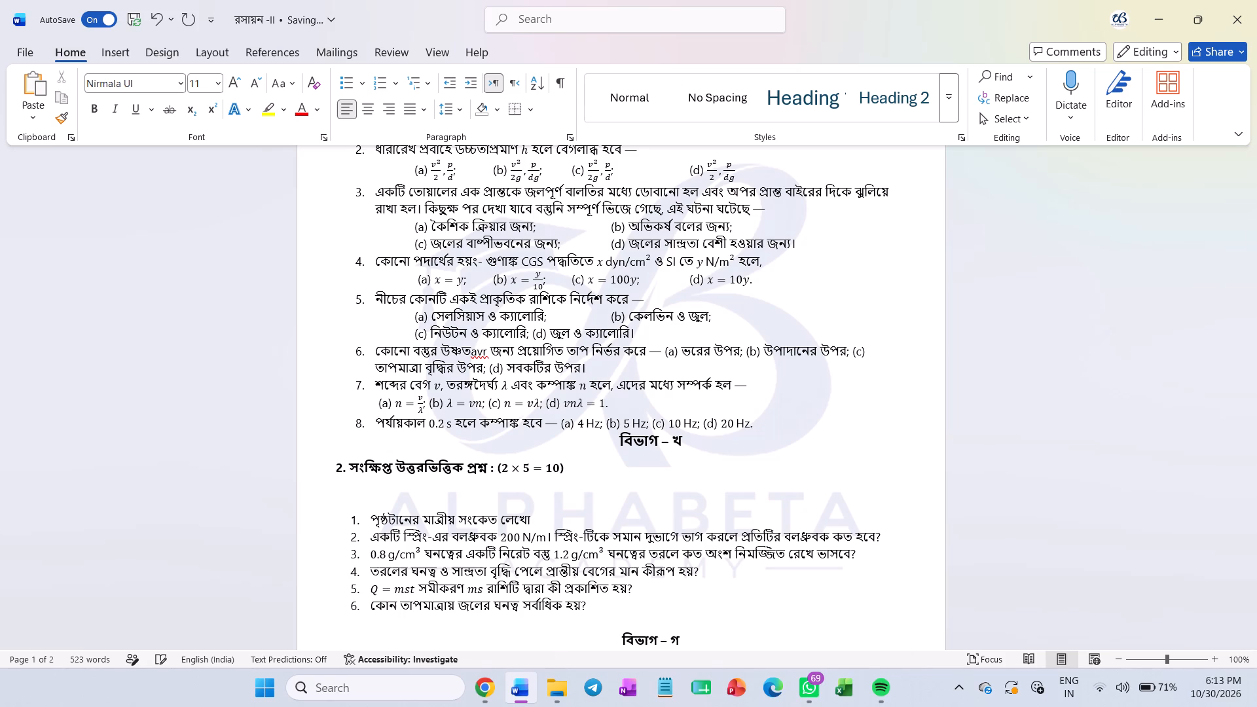
{"action": "key", "text": "Tab"}
Put the answer options of question 6 in section A on their own unnumbered line, indented by one tab.
{"action": "scroll", "coordinate": [508, 341], "scroll_direction": "down", "scroll_amount": 1}
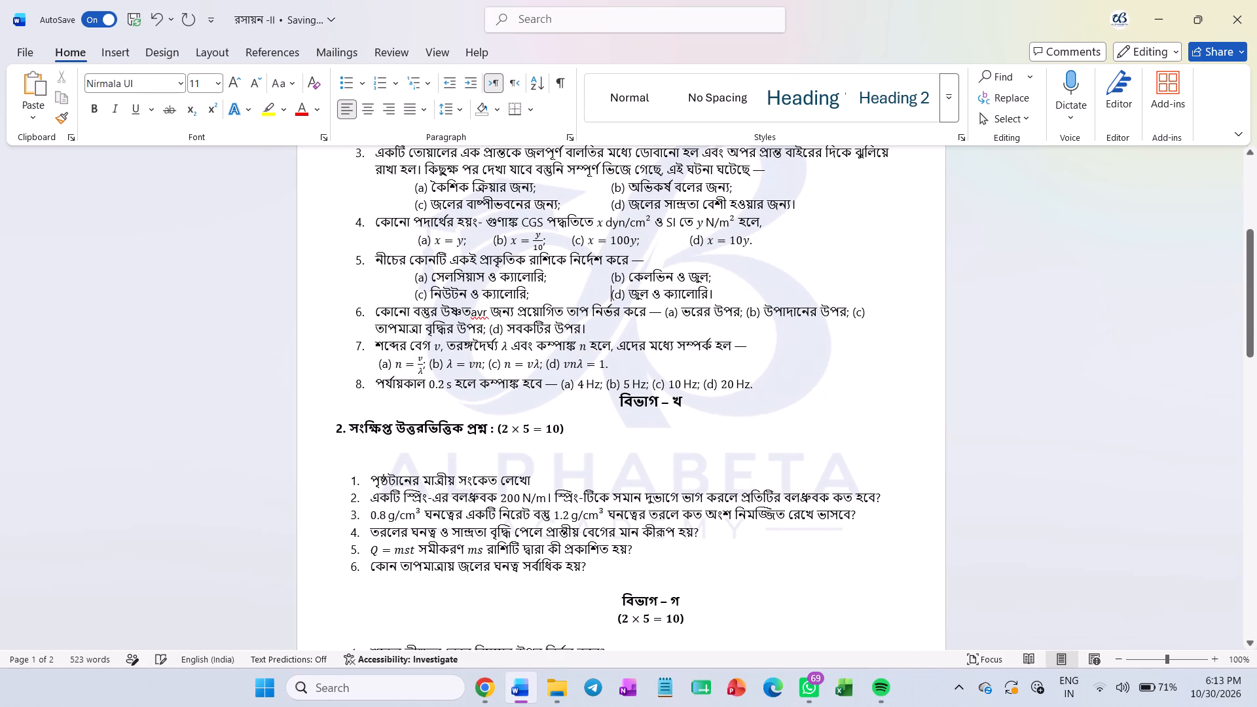
{"action": "left_click", "coordinate": [663, 312]}
{"action": "key", "text": "Return"}
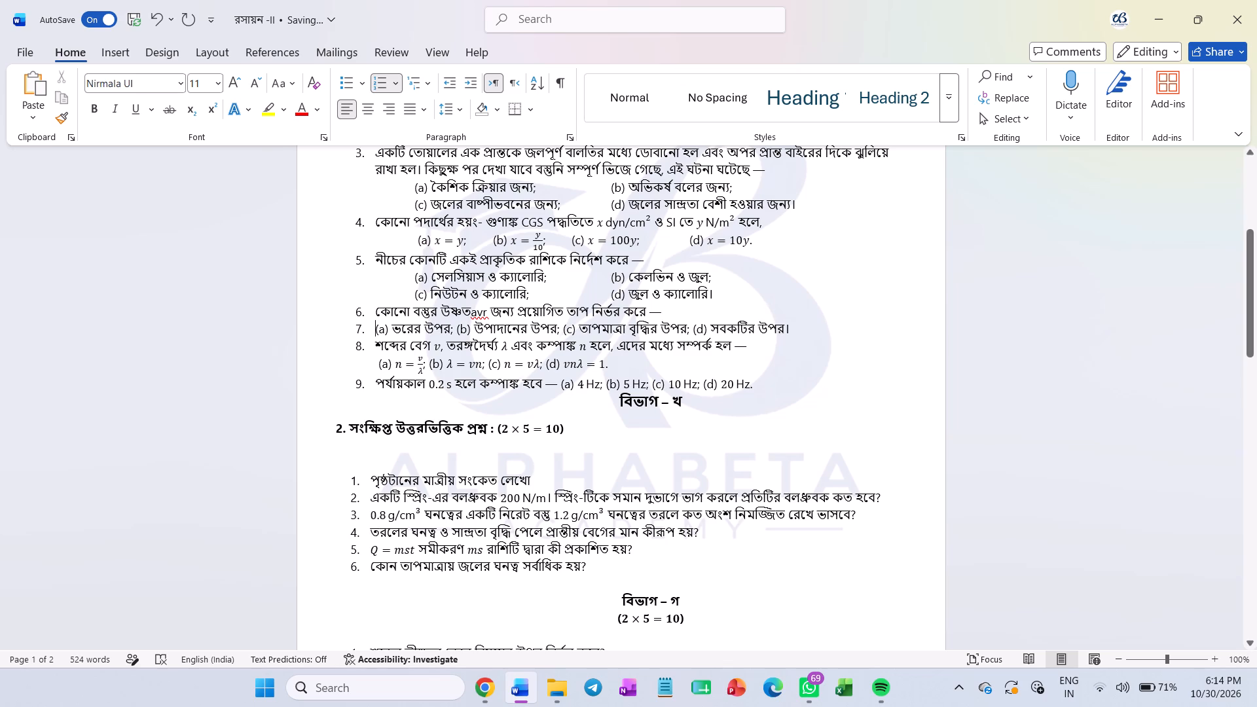
{"action": "key", "text": "BackSpace"}
{"action": "key", "text": "Tab"}
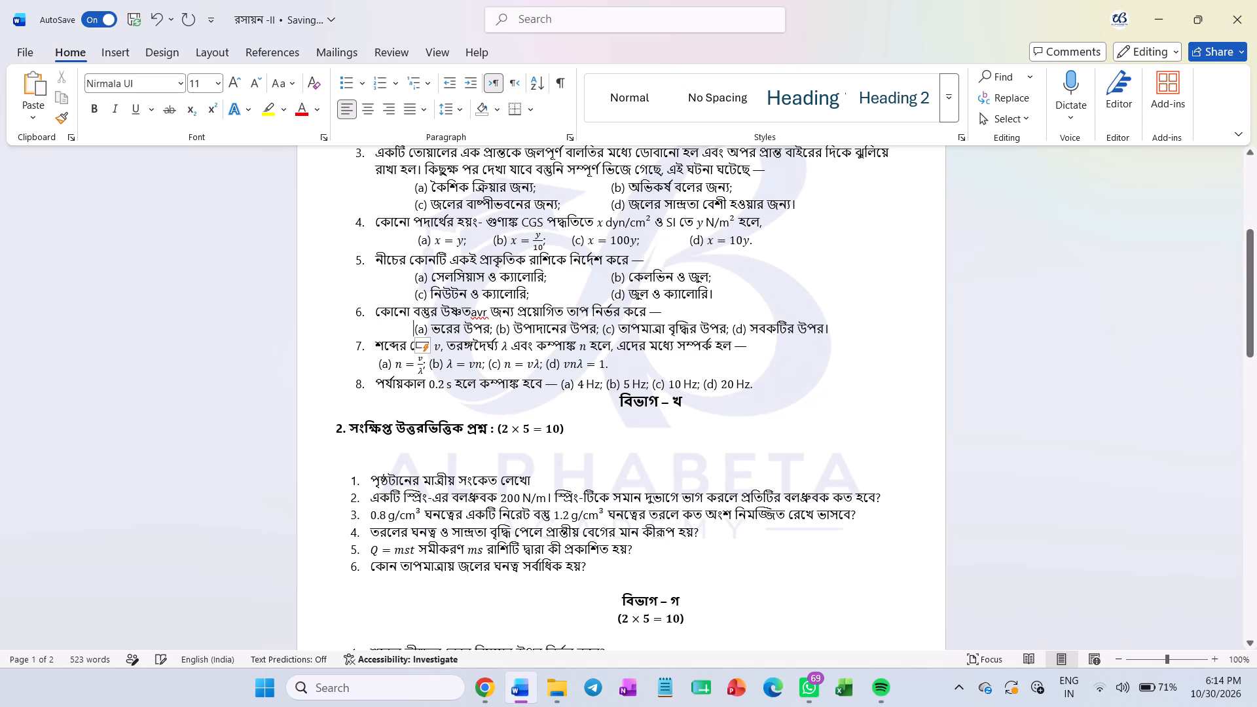
Arrange question 6's options in two rows, starting the second row at (c), with three tabs before (b) and two before (d).
{"action": "left_click", "coordinate": [495, 331]}
{"action": "key", "text": "Tab"}
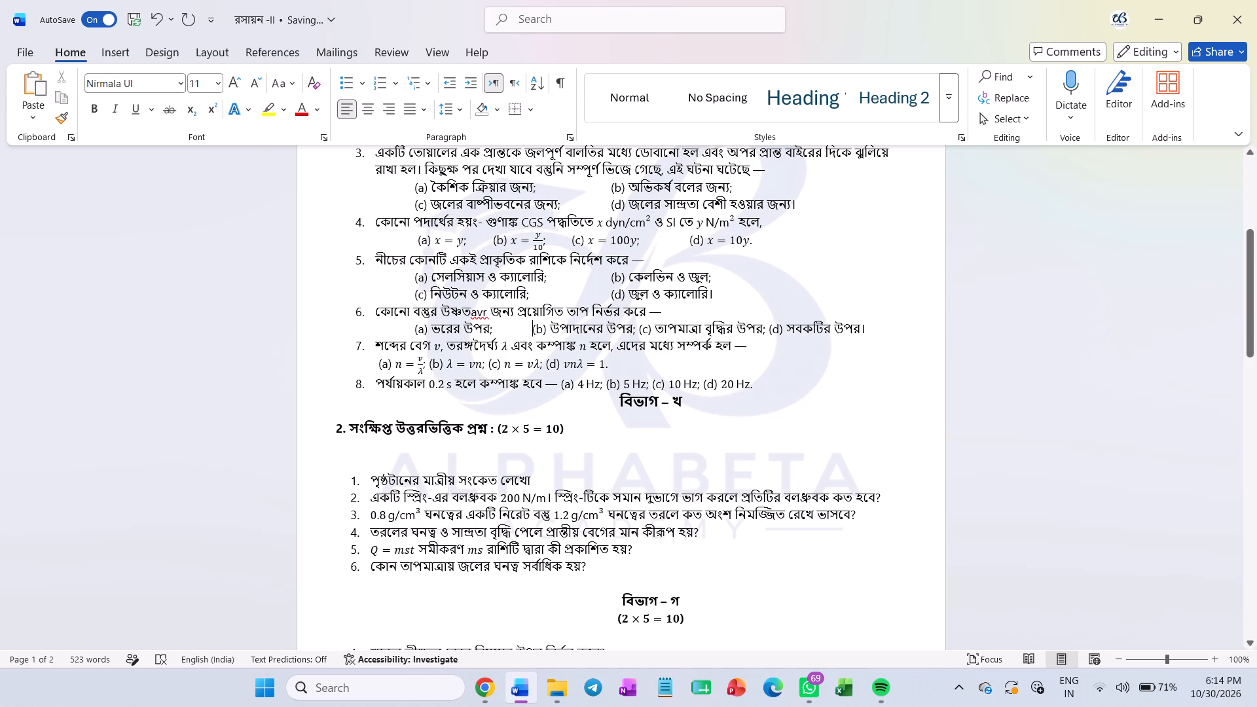
{"action": "key", "text": "Tab"}
{"action": "key", "text": "Tab"}
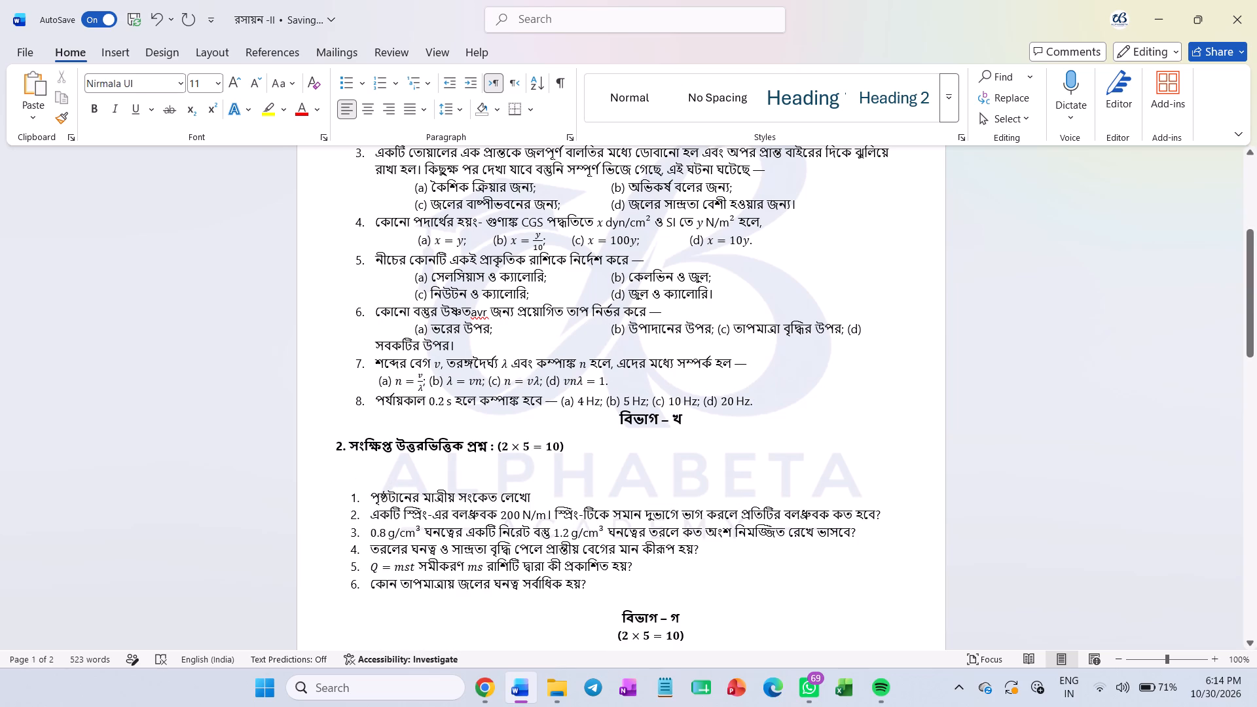
{"action": "left_click", "coordinate": [716, 329]}
{"action": "key", "text": "Return"}
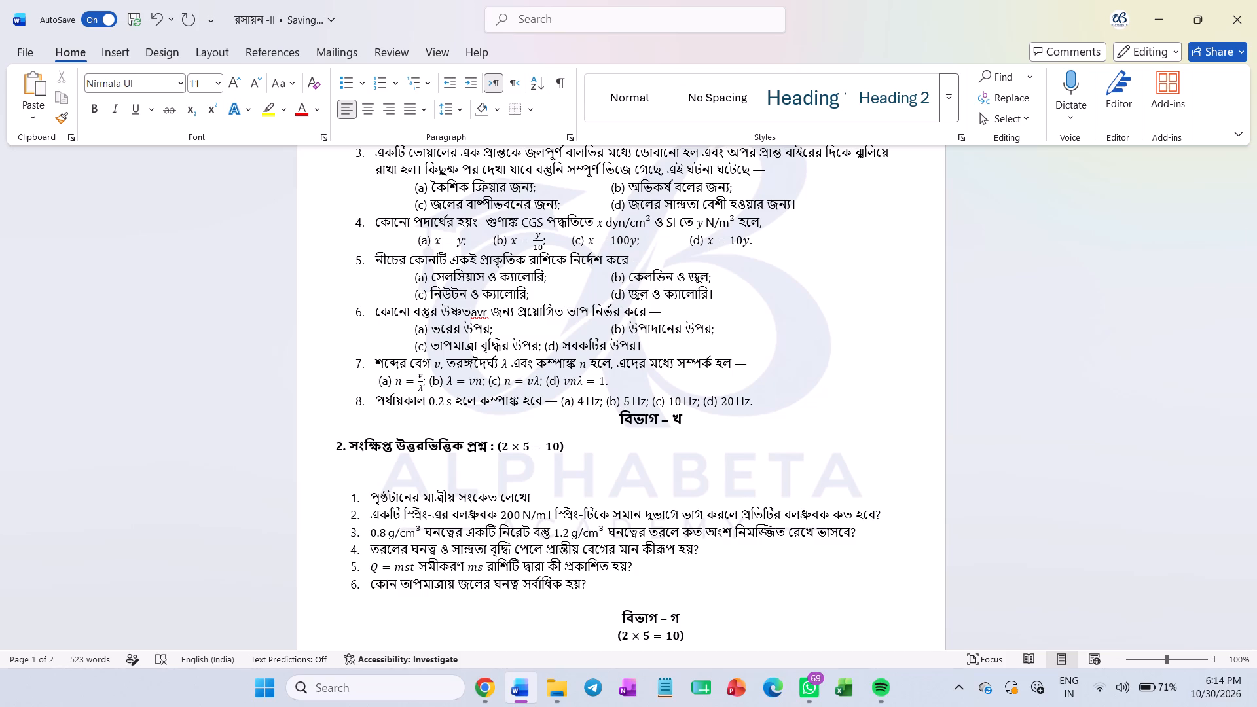
{"action": "left_click", "coordinate": [543, 350]}
{"action": "key", "text": "Tab"}
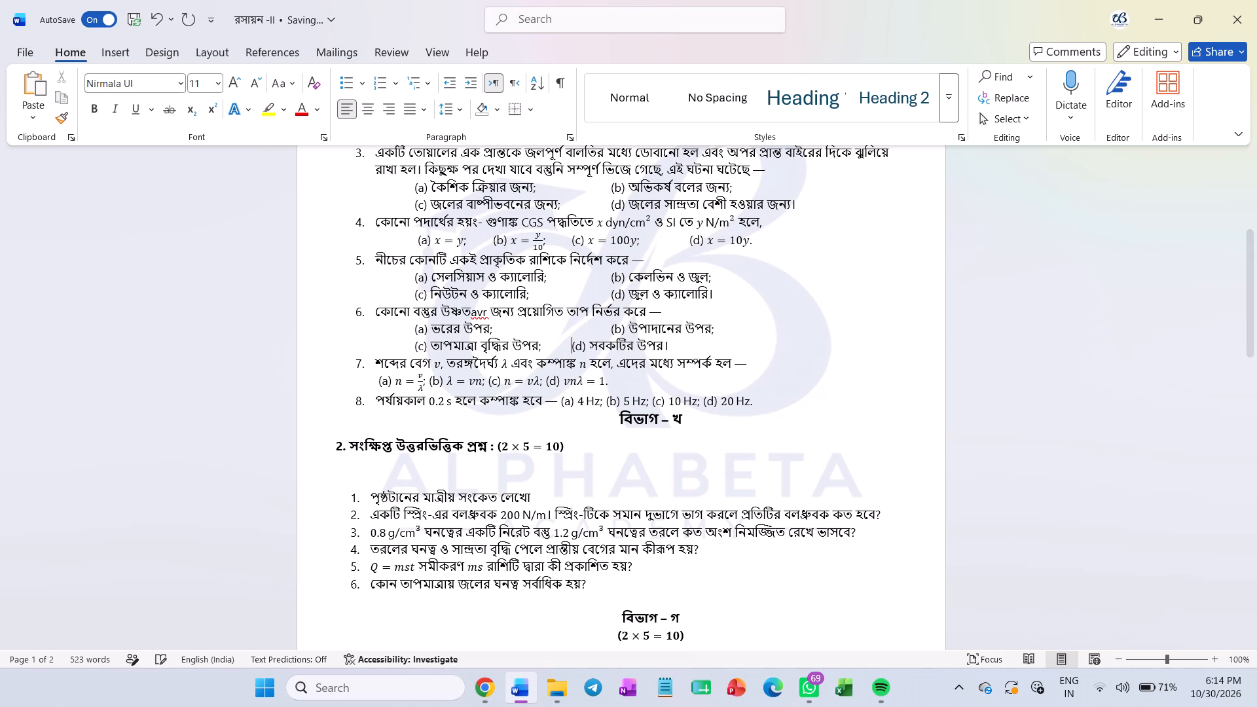
{"action": "key", "text": "Tab"}
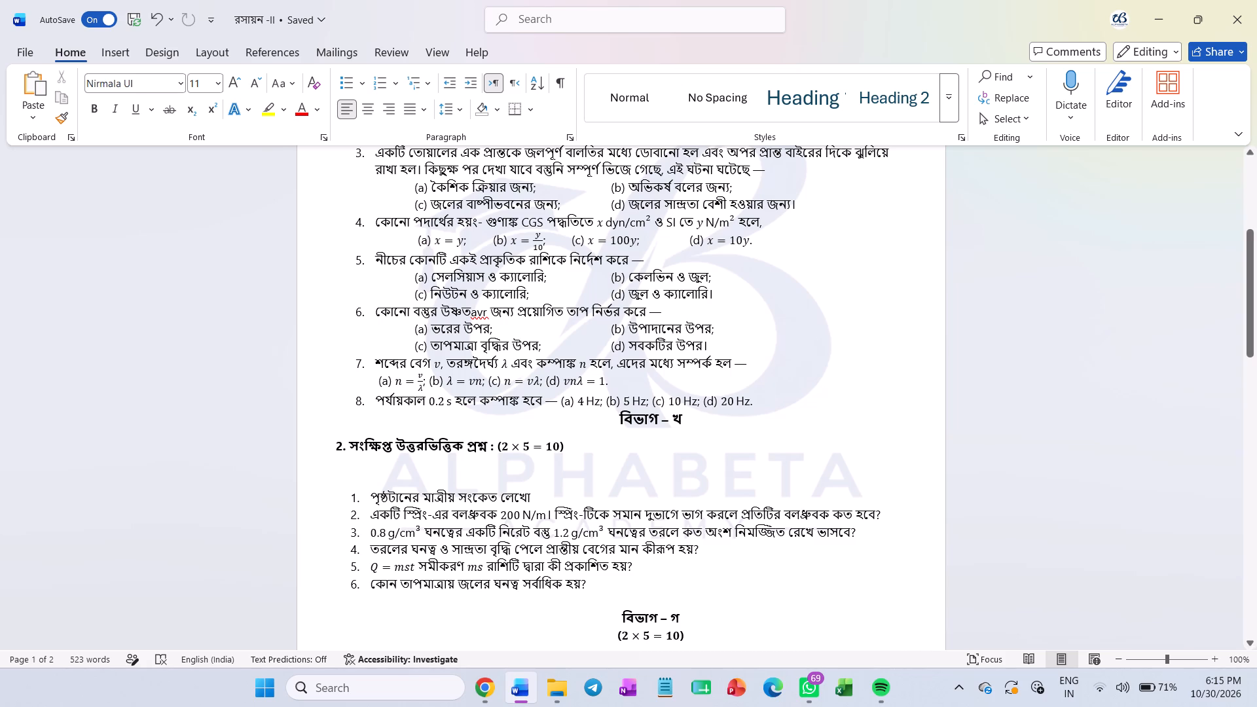
Indent question 7's option line in section A by one tab and put one tab before (b).
{"action": "left_click", "coordinate": [370, 382]}
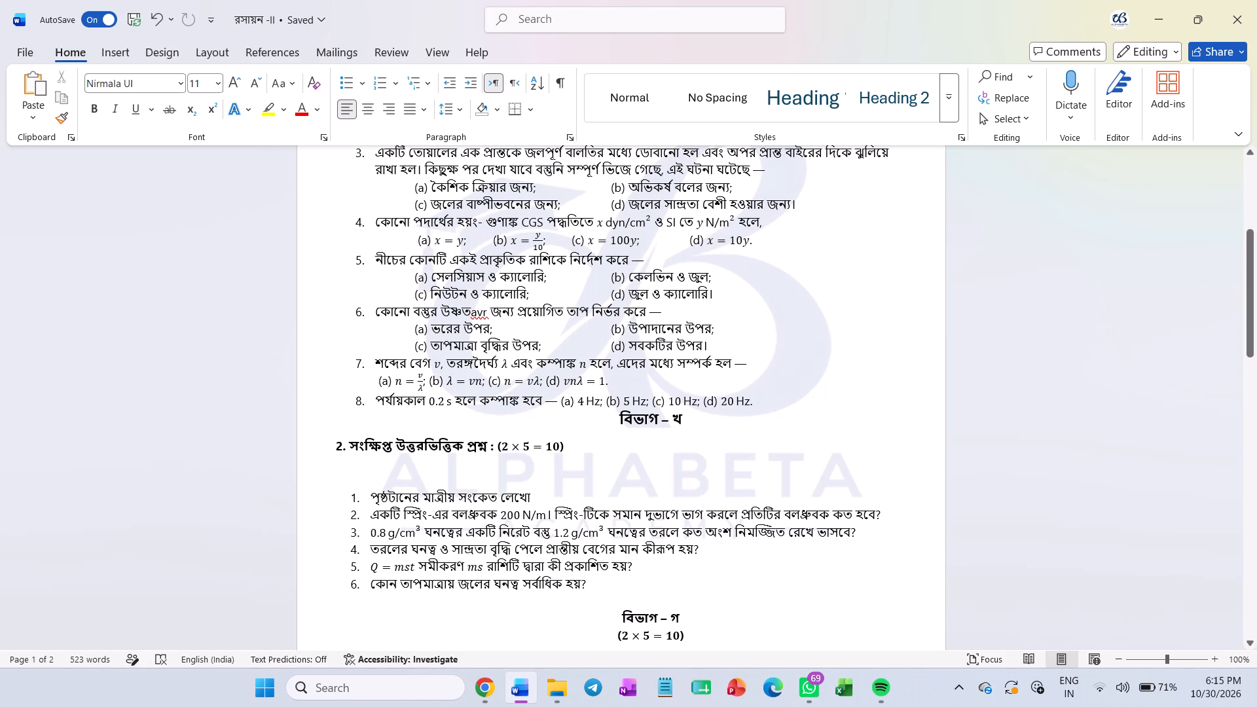
{"action": "left_click", "coordinate": [378, 380]}
{"action": "key", "text": "Tab"}
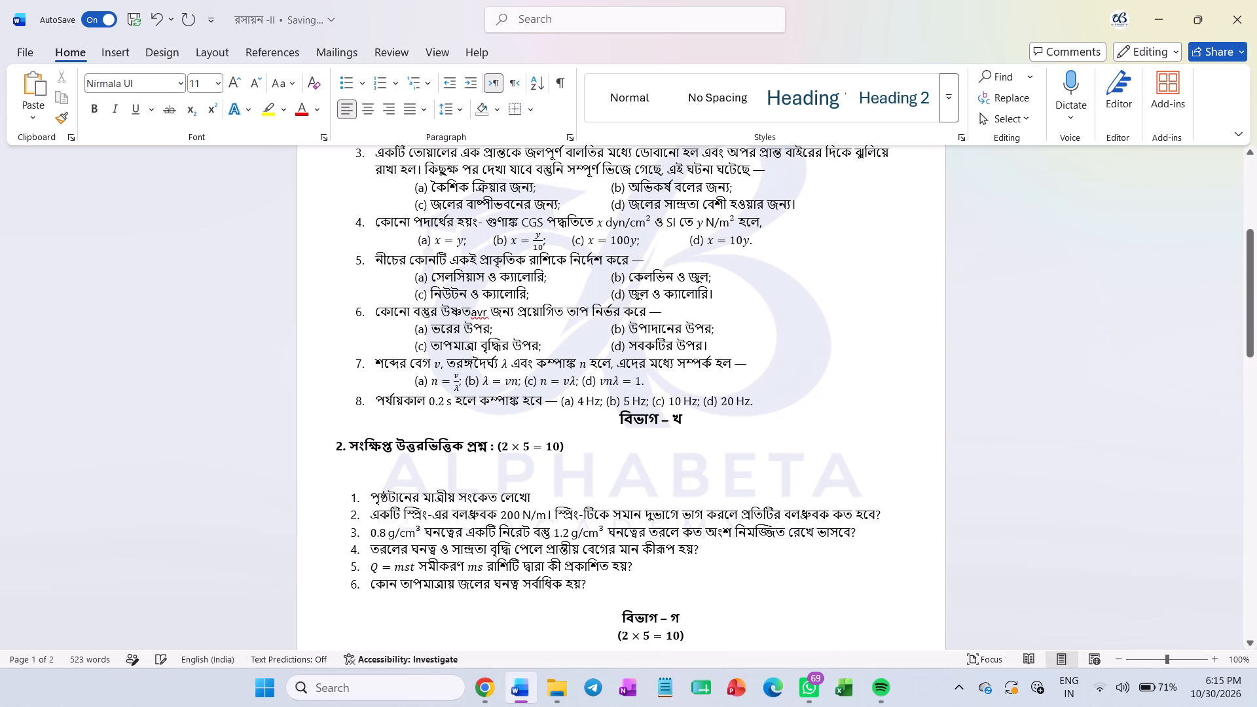
{"action": "left_click", "coordinate": [462, 381]}
{"action": "key", "text": "Tab"}
{"action": "key", "text": "Tab"}
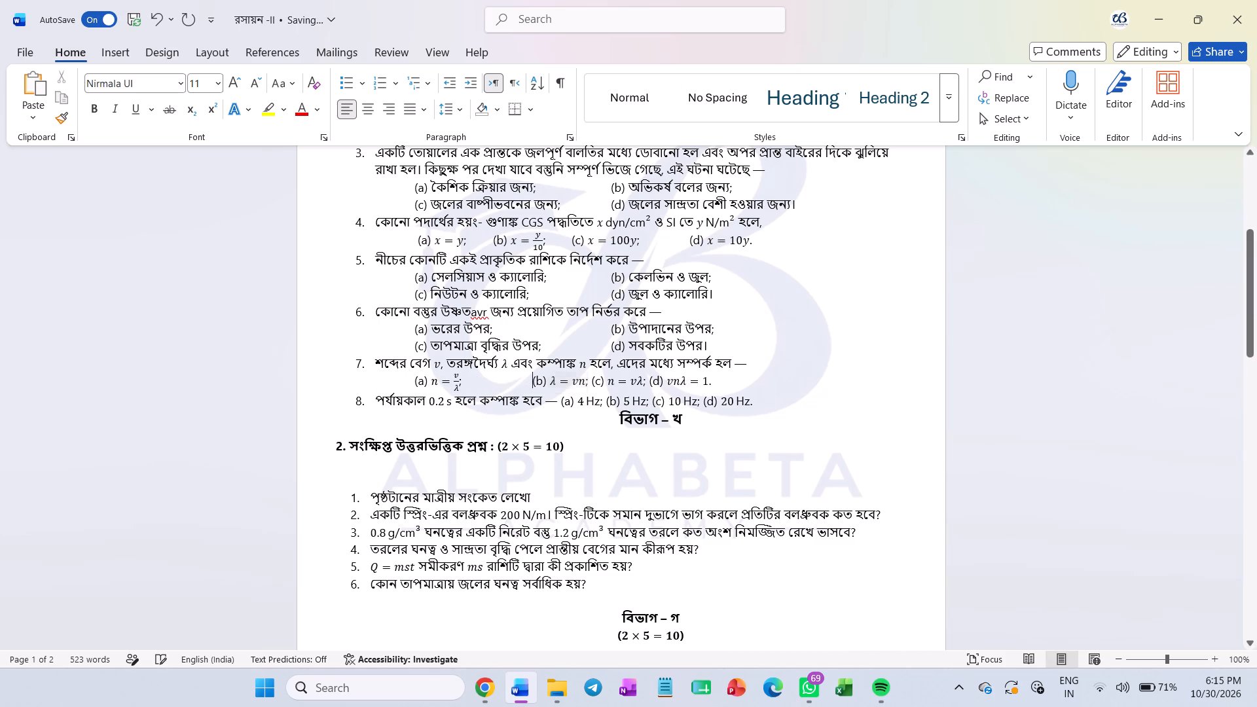
{"action": "key", "text": "BackSpace"}
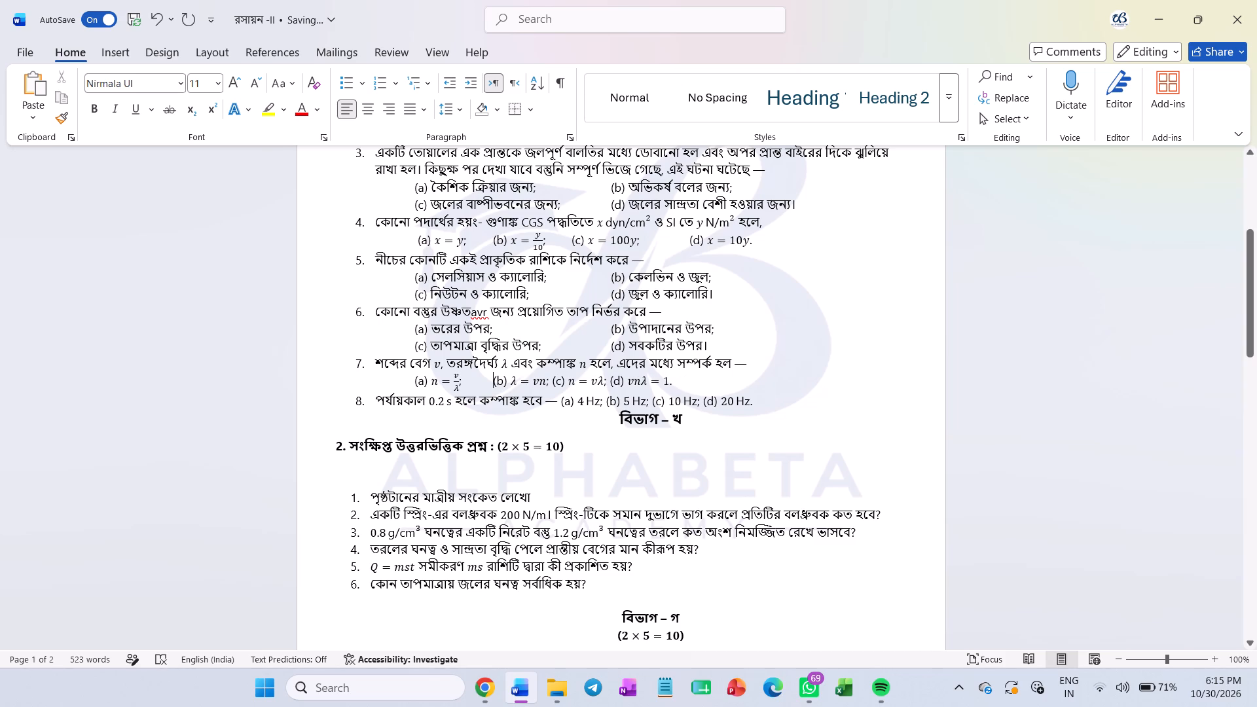
Put two tabs before option (c) and two tabs before option (d) of question 7.
{"action": "left_click", "coordinate": [554, 387]}
{"action": "left_click", "coordinate": [551, 382]}
{"action": "key", "text": "Tab"}
{"action": "key", "text": "Tab"}
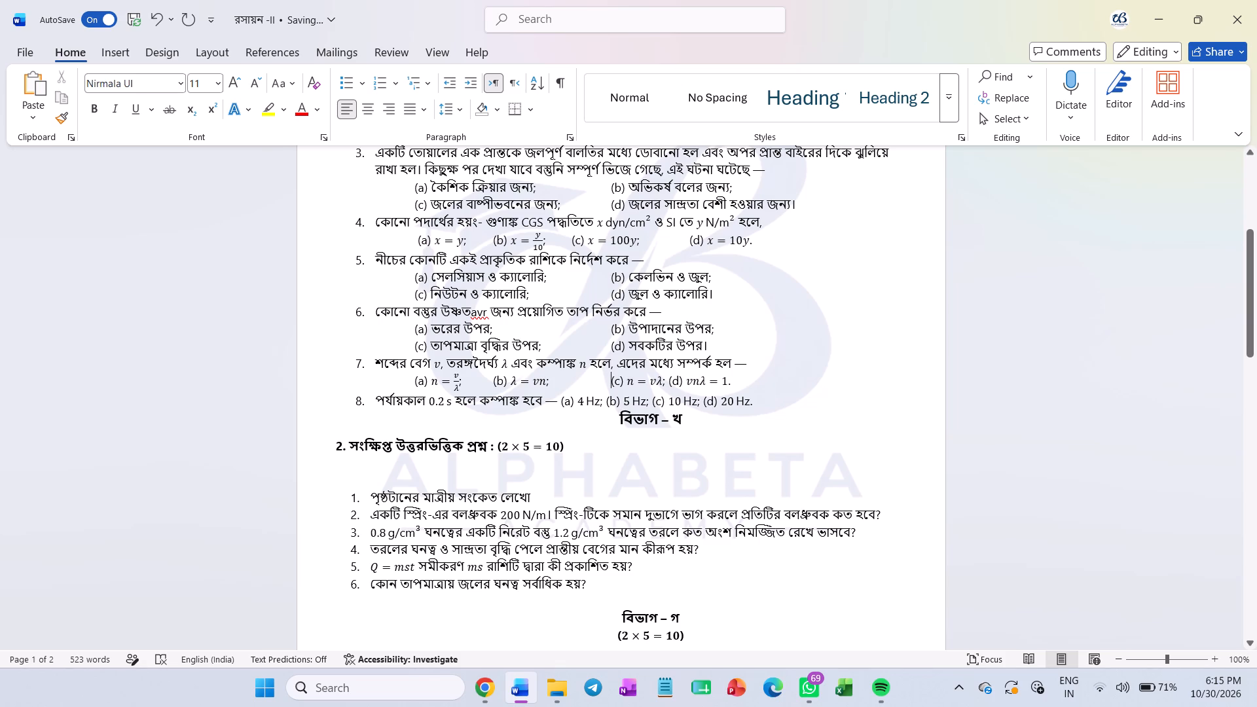
{"action": "left_click", "coordinate": [666, 380]}
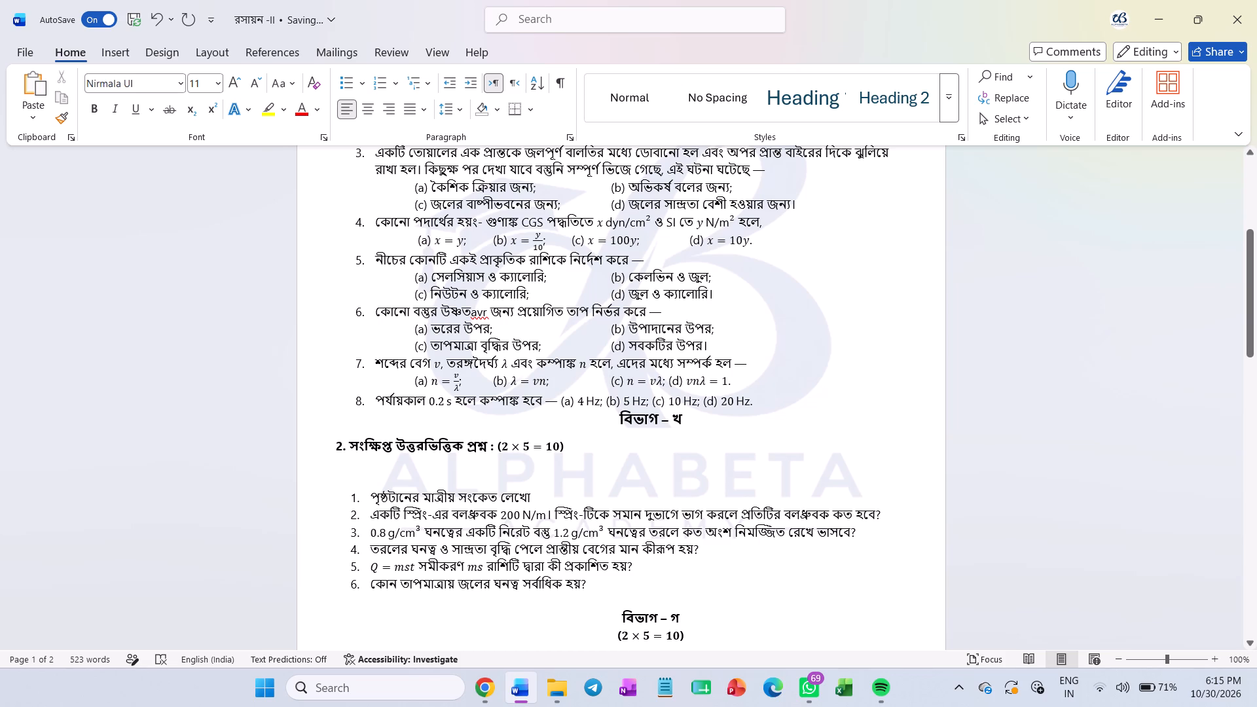
{"action": "left_click", "coordinate": [668, 380]}
{"action": "key", "text": "Tab"}
{"action": "key", "text": "Tab"}
Remove one tab before option (c) of question 7 to match the spacing of question 4's options.
{"action": "scroll", "coordinate": [678, 379], "scroll_direction": "down", "scroll_amount": 1}
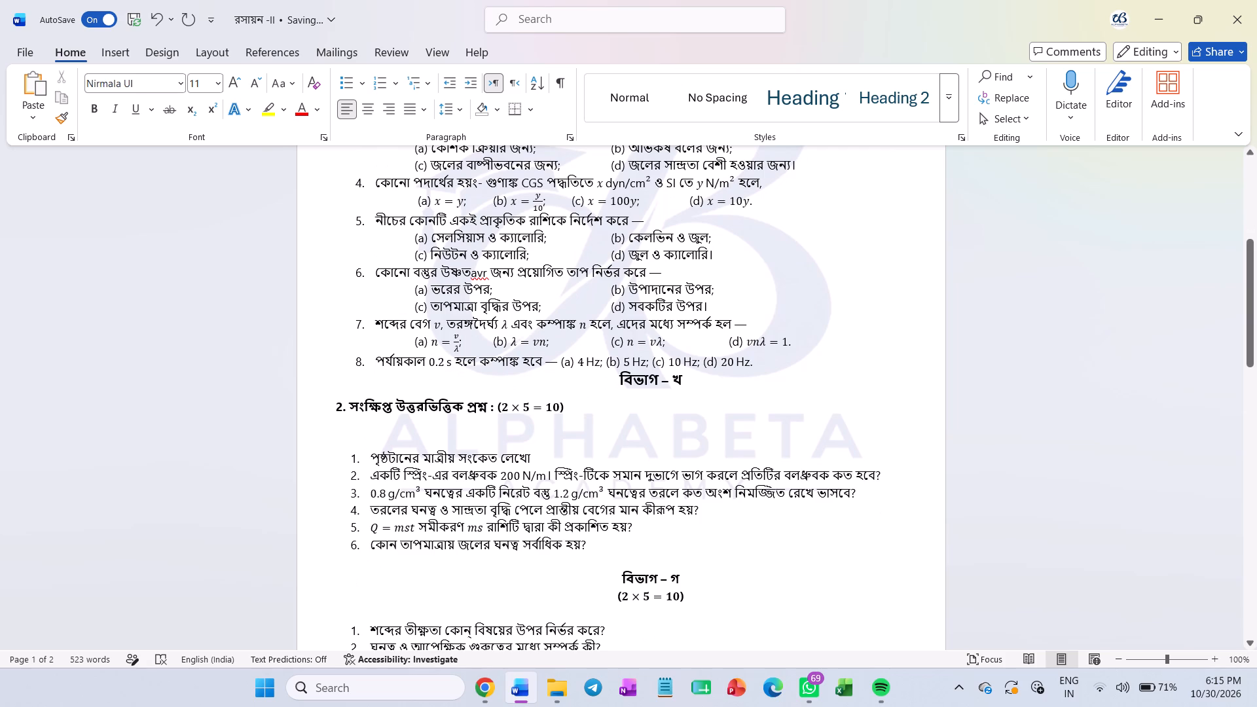
{"action": "left_click", "coordinate": [561, 348]}
{"action": "key", "text": "BackSpace"}
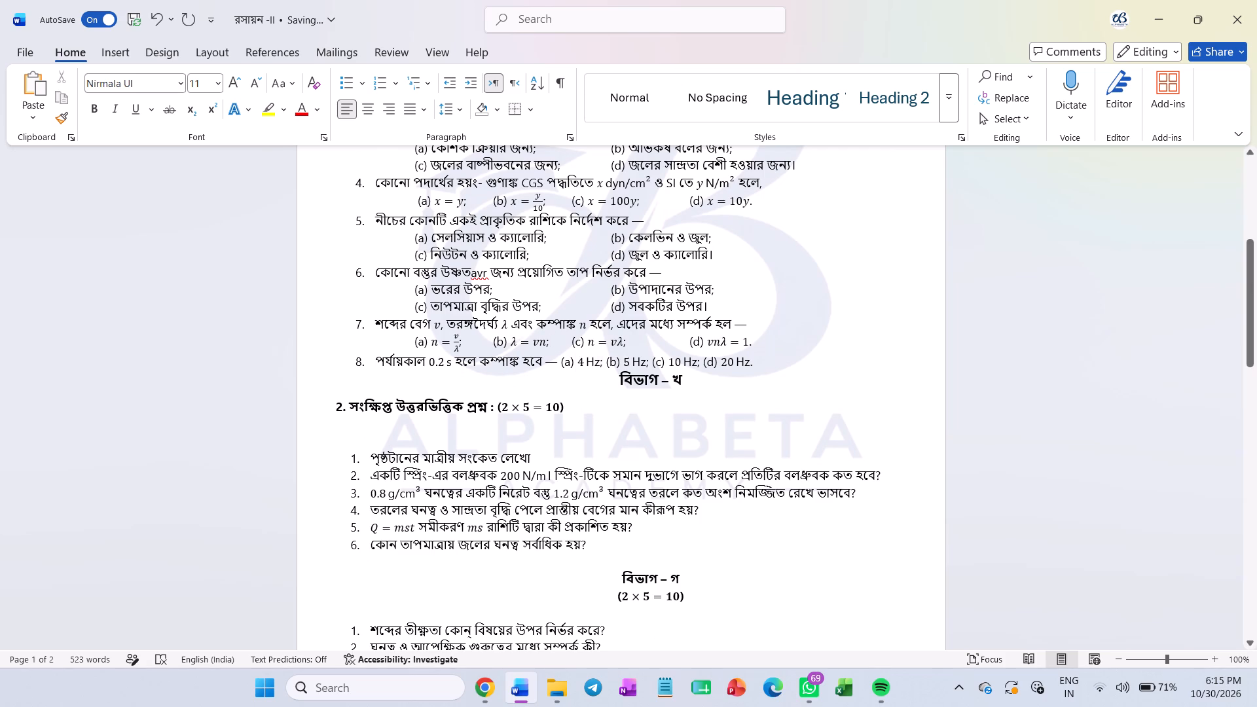
Move question 8's options in section A onto their own unnumbered line, indented to match question 7's options, without the leading space.
{"action": "left_click", "coordinate": [558, 367]}
{"action": "key", "text": "Return"}
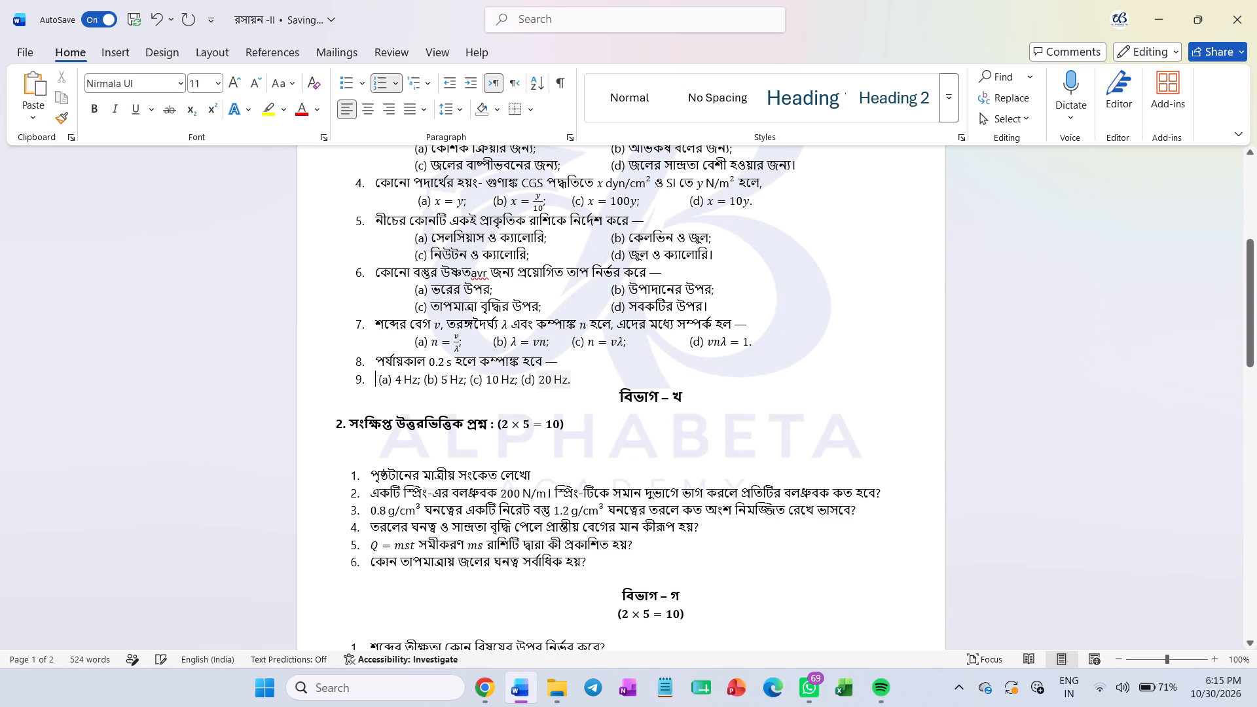
{"action": "key", "text": "BackSpace"}
{"action": "key", "text": "Tab"}
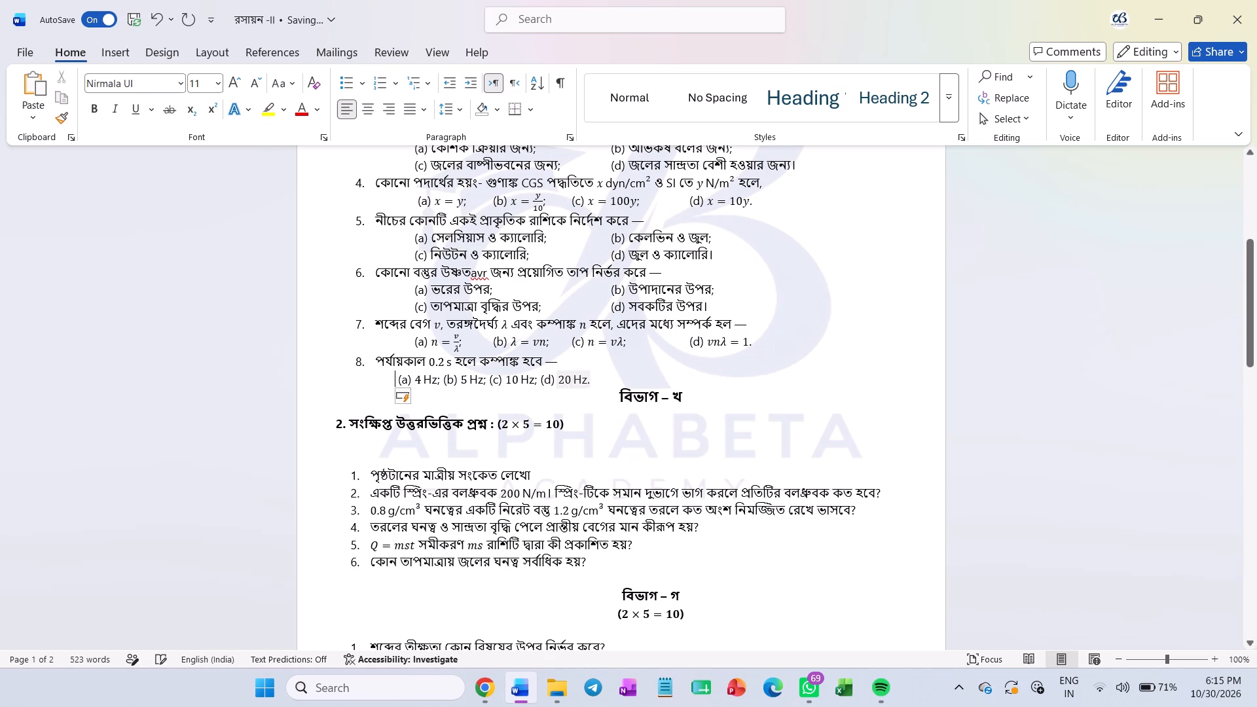
{"action": "key", "text": "Tab"}
{"action": "key", "text": "Right"}
{"action": "key", "text": "Right"}
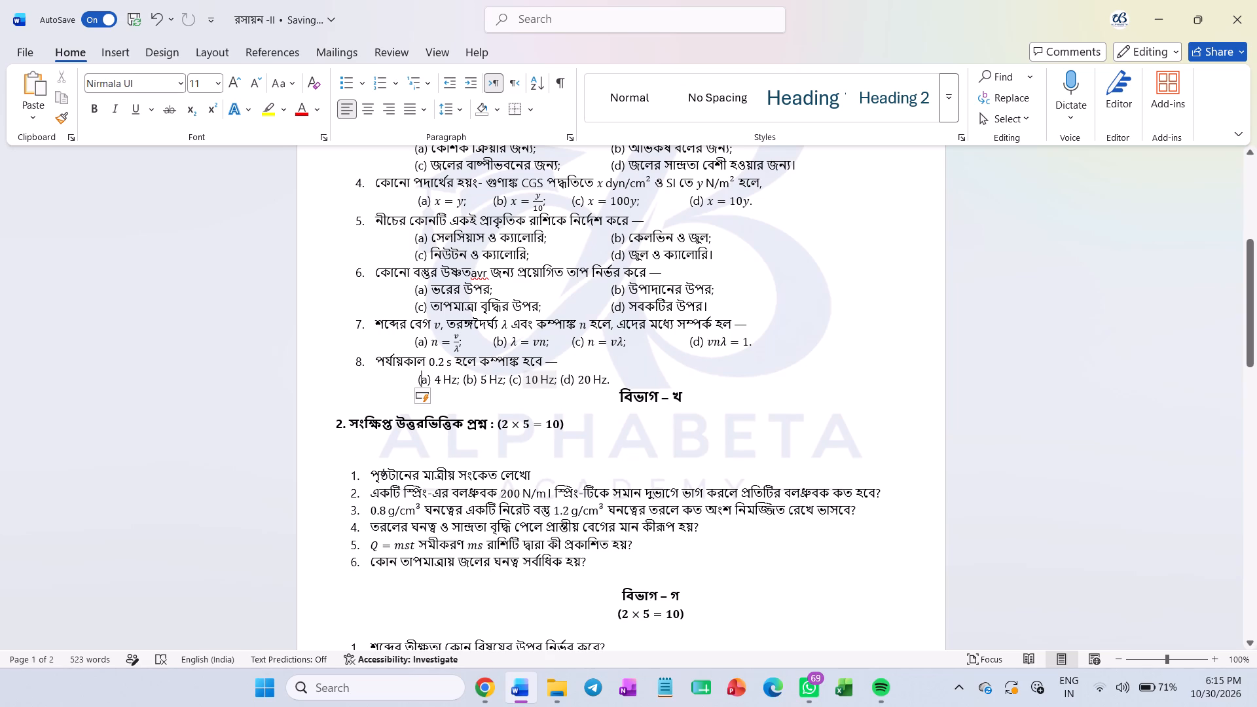
{"action": "key", "text": "BackSpace"}
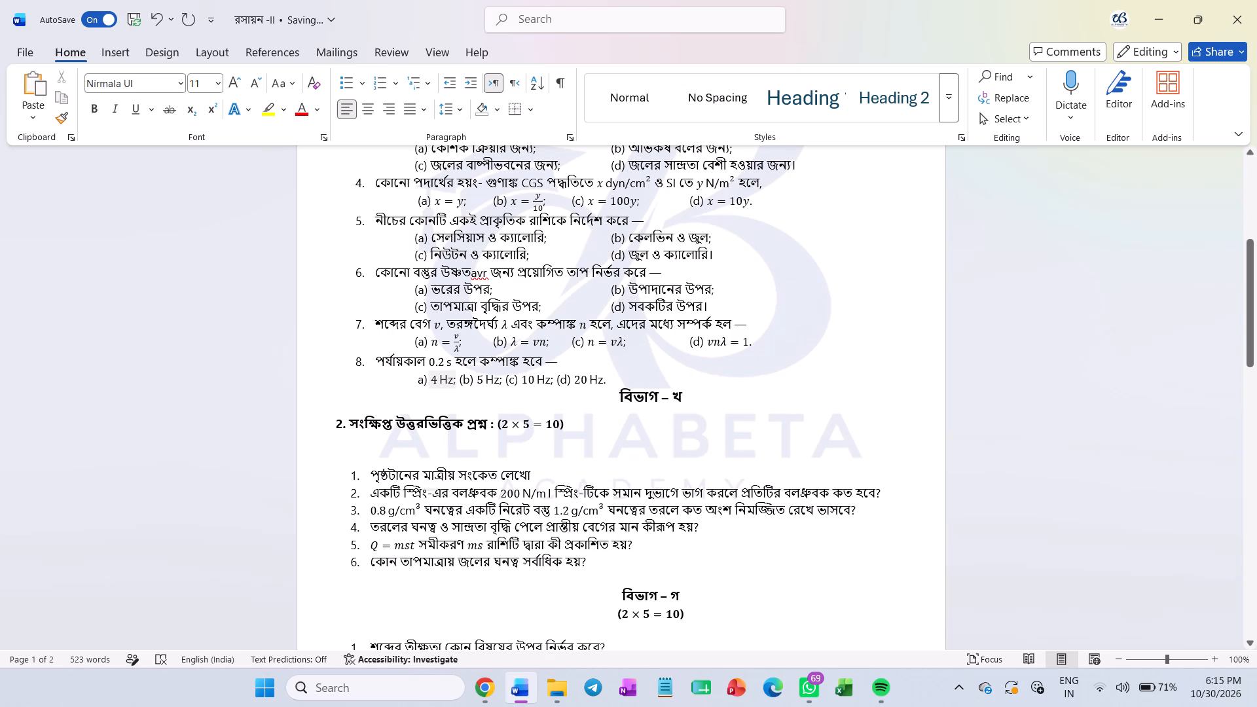
{"action": "key", "text": "ctrl+z"}
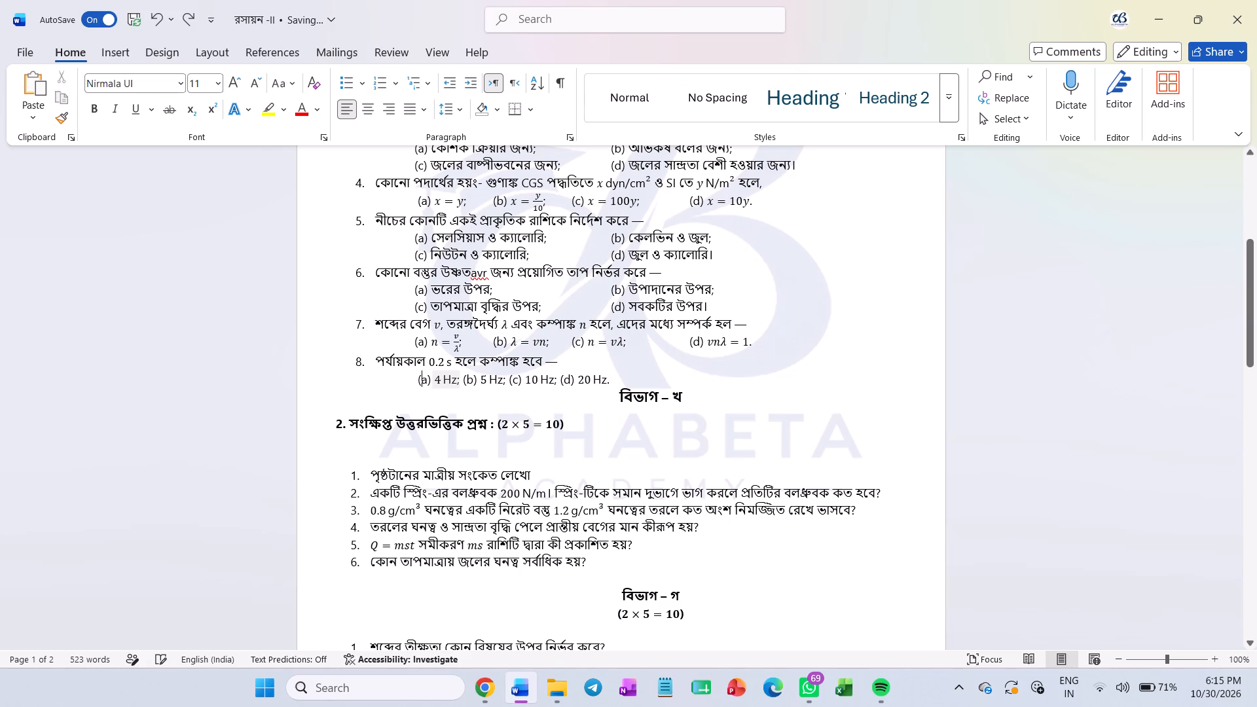
{"action": "key", "text": "Left"}
{"action": "key", "text": "BackSpace"}
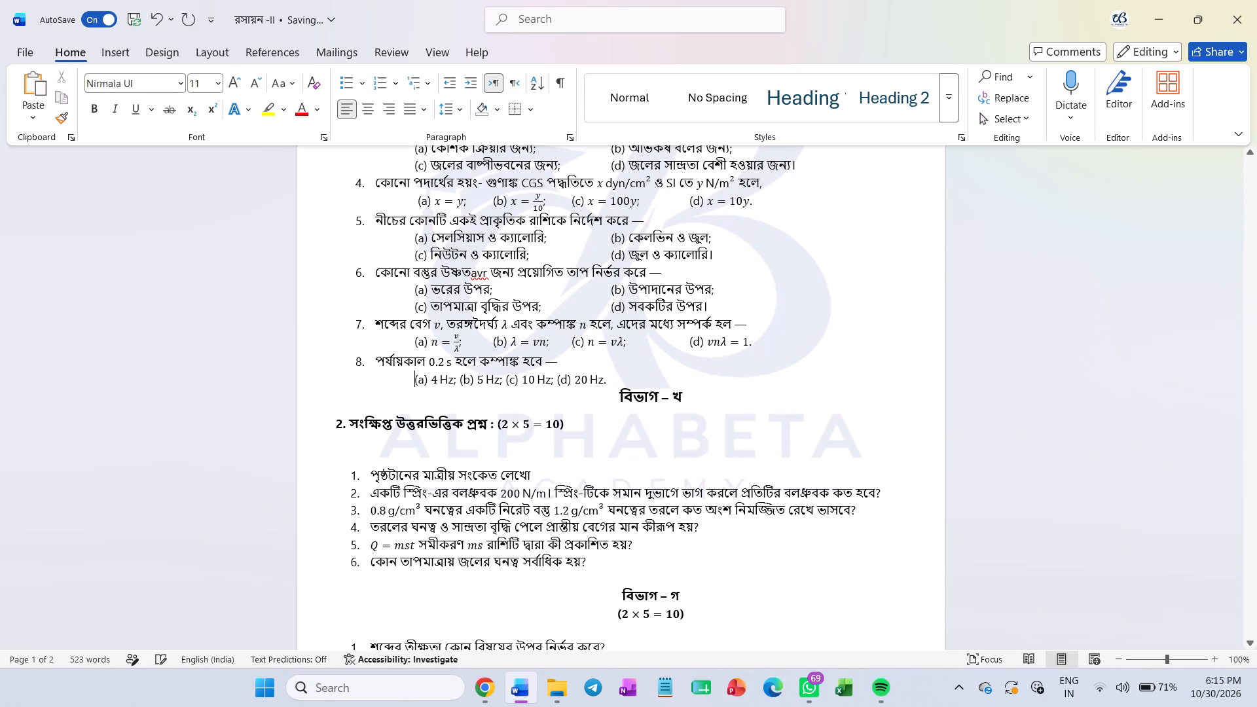
Space out question 8's options with one tab before (b), one before (c) and two before (d).
{"action": "left_click", "coordinate": [460, 381]}
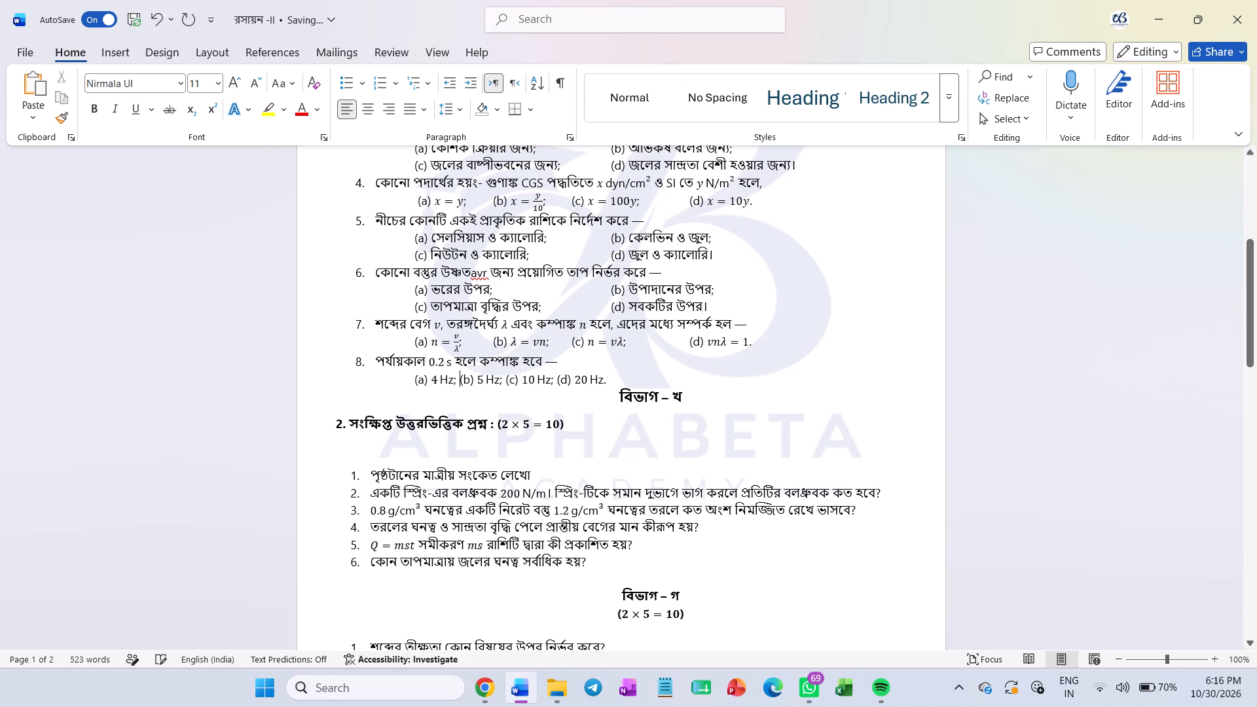
{"action": "key", "text": "Tab"}
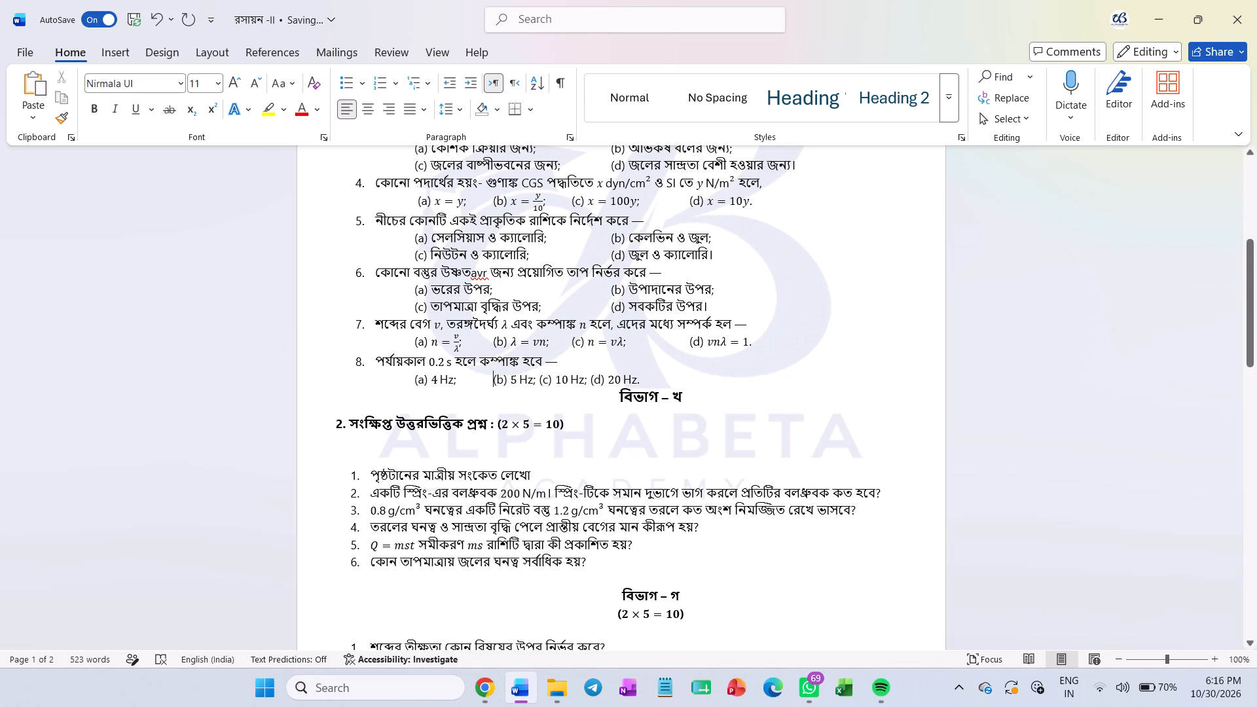
{"action": "left_click", "coordinate": [538, 379]}
{"action": "key", "text": "Tab"}
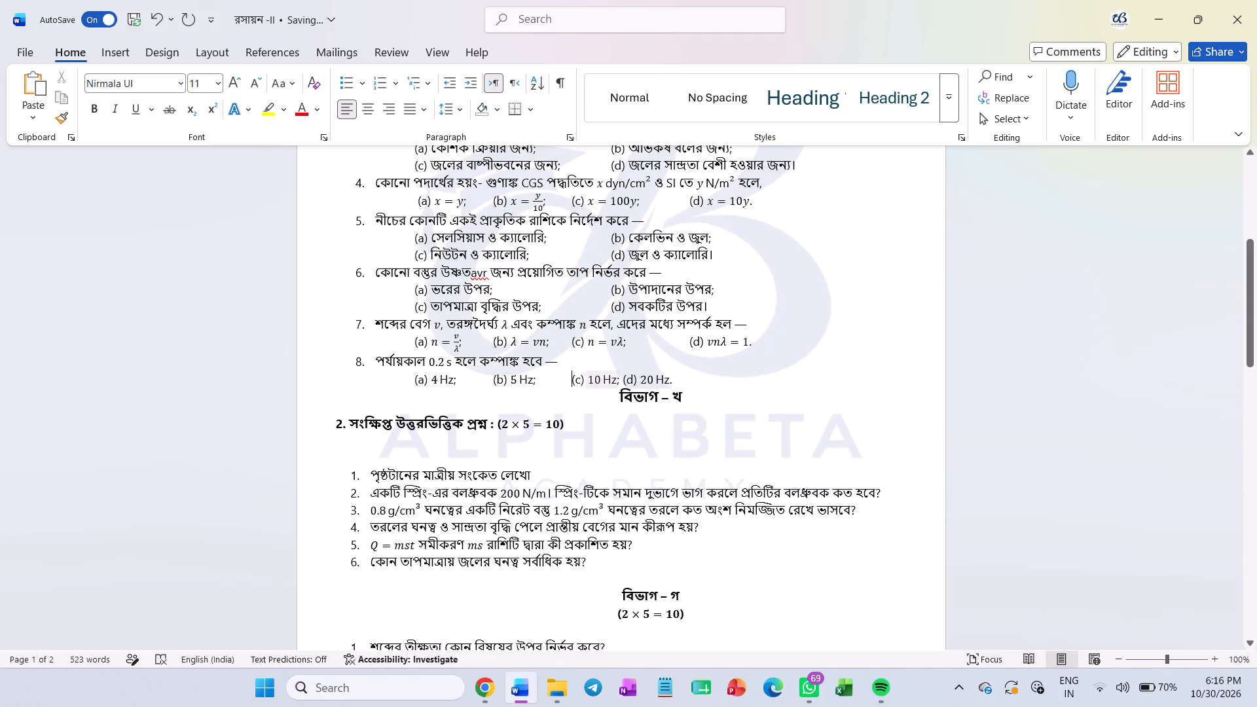
{"action": "left_click", "coordinate": [623, 381]}
{"action": "key", "text": "Tab"}
{"action": "key", "text": "Tab"}
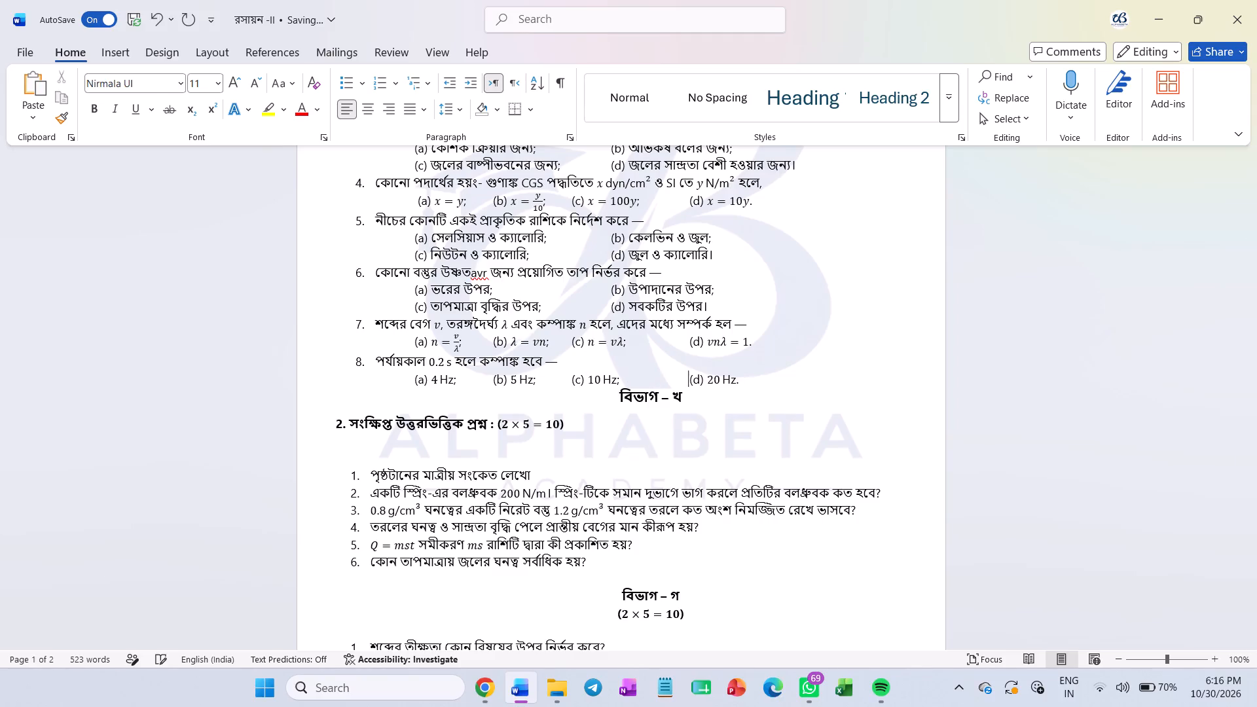
Remove the space after paragraphs across all of section A's questions and options, 1 to 8.
{"action": "scroll", "coordinate": [610, 387], "scroll_direction": "down", "scroll_amount": 4}
{"action": "scroll", "coordinate": [610, 386], "scroll_direction": "up", "scroll_amount": 9}
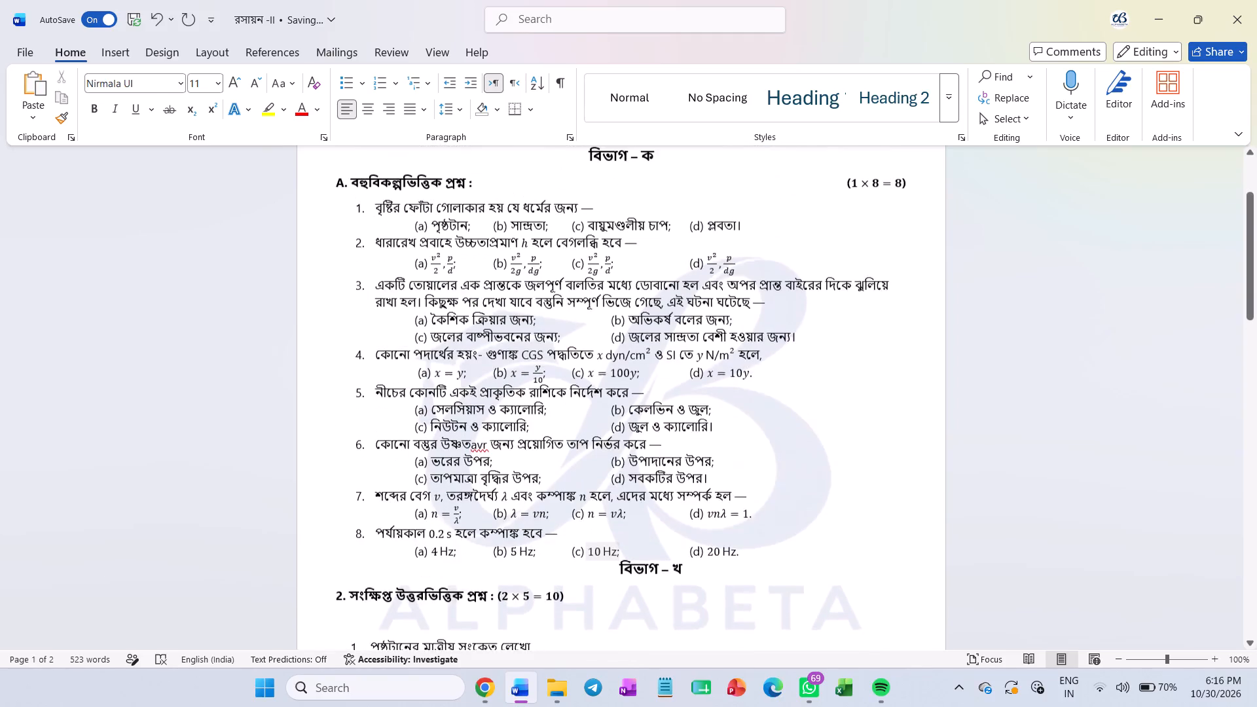
{"action": "left_click_drag", "start_coordinate": [352, 234], "coordinate": [471, 329]}
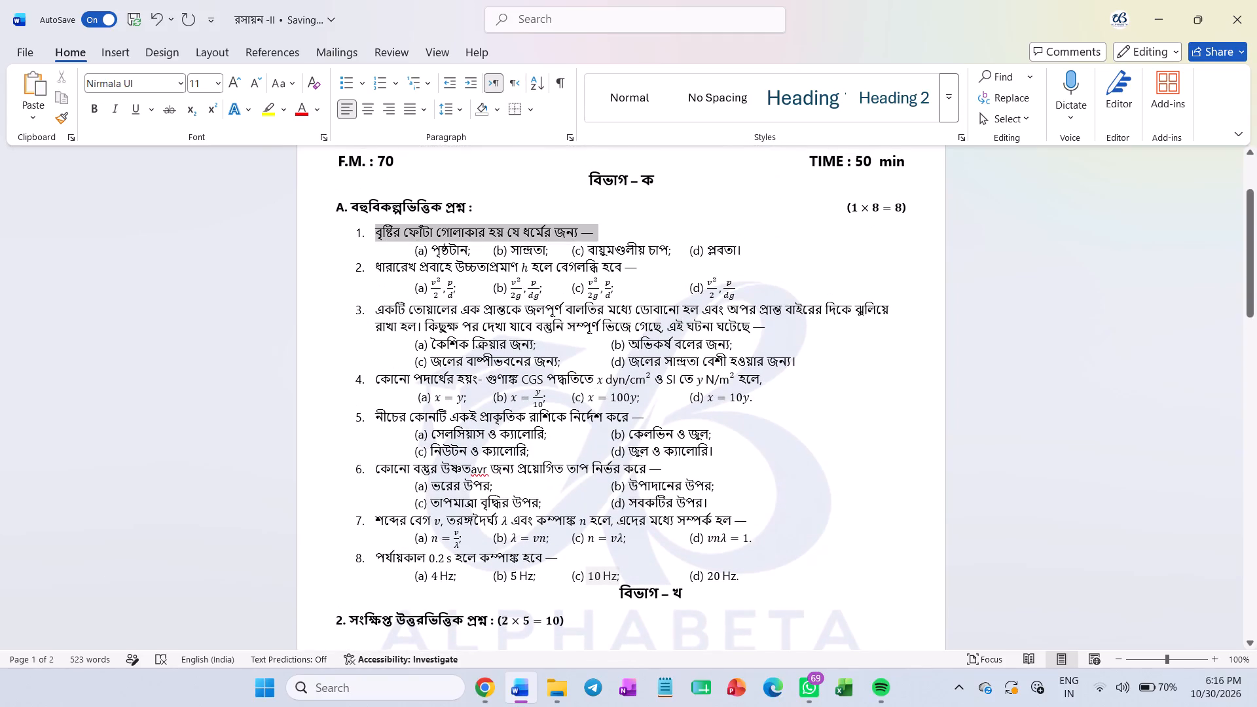
{"action": "left_click_drag", "start_coordinate": [471, 329], "coordinate": [814, 577]}
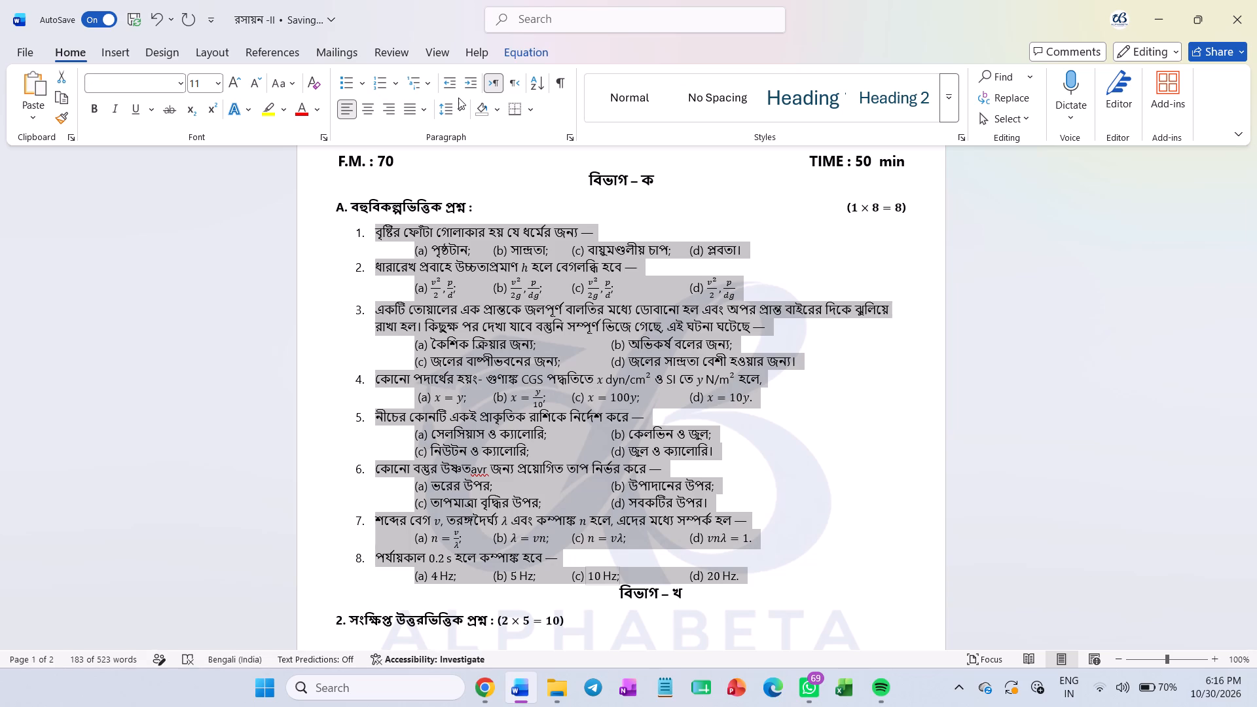
{"action": "left_click", "coordinate": [458, 105]}
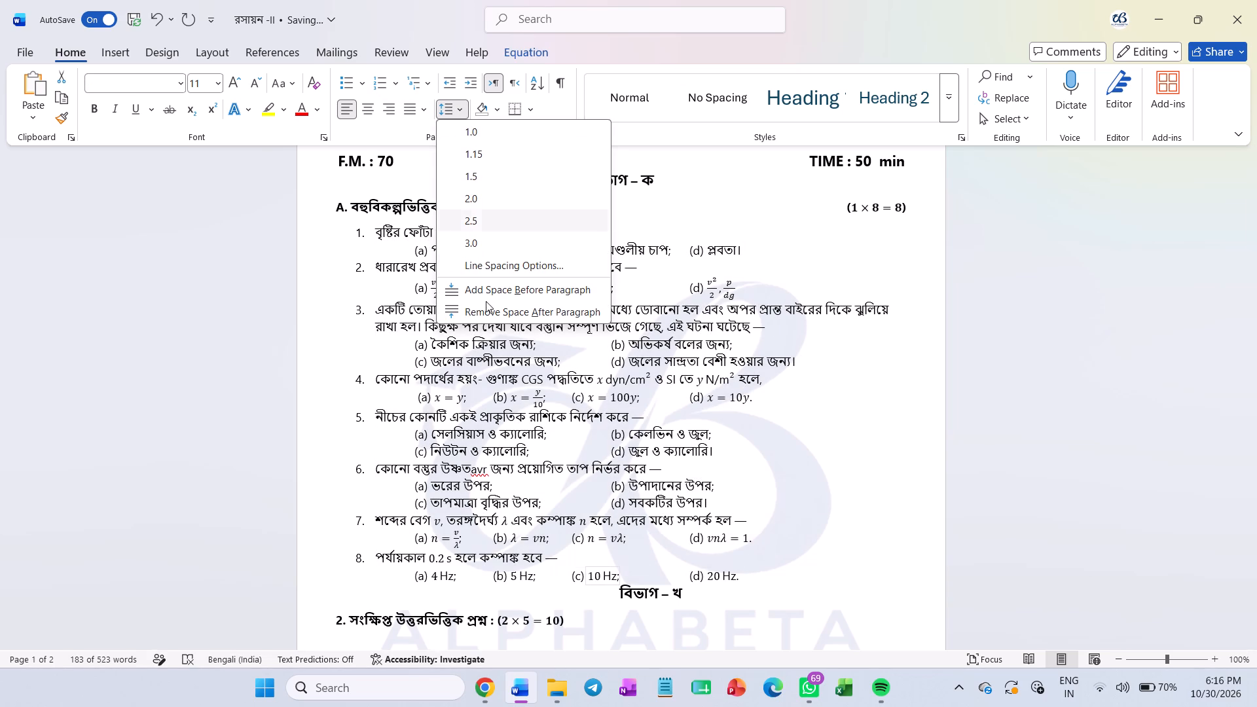
{"action": "left_click", "coordinate": [486, 307]}
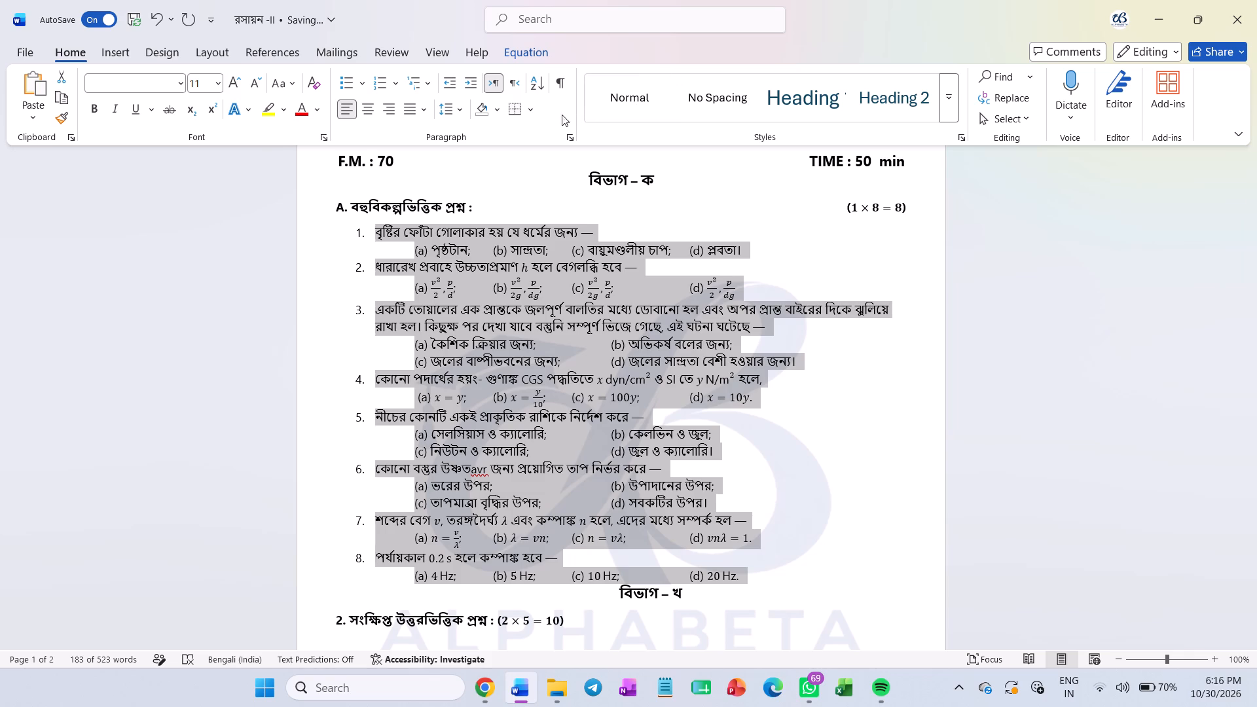
{"action": "left_click", "coordinate": [463, 110]}
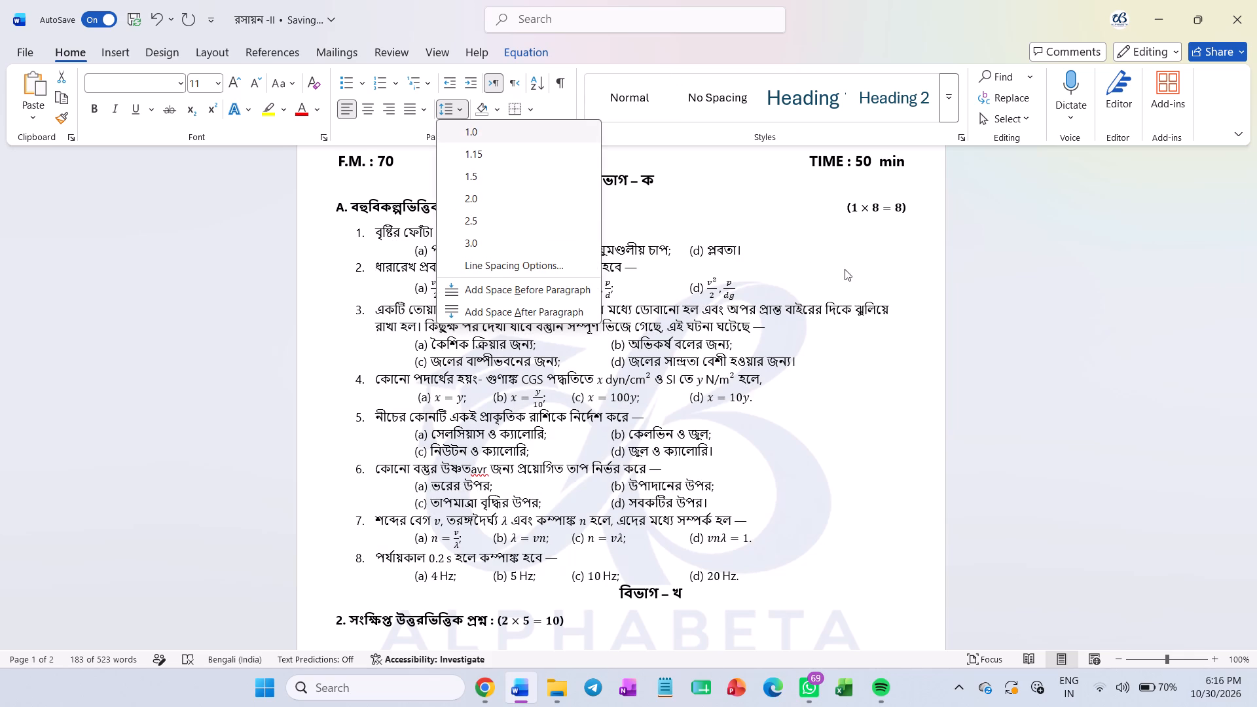
{"action": "left_click", "coordinate": [1035, 380]}
{"action": "left_click", "coordinate": [712, 528]}
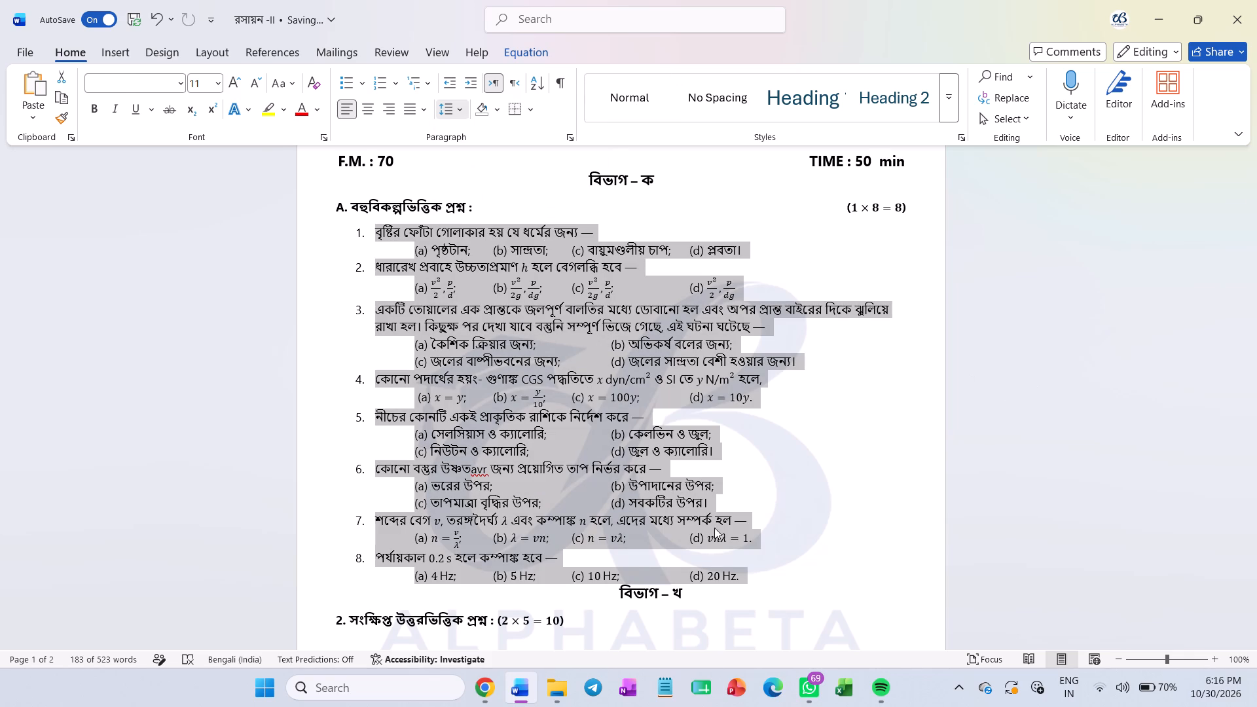
Clear the indent of the বিভাগ – খ heading and centre it on its own line below question 8.
{"action": "scroll", "coordinate": [575, 405], "scroll_direction": "down", "scroll_amount": 3}
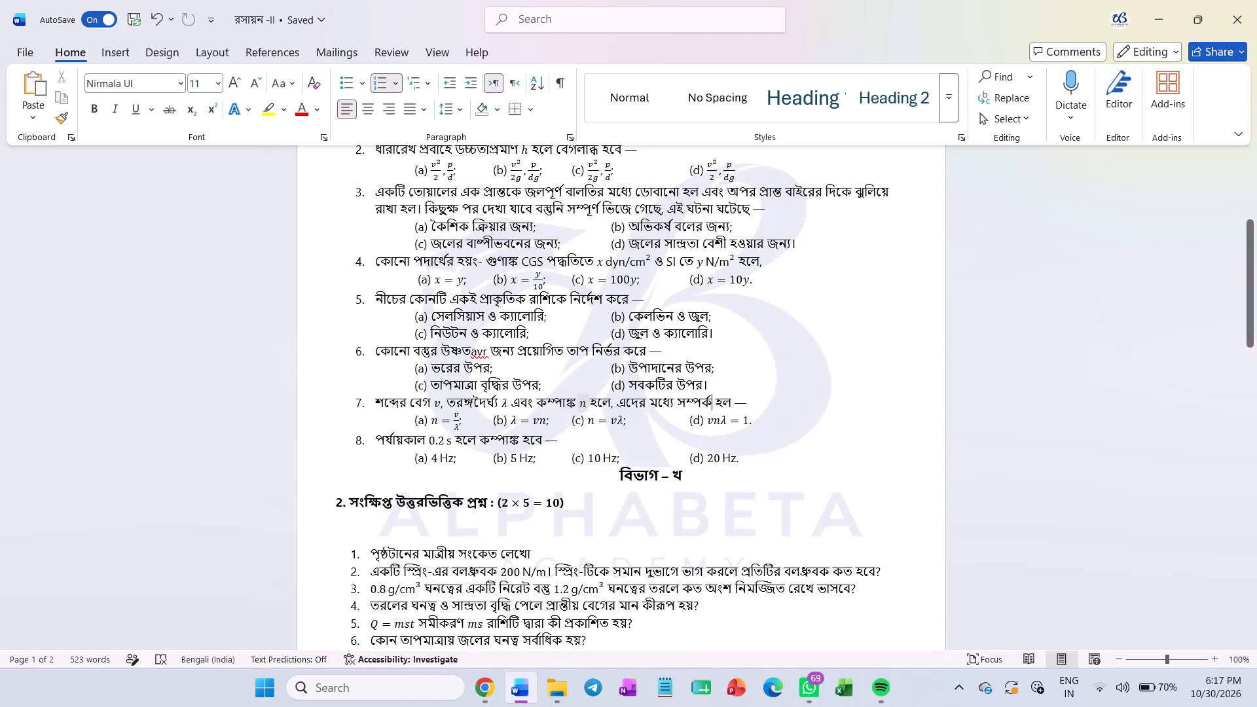
{"action": "scroll", "coordinate": [579, 405], "scroll_direction": "down", "scroll_amount": 1}
{"action": "scroll", "coordinate": [483, 410], "scroll_direction": "down", "scroll_amount": 4}
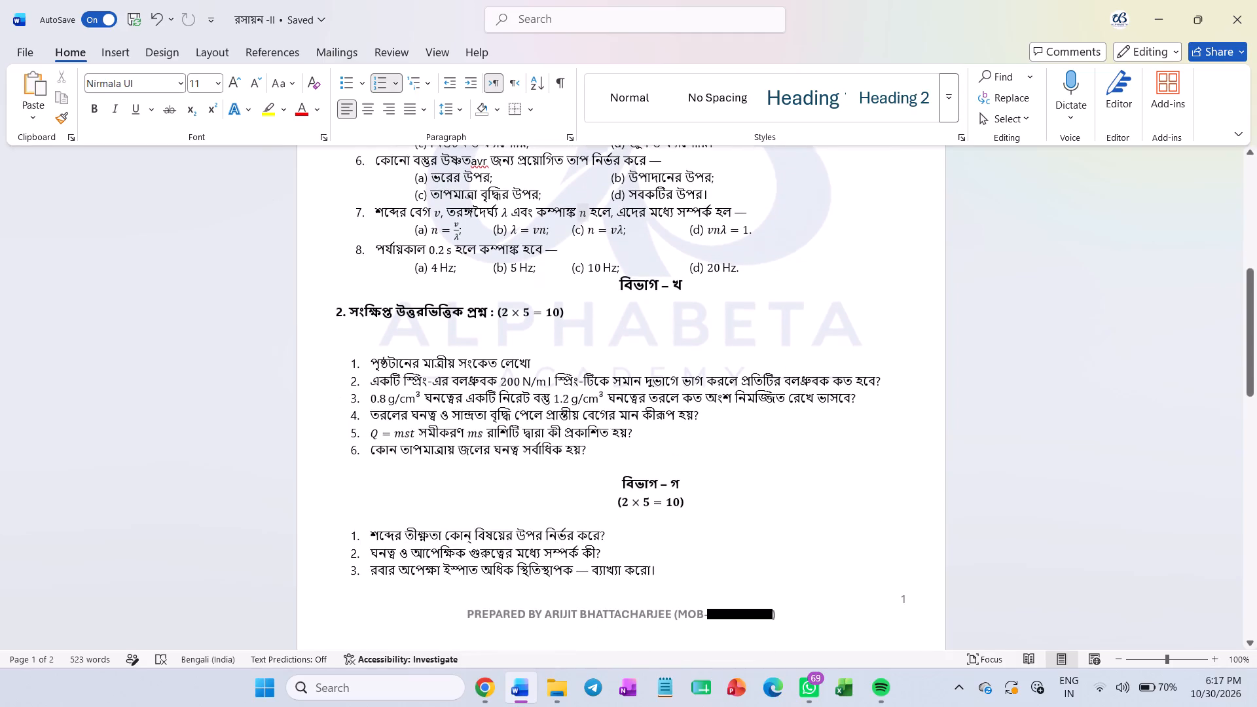
{"action": "left_click", "coordinate": [615, 279]}
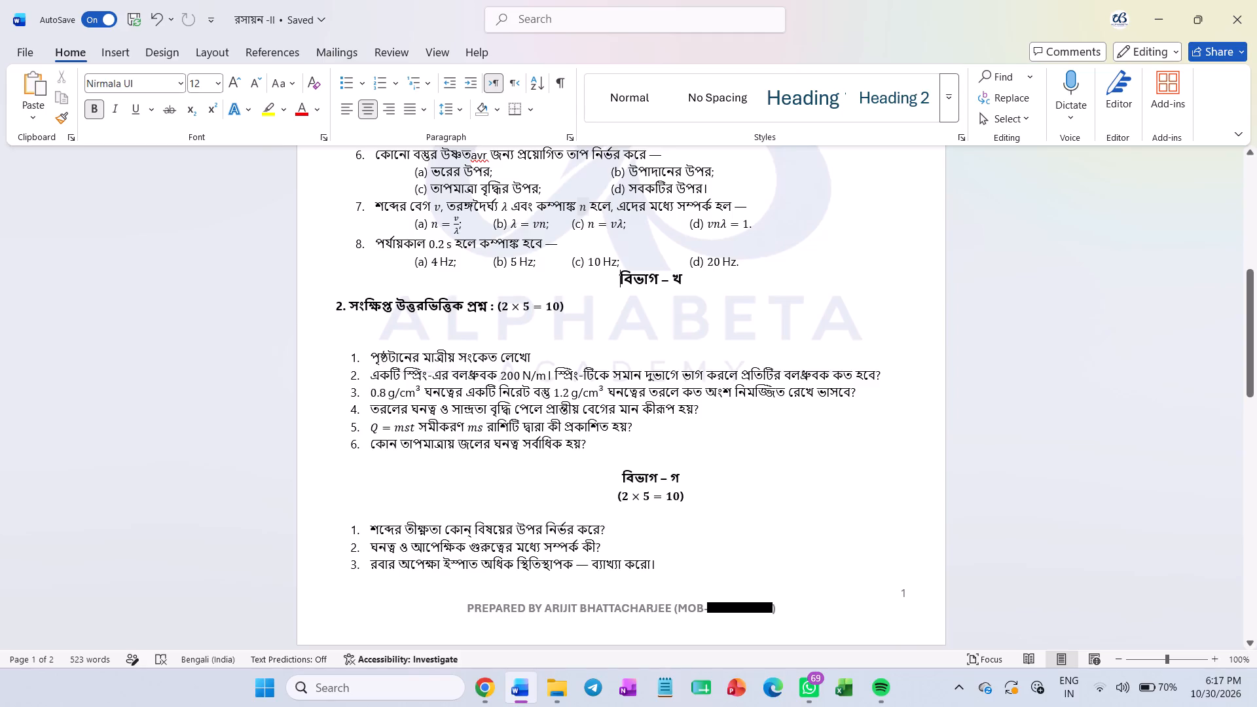
{"action": "key", "text": "BackSpace"}
{"action": "key", "text": "BackSpace"}
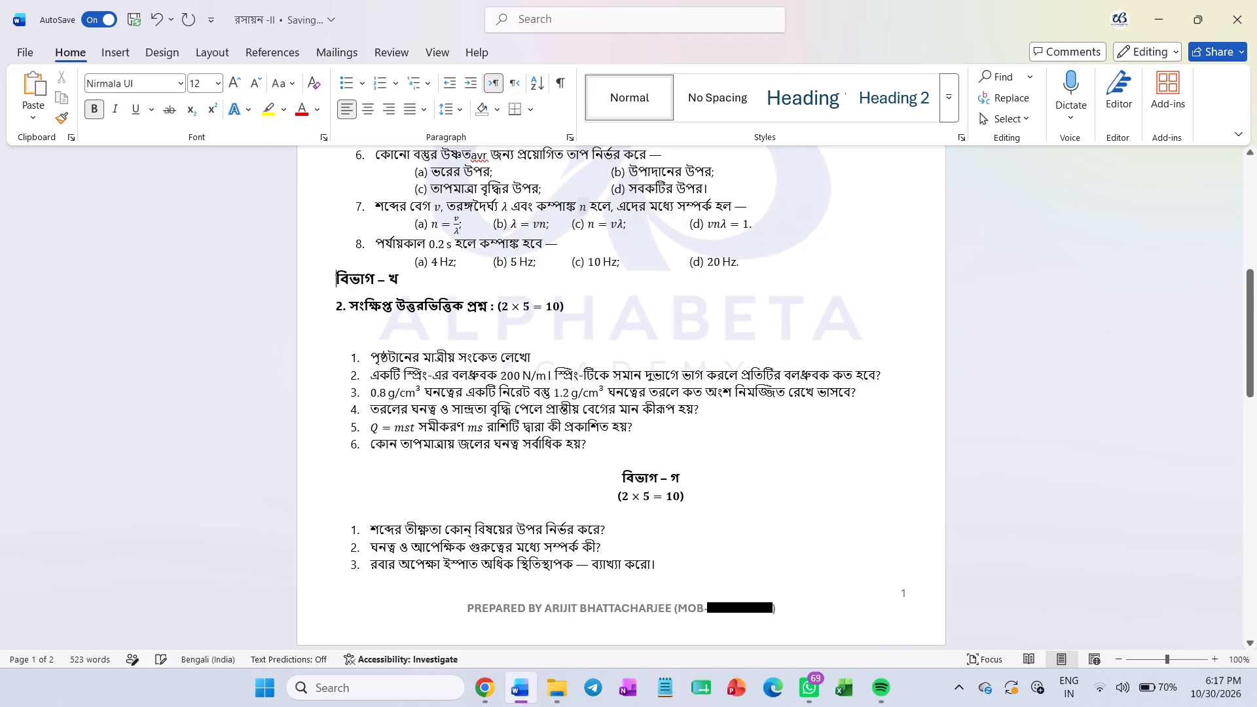
{"action": "key", "text": "BackSpace"}
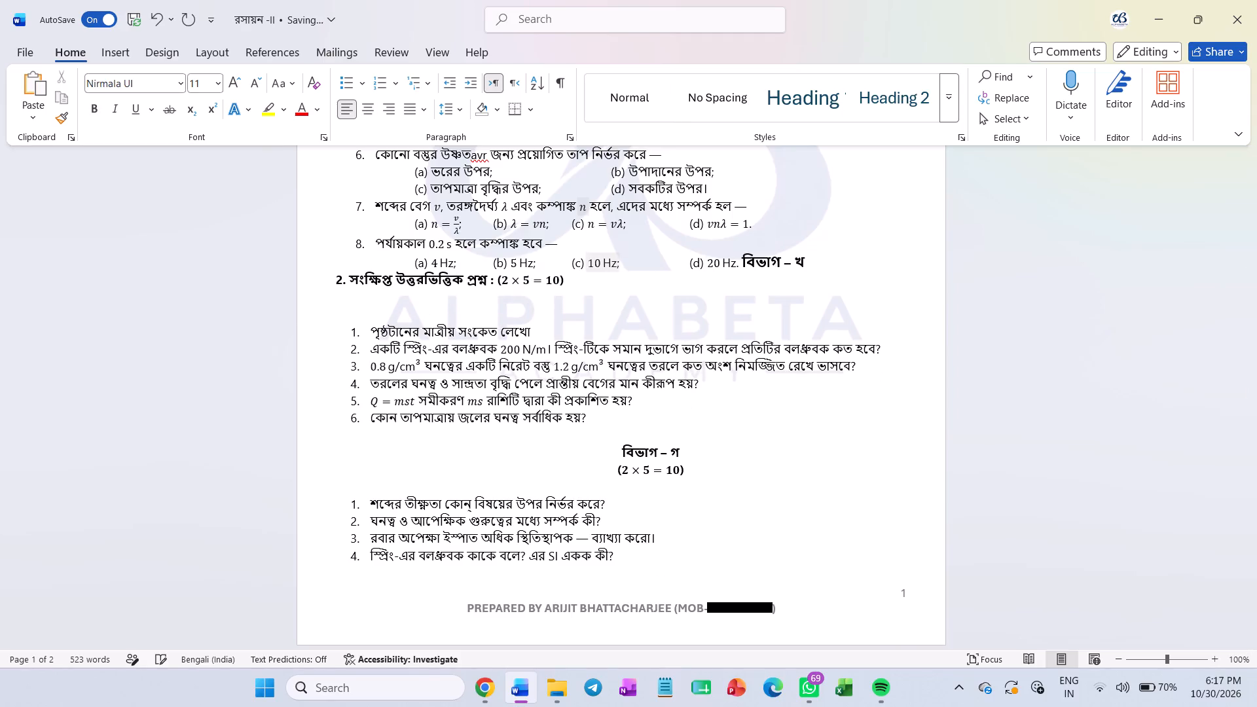
{"action": "key", "text": "Return"}
{"action": "key", "text": "BackSpace"}
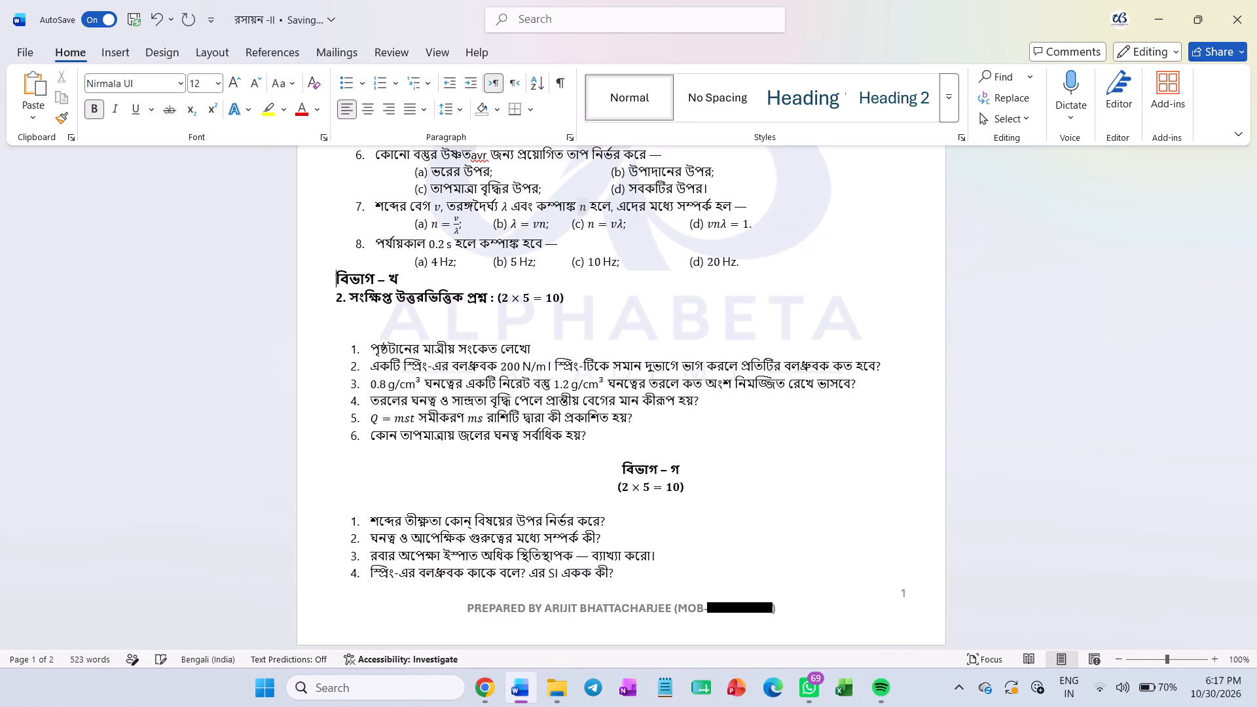
{"action": "key", "text": "ctrl+e"}
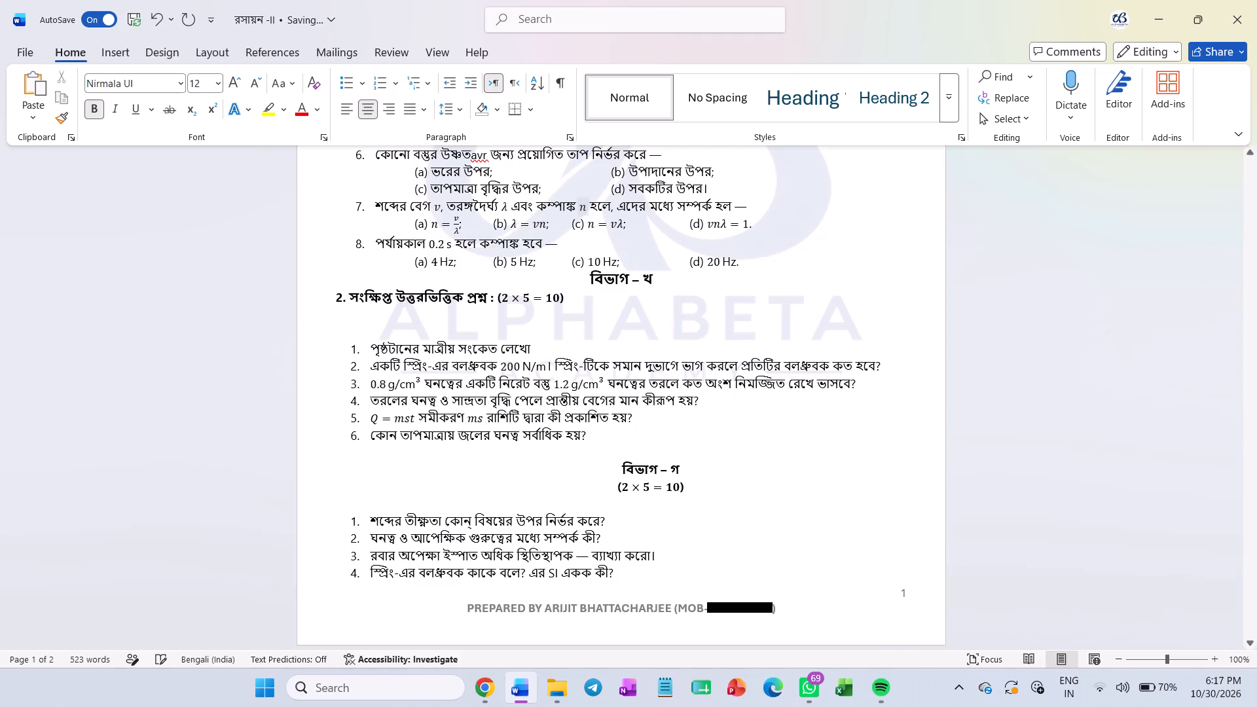
Add space before the বিভাগ – খ heading paragraph.
{"action": "scroll", "coordinate": [566, 356], "scroll_direction": "up", "scroll_amount": 9}
{"action": "scroll", "coordinate": [570, 338], "scroll_direction": "down", "scroll_amount": 3}
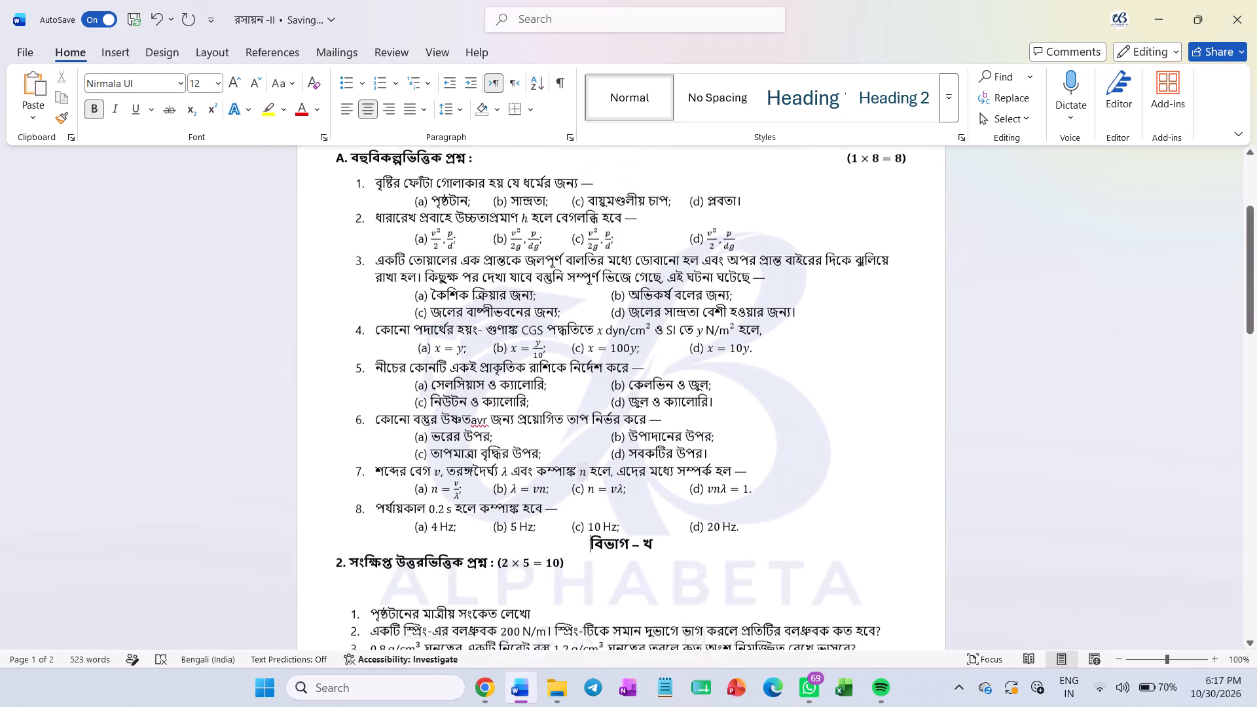
{"action": "left_click_drag", "start_coordinate": [657, 507], "coordinate": [605, 509]}
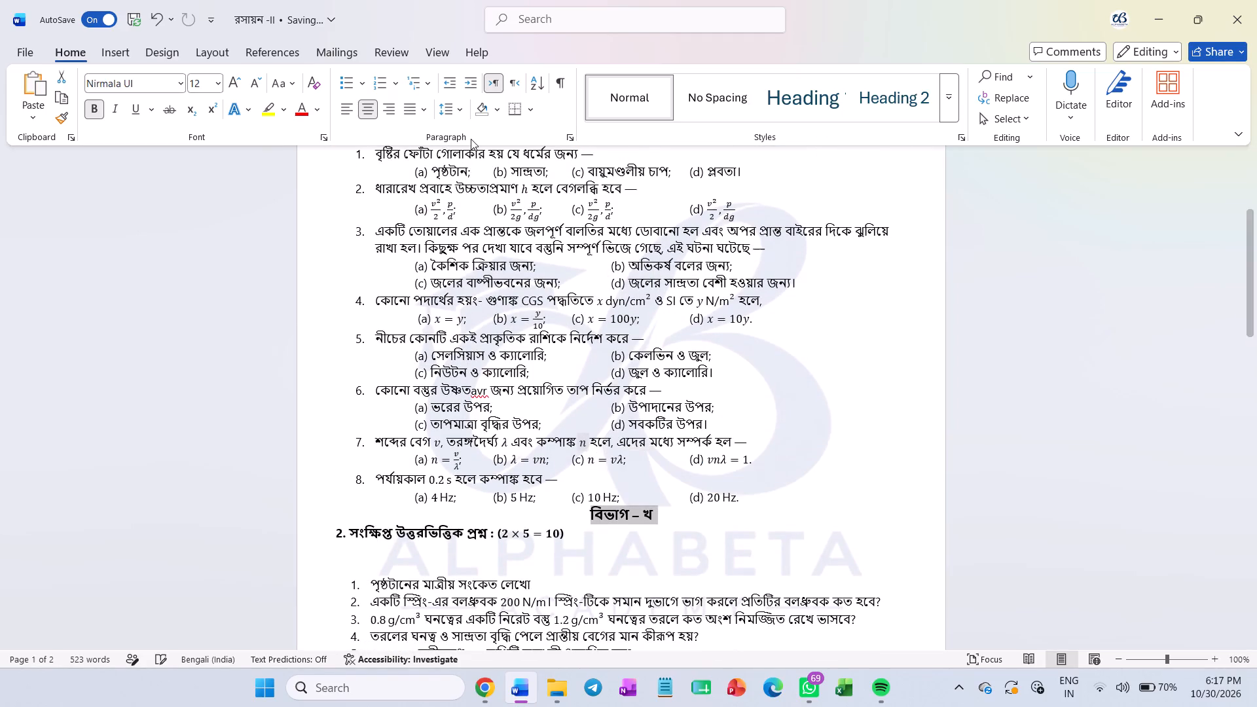
{"action": "left_click", "coordinate": [459, 103]}
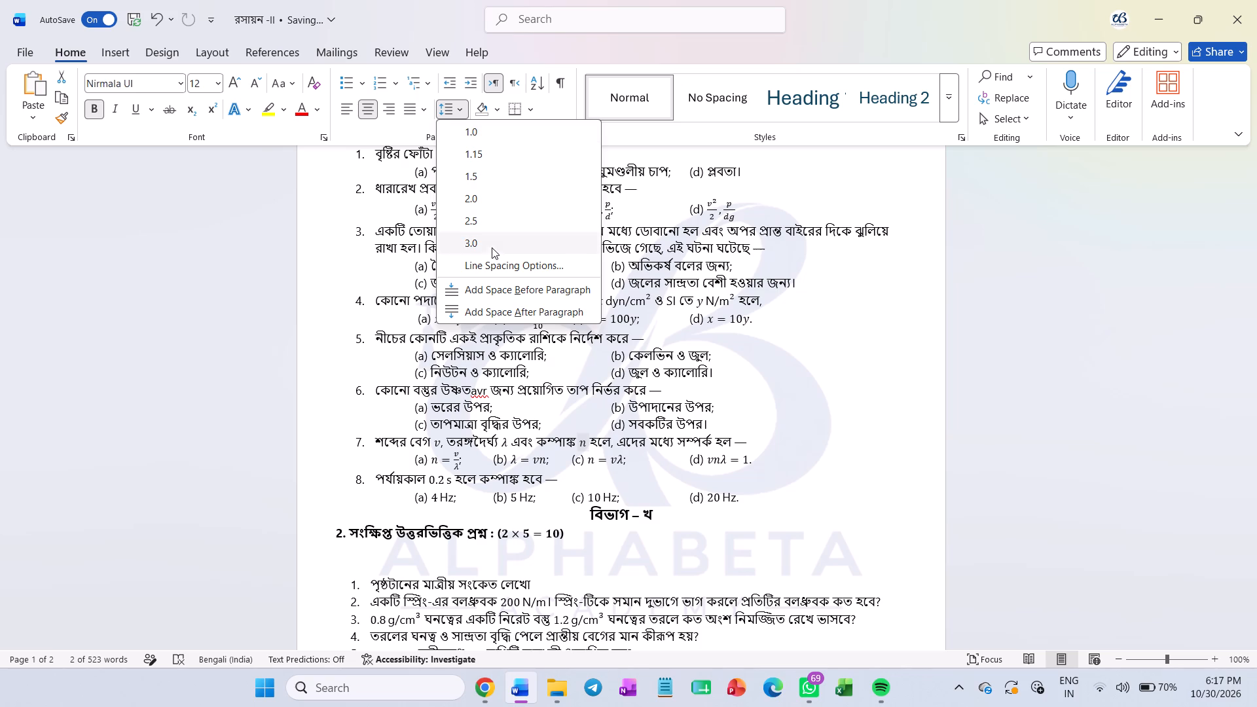
{"action": "left_click", "coordinate": [491, 295]}
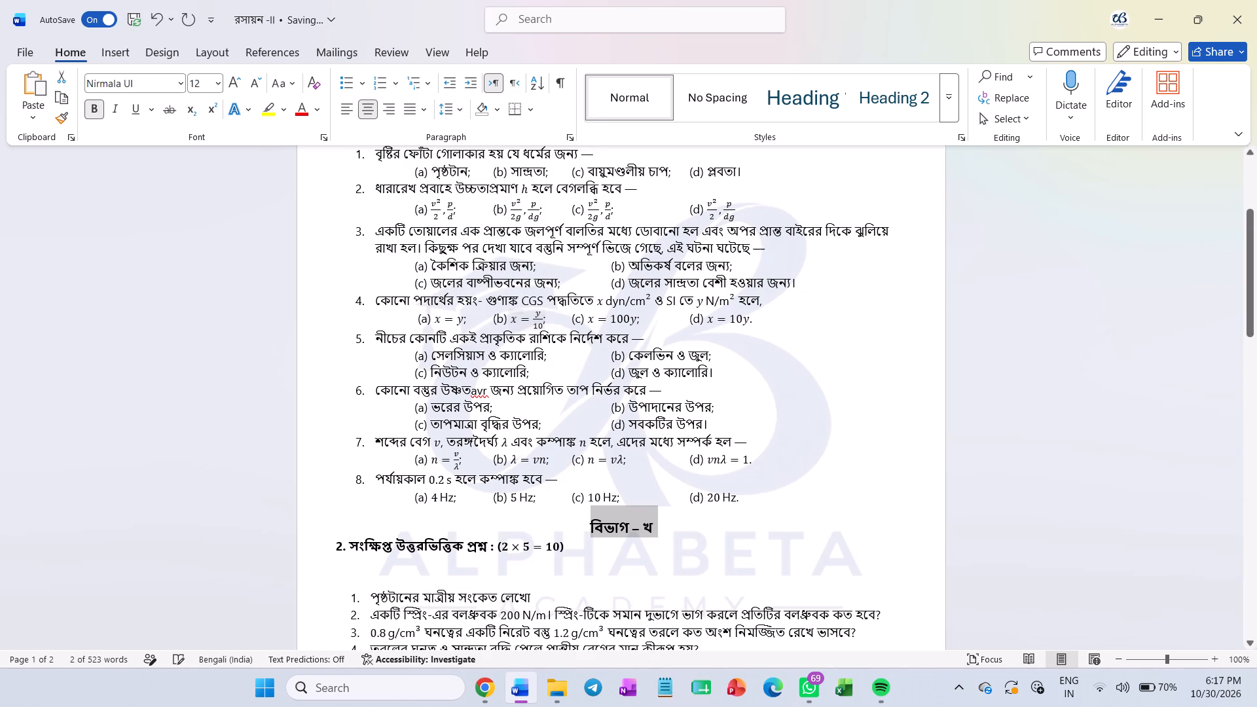
{"action": "left_click", "coordinate": [837, 498]}
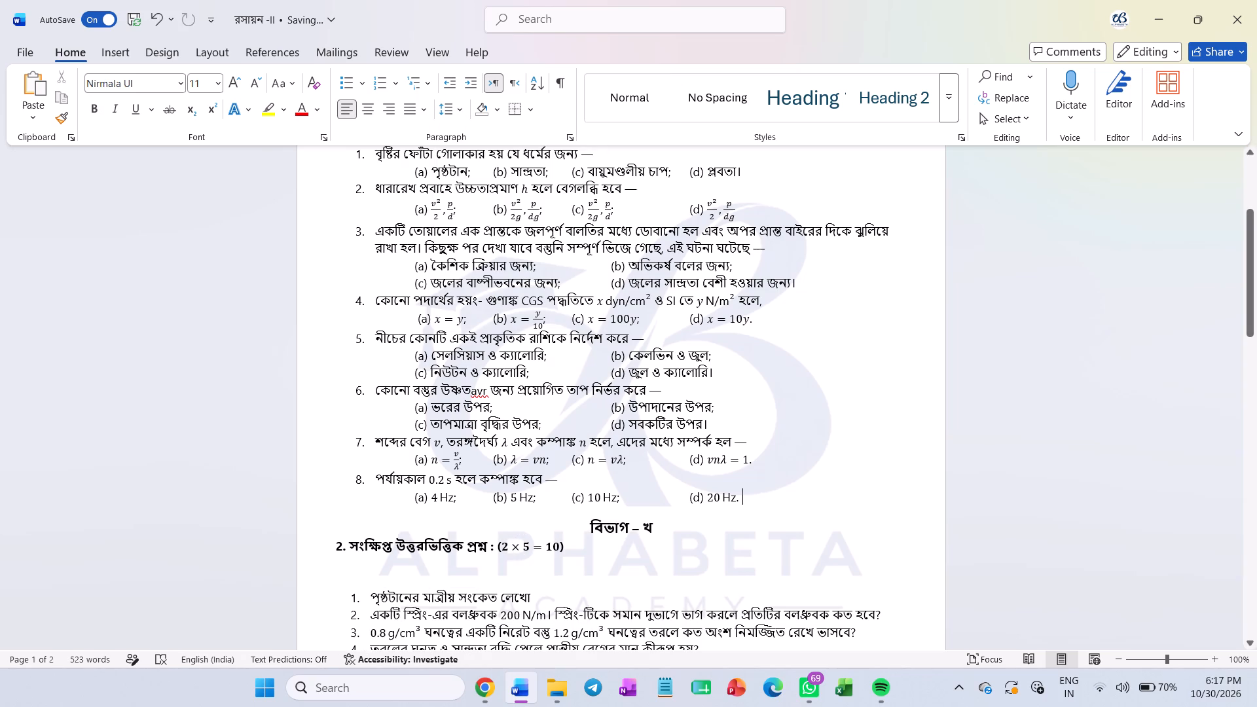
Delete the blank line between the short-answer heading and question 1 in section খ.
{"action": "left_click", "coordinate": [350, 576]}
{"action": "key", "text": "BackSpace"}
Insert tabs before (2 × 5 = 10) in section খ's short-answer heading to move the marks near the page's right margin.
{"action": "scroll", "coordinate": [355, 568], "scroll_direction": "down", "scroll_amount": 2}
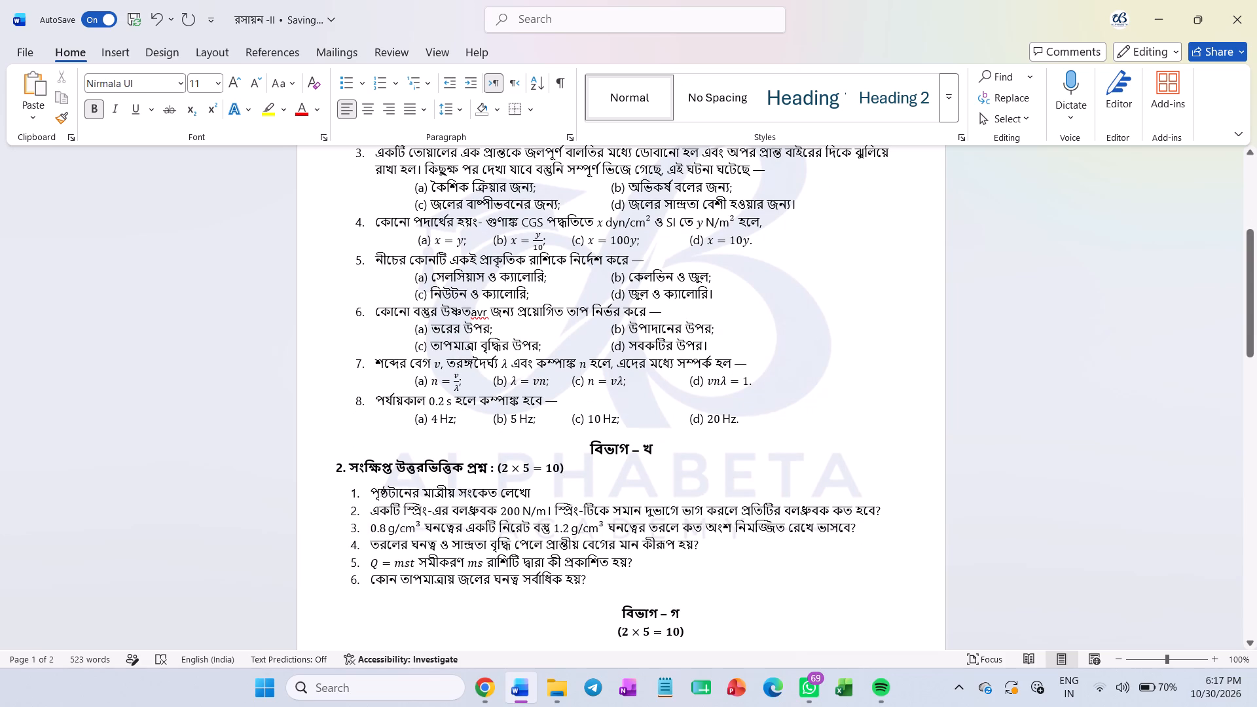
{"action": "left_click", "coordinate": [500, 467]}
{"action": "left_click", "coordinate": [493, 470]}
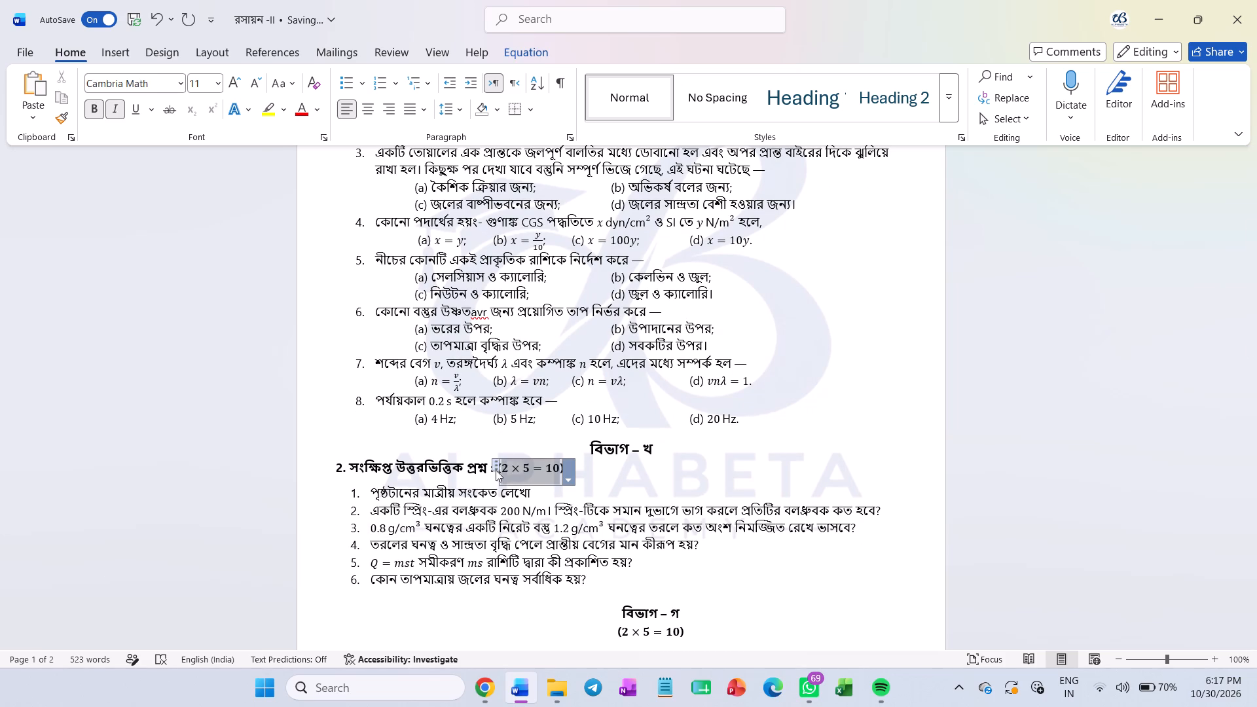
{"action": "left_click", "coordinate": [495, 475]}
{"action": "key", "text": "Tab"}
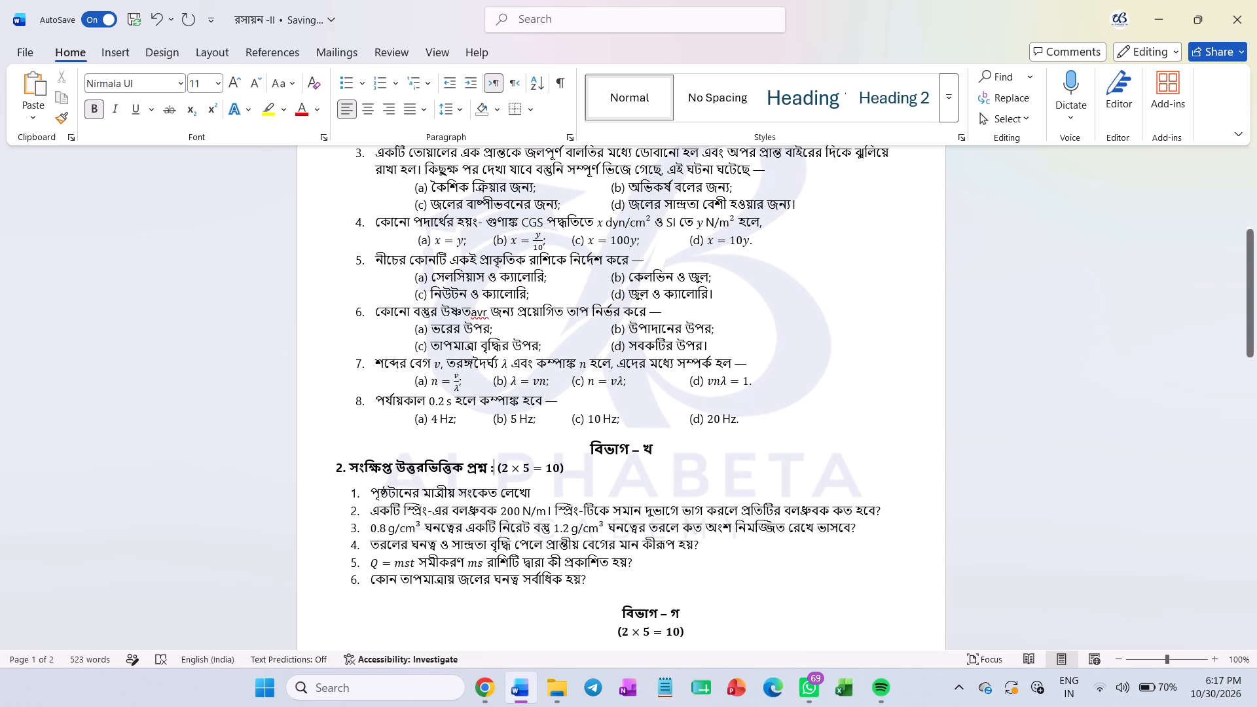
{"action": "key", "text": "Tab"}
{"action": "key", "text": "Tab"}
{"action": "key", "text": "Tab"}
{"action": "key", "text": "Tab"}
{"action": "key", "text": "Tab"}
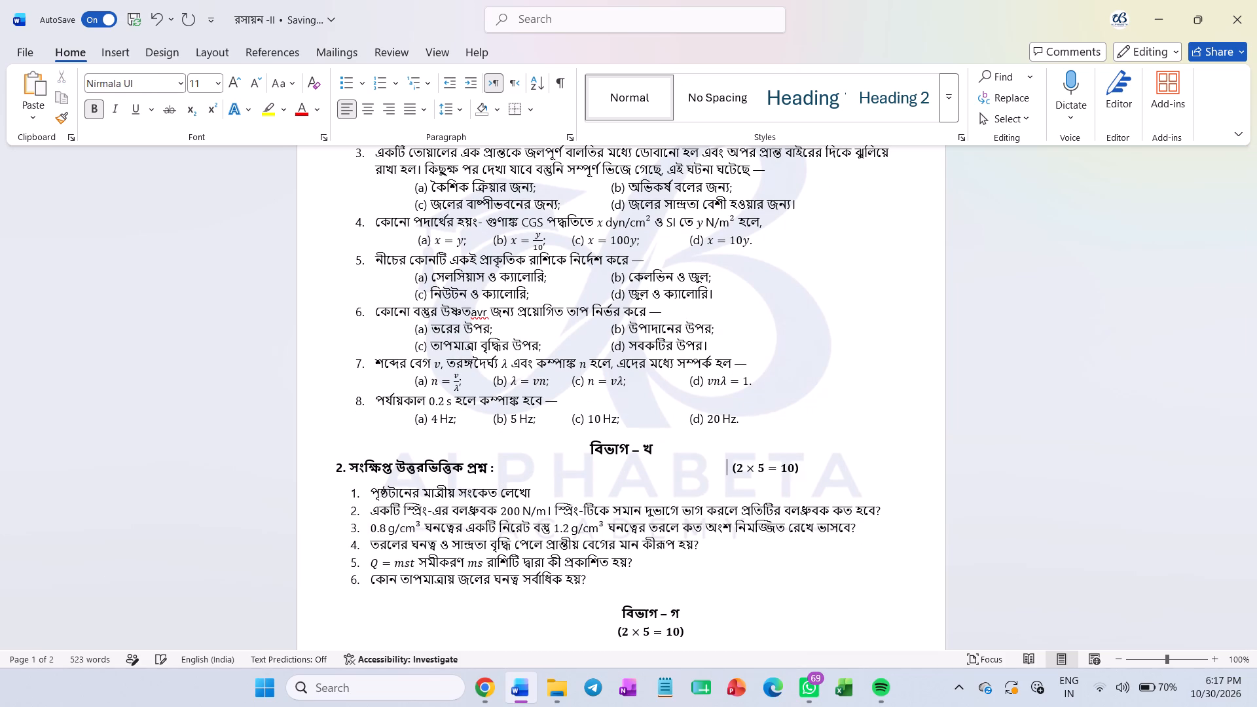
{"action": "key", "text": "Tab"}
{"action": "key", "text": "Tab"}
{"action": "key", "text": "Tab"}
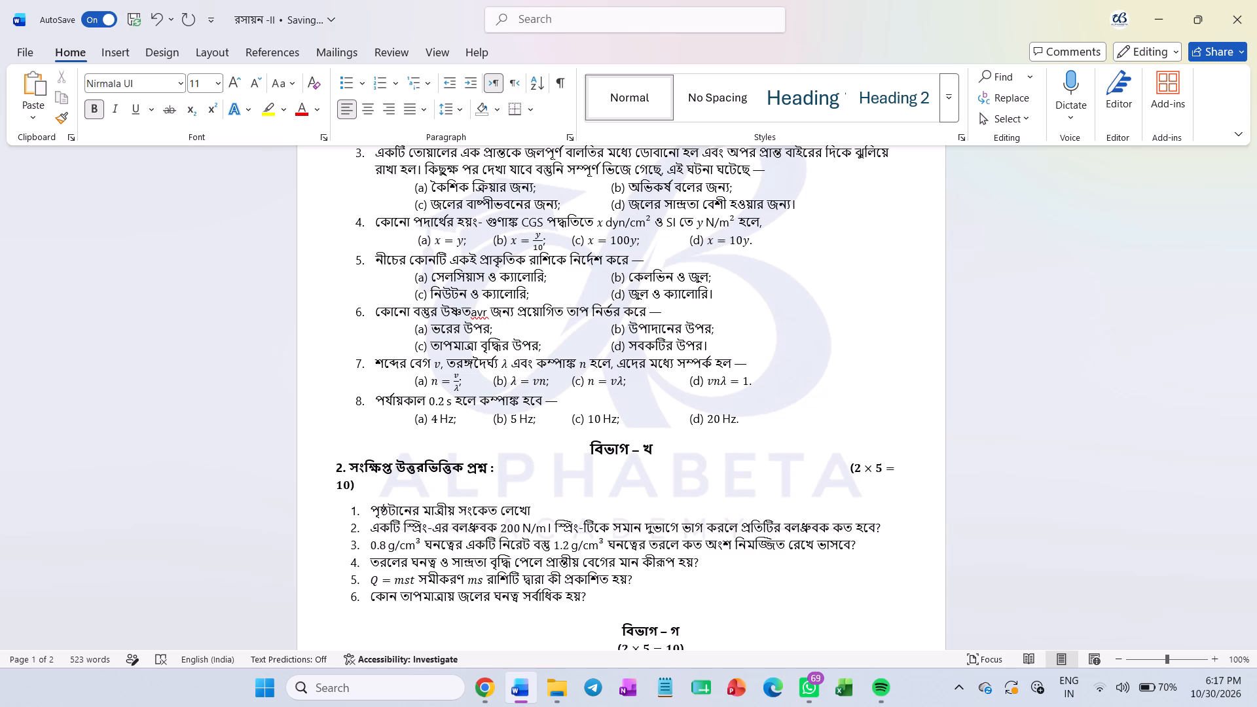
{"action": "key", "text": "Right"}
{"action": "key", "text": "BackSpace"}
{"action": "key", "text": "BackSpace"}
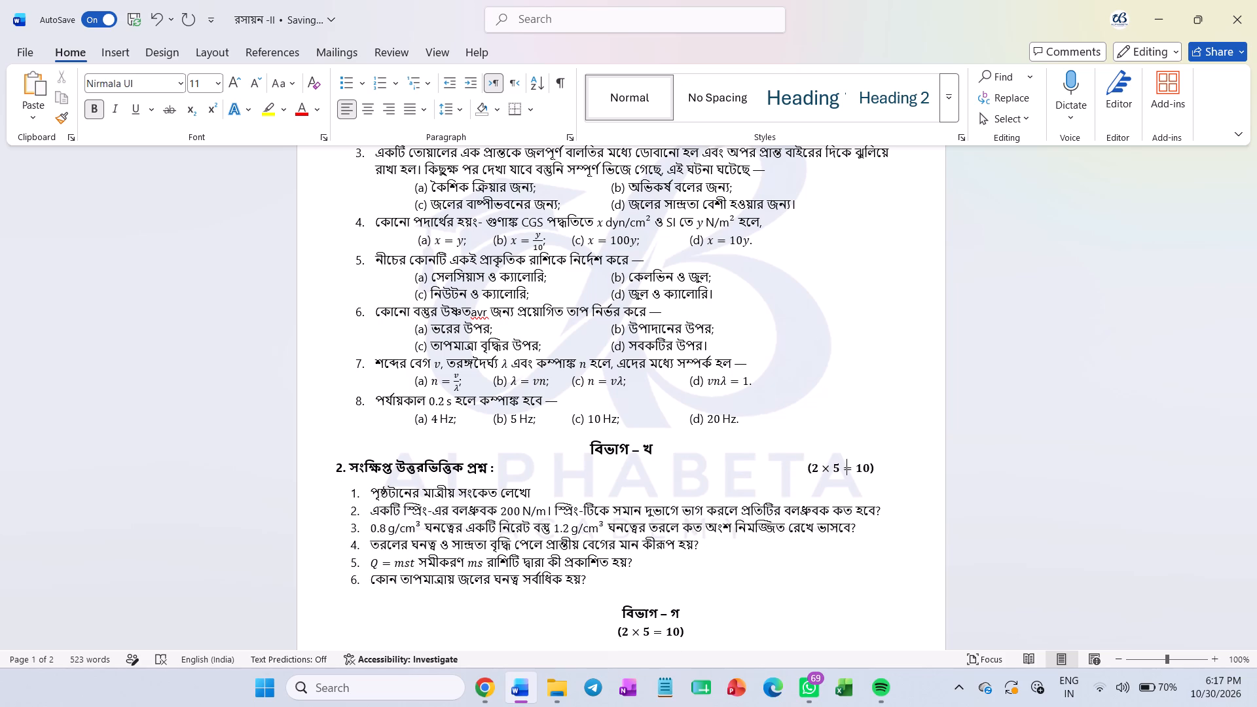
{"action": "key", "text": "Tab"}
{"action": "key", "text": "BackSpace"}
Add spaces before section খ's (2 × 5 = 10) marks to line them up under (1 × 8 = 8) on a single line.
{"action": "key", "text": "space"}
{"action": "key", "text": "space"}
{"action": "key", "text": "space"}
{"action": "key", "text": "space"}
{"action": "key", "text": "space"}
{"action": "key", "text": "space"}
{"action": "key", "text": "space"}
{"action": "key", "text": "space"}
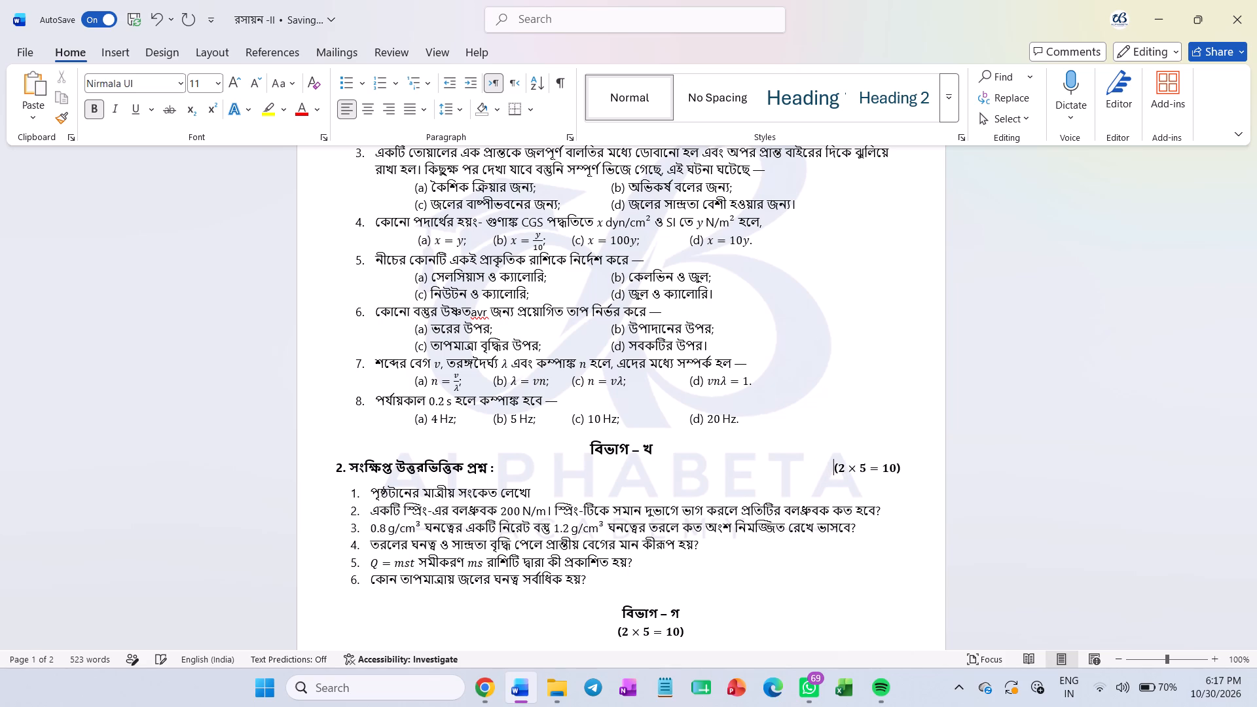
{"action": "key", "text": "space"}
{"action": "scroll", "coordinate": [518, 469], "scroll_direction": "up", "scroll_amount": 4}
{"action": "key", "text": "space"}
{"action": "key", "text": "space"}
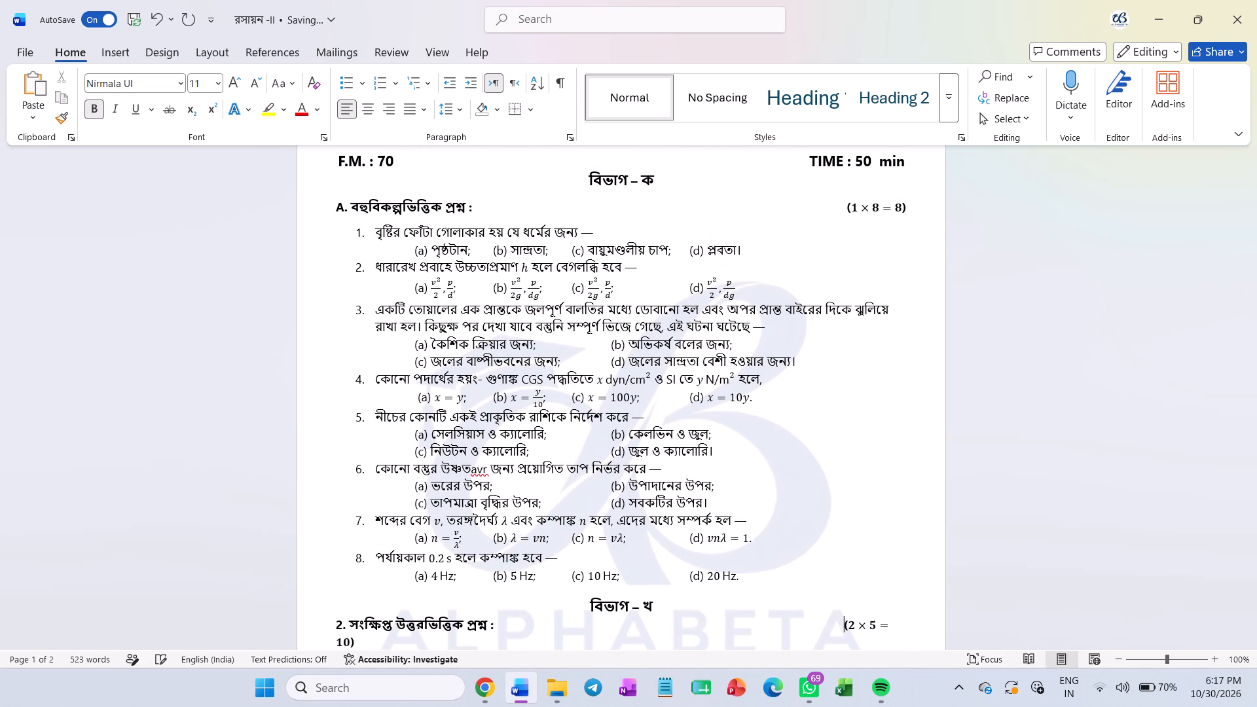
{"action": "key", "text": "BackSpace"}
{"action": "key", "text": "BackSpace"}
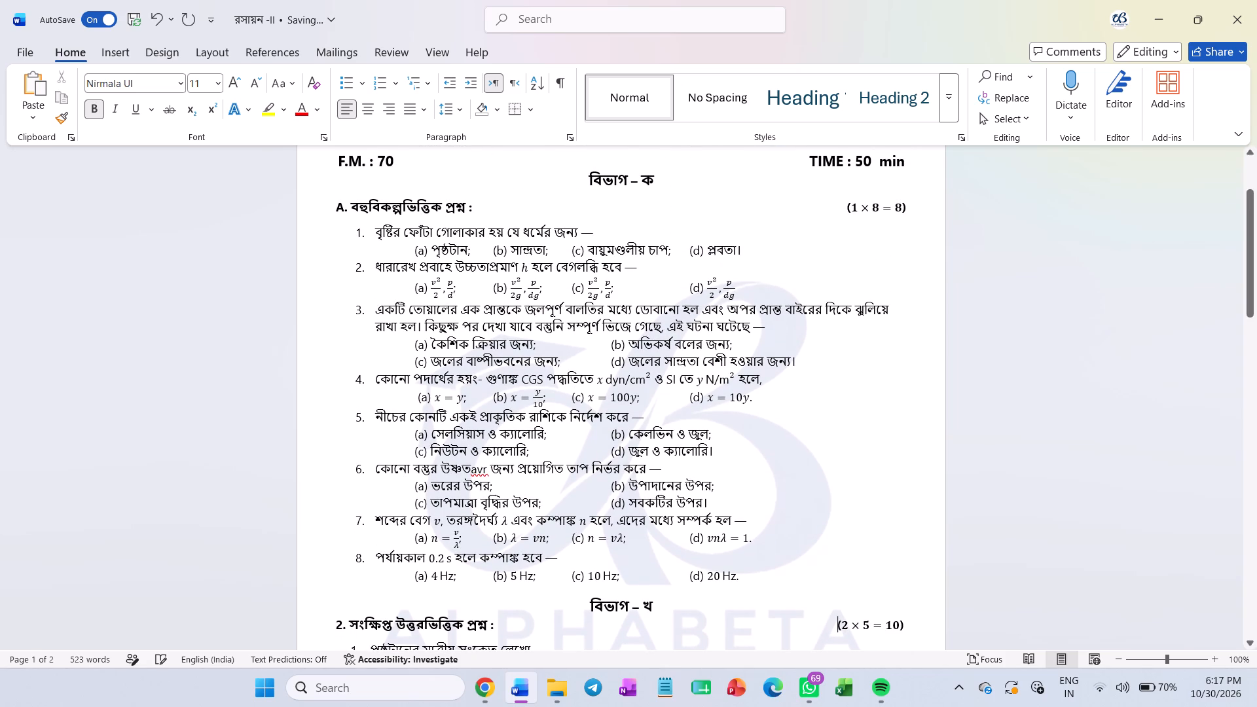
Add four spaces in the gap before the (1 × 8 = 8) marks on section ক's heading line.
{"action": "left_click", "coordinate": [820, 212]}
{"action": "key", "text": "space"}
{"action": "key", "text": "space"}
{"action": "key", "text": "space"}
{"action": "key", "text": "space"}
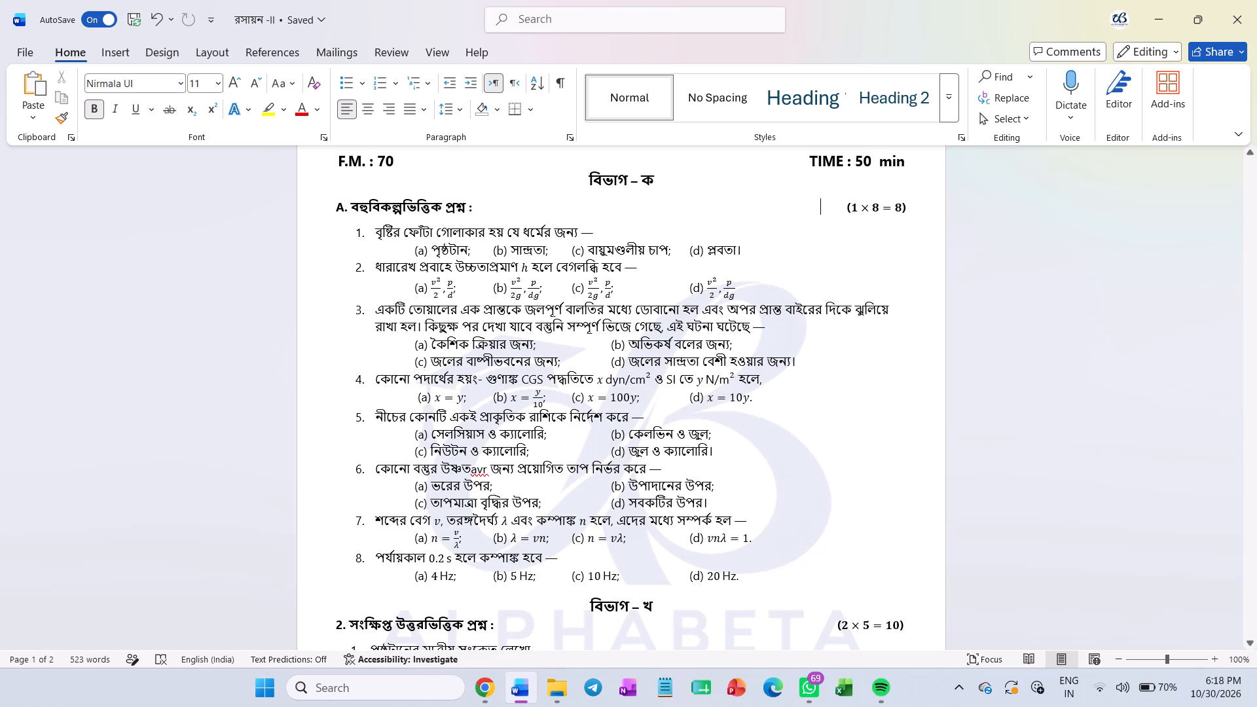
Clear the indent of the বিভাগ – গ heading and centre it on its own line.
{"action": "scroll", "coordinate": [626, 314], "scroll_direction": "down", "scroll_amount": 2}
{"action": "scroll", "coordinate": [626, 314], "scroll_direction": "up", "scroll_amount": 2}
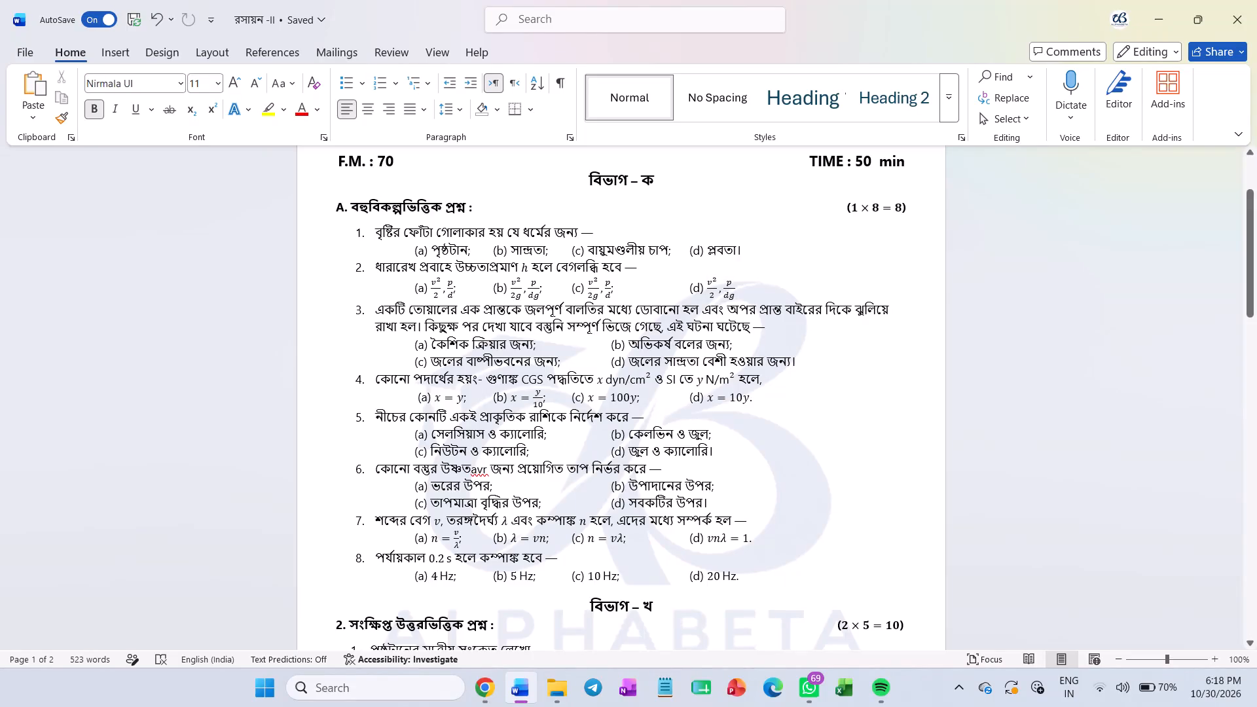
{"action": "scroll", "coordinate": [382, 335], "scroll_direction": "down", "scroll_amount": 3}
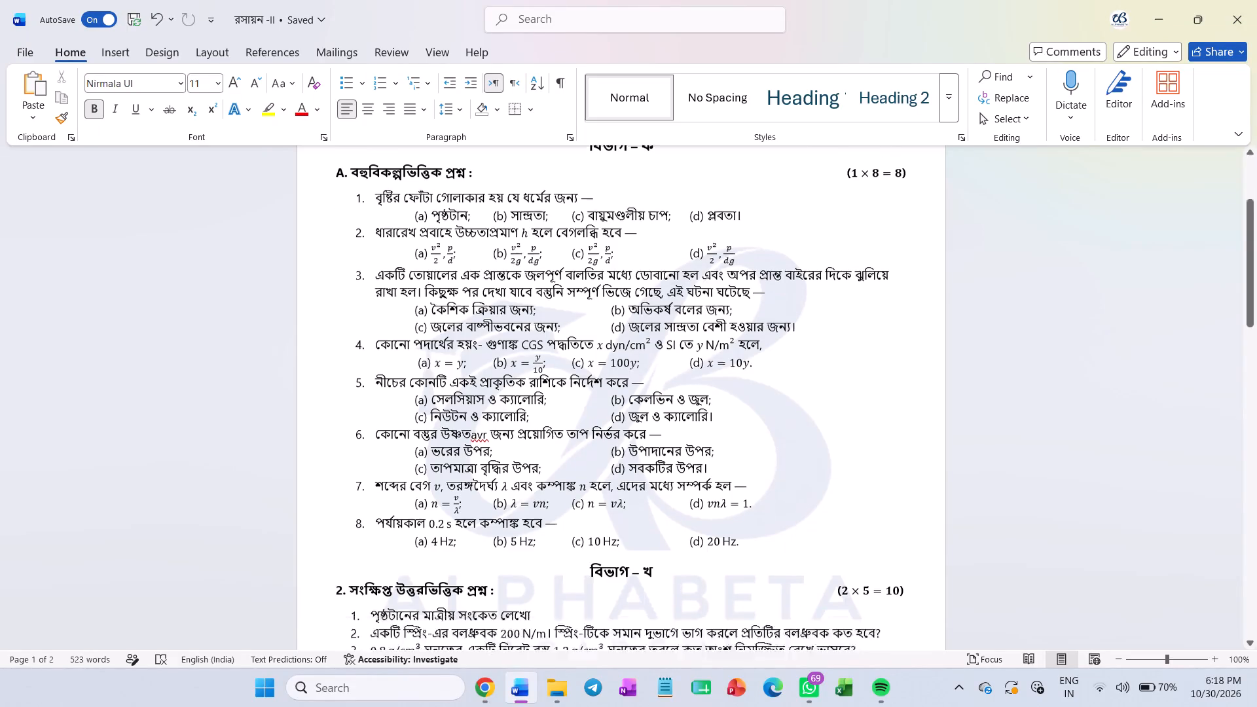
{"action": "scroll", "coordinate": [383, 337], "scroll_direction": "down", "scroll_amount": 5}
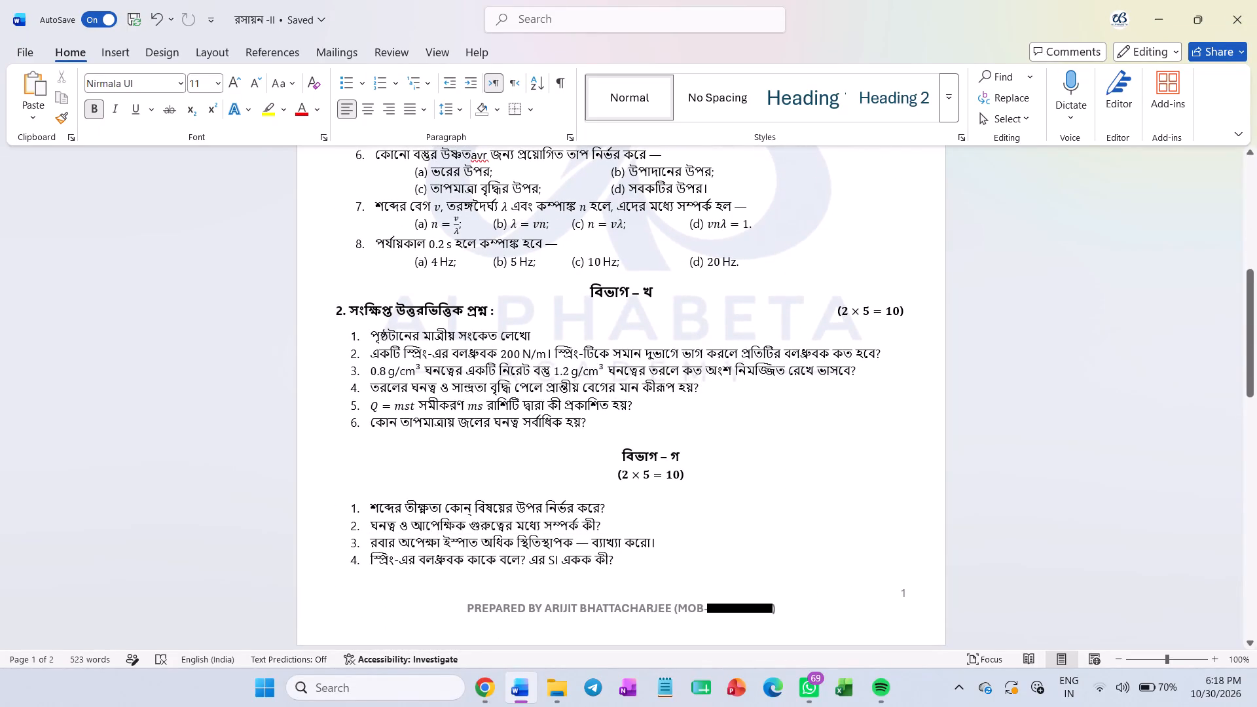
{"action": "left_click", "coordinate": [620, 456]}
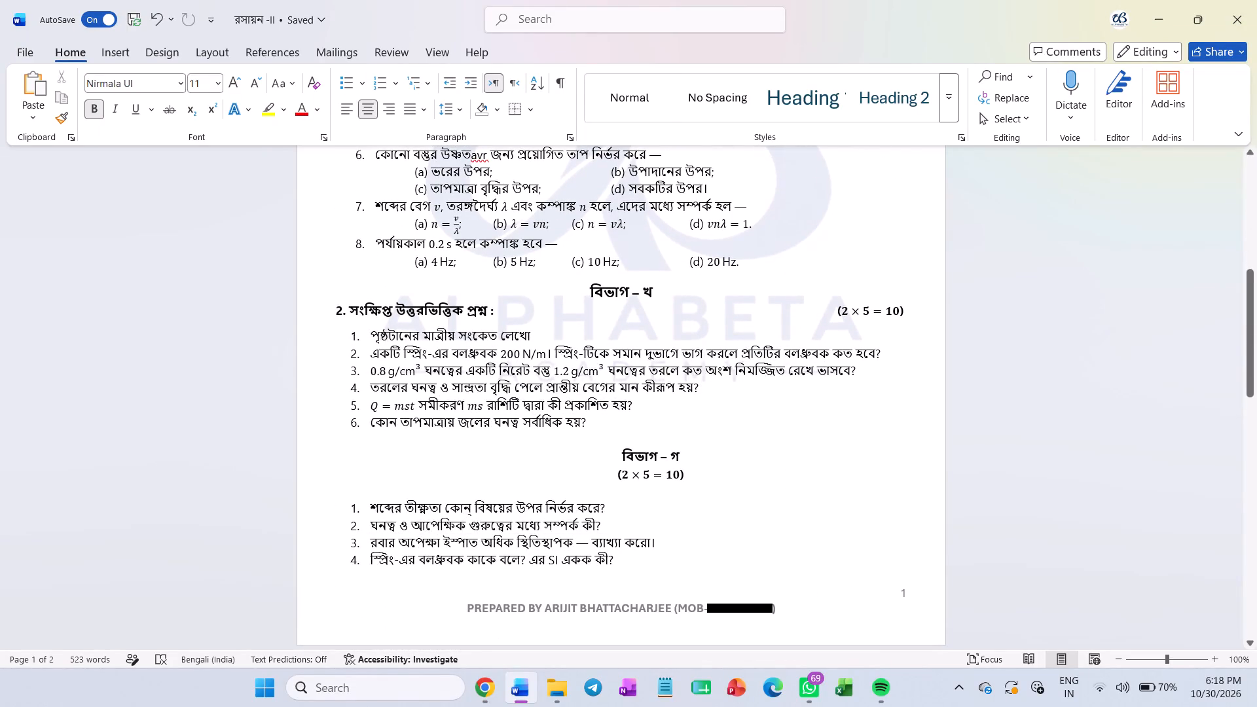
{"action": "key", "text": "BackSpace"}
{"action": "key", "text": "BackSpace"}
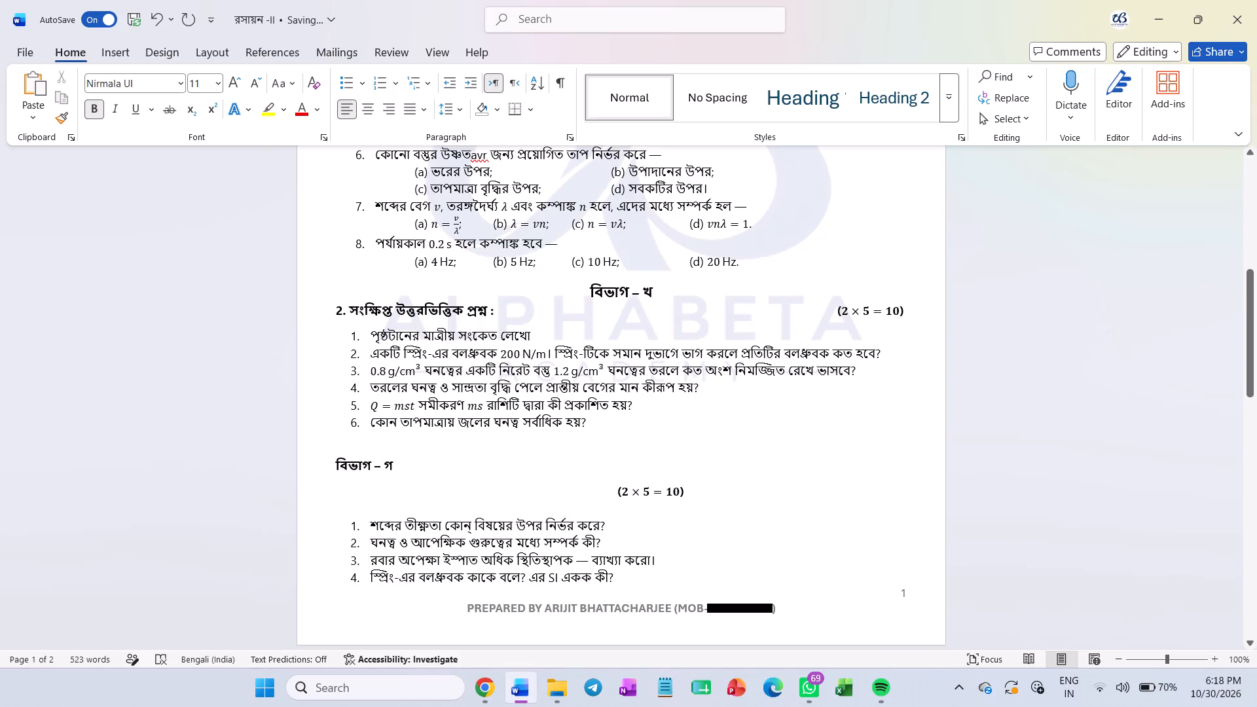
{"action": "key", "text": "ctrl+e"}
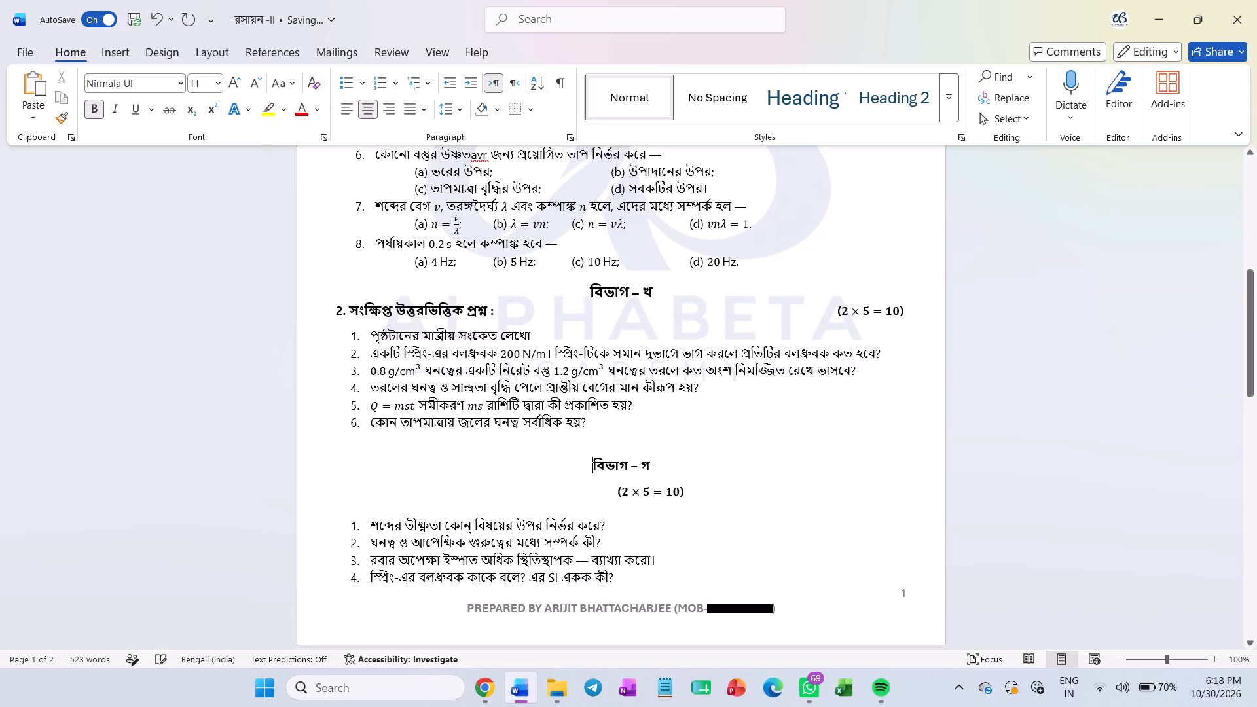
Delete the blank line between question 6 of section খ and the বিভাগ – গ heading.
{"action": "left_click", "coordinate": [598, 454]}
{"action": "key", "text": "BackSpace"}
{"action": "key", "text": "BackSpace"}
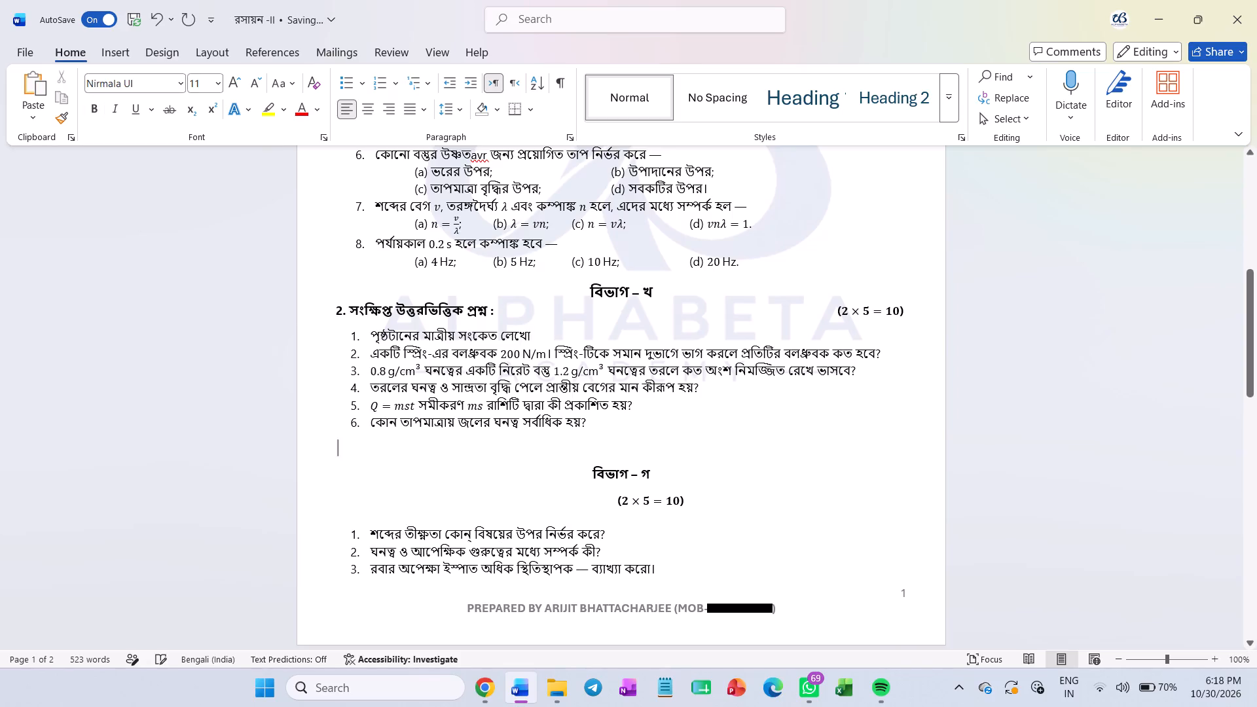
{"action": "left_click", "coordinate": [612, 482]}
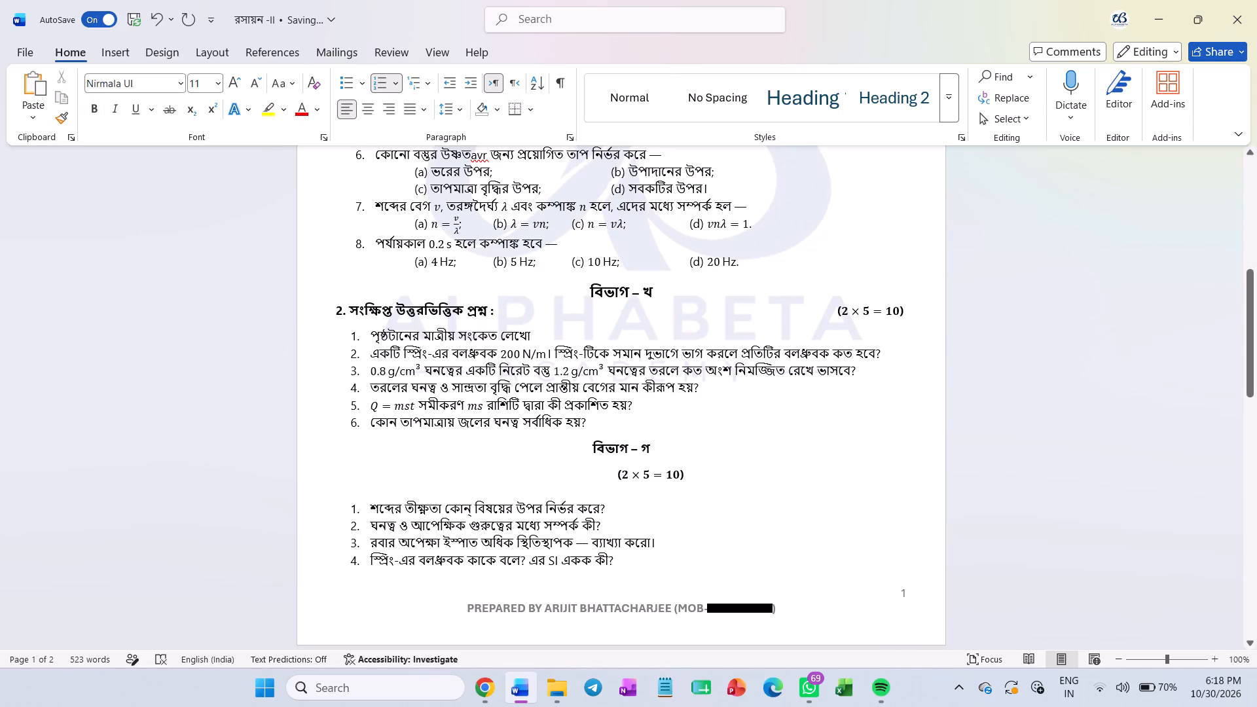
Select section খ's heading text "2. সংক্ষিপ্ত উত্তরভিত্তিক প্রশ্ন :" and place the cursor before section গ's (2 × 5 = 10) marks.
{"action": "scroll", "coordinate": [612, 484], "scroll_direction": "down", "scroll_amount": 2}
{"action": "scroll", "coordinate": [612, 484], "scroll_direction": "up", "scroll_amount": 4}
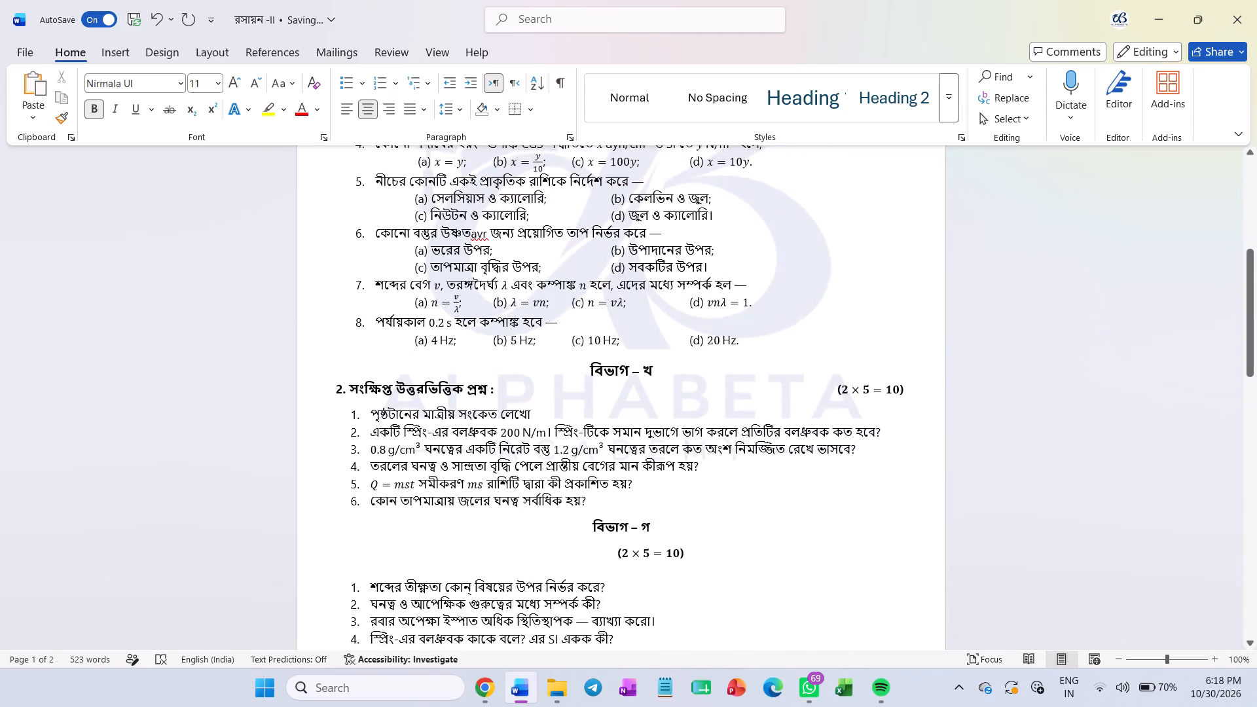
{"action": "scroll", "coordinate": [610, 485], "scroll_direction": "up", "scroll_amount": 2}
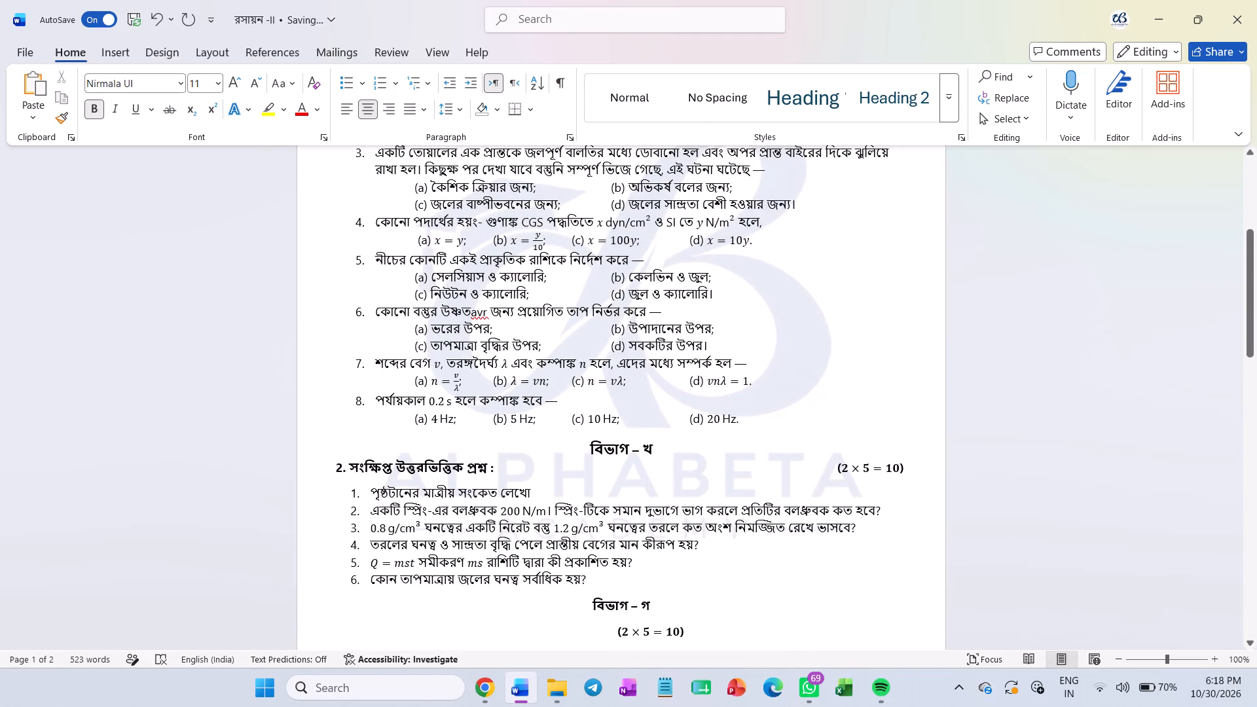
{"action": "left_click_drag", "start_coordinate": [337, 470], "coordinate": [479, 482]}
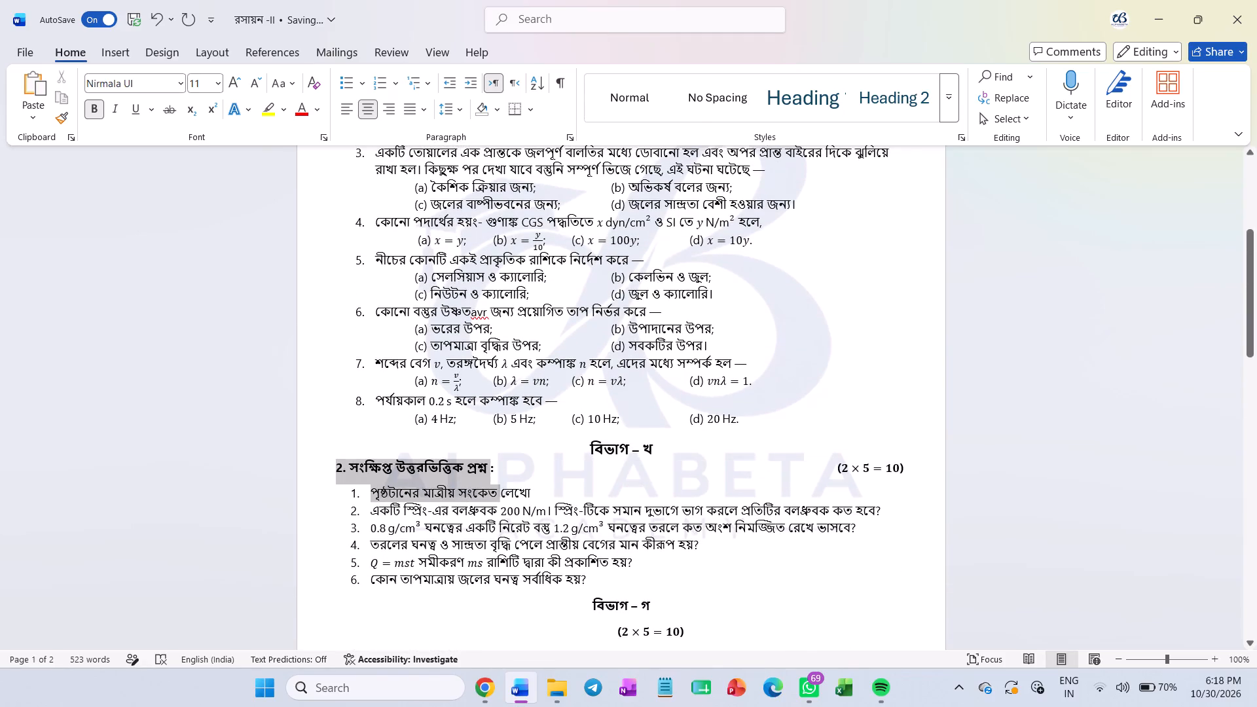
{"action": "left_click_drag", "start_coordinate": [479, 482], "coordinate": [494, 477]}
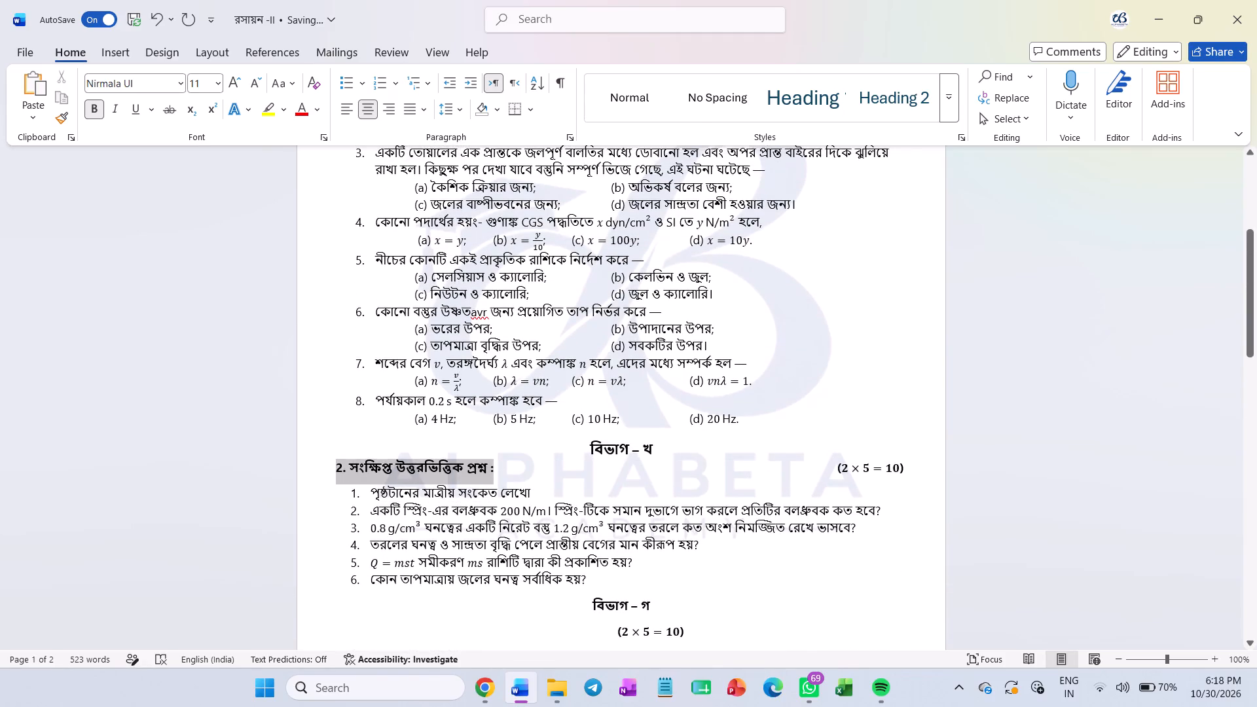
{"action": "left_click_drag", "start_coordinate": [494, 477], "coordinate": [498, 476]}
{"action": "left_click", "coordinate": [424, 566]}
{"action": "scroll", "coordinate": [422, 566], "scroll_direction": "down", "scroll_amount": 3}
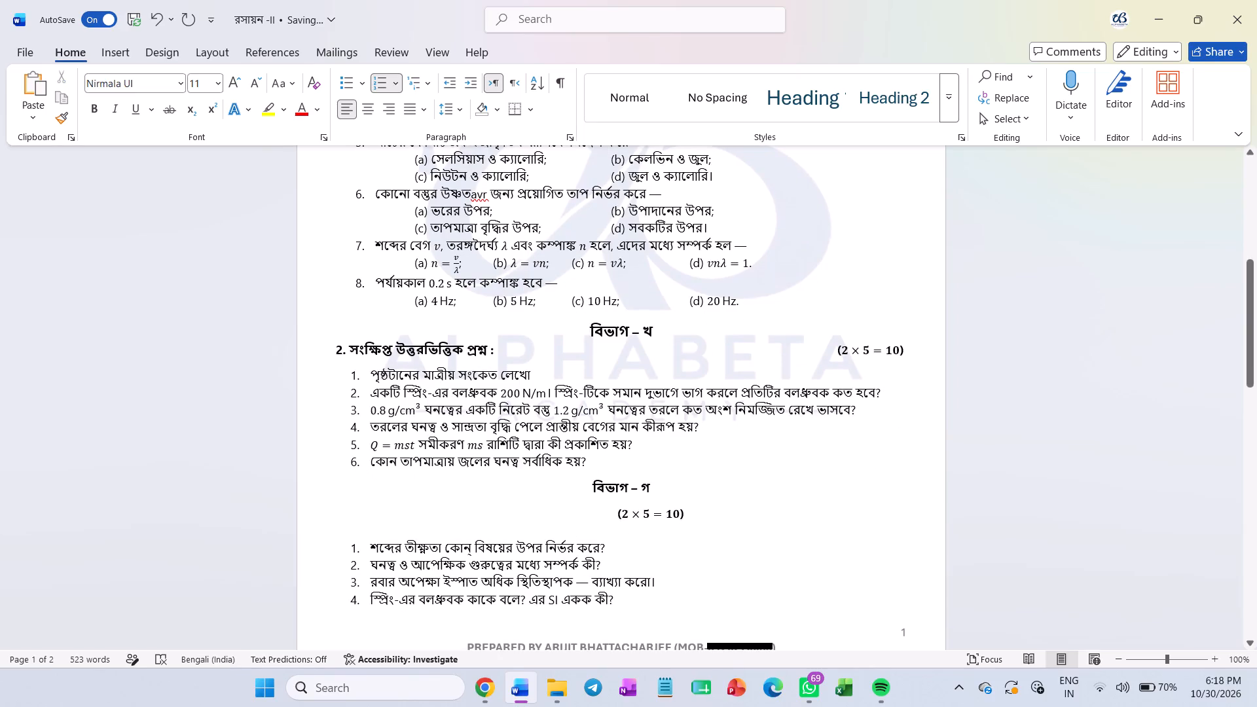
{"action": "left_click", "coordinate": [371, 515]}
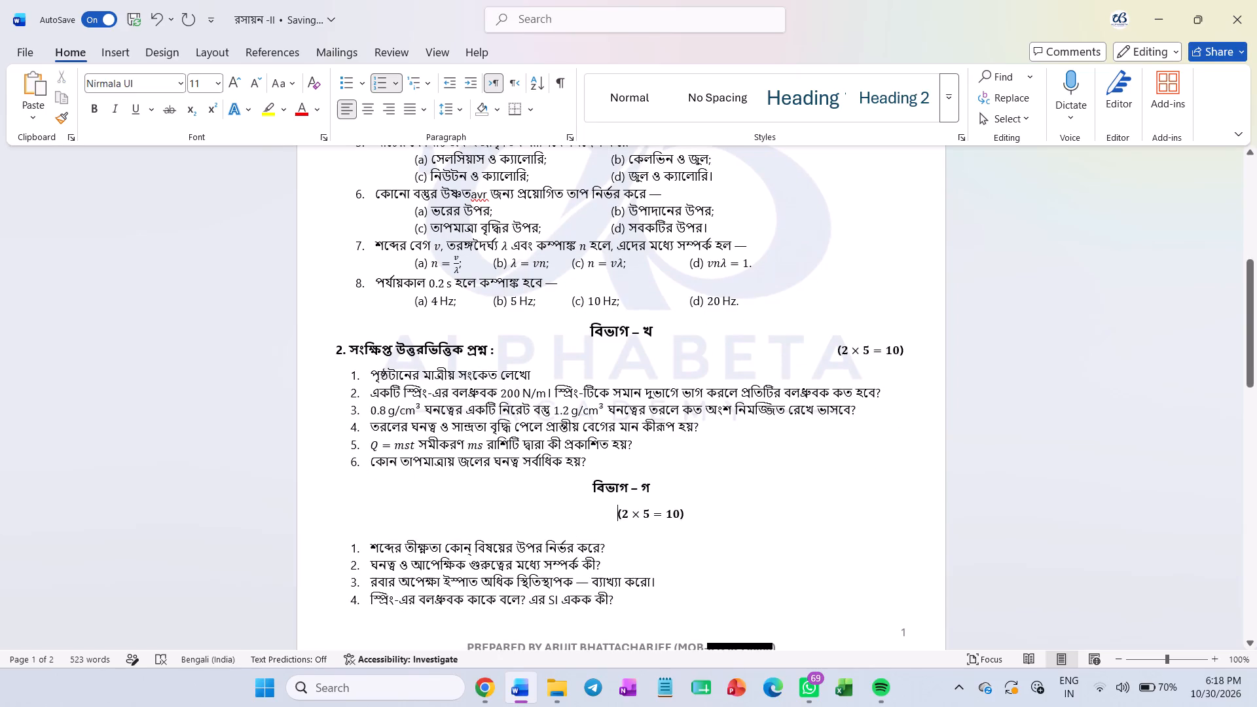
{"action": "left_click", "coordinate": [362, 522]}
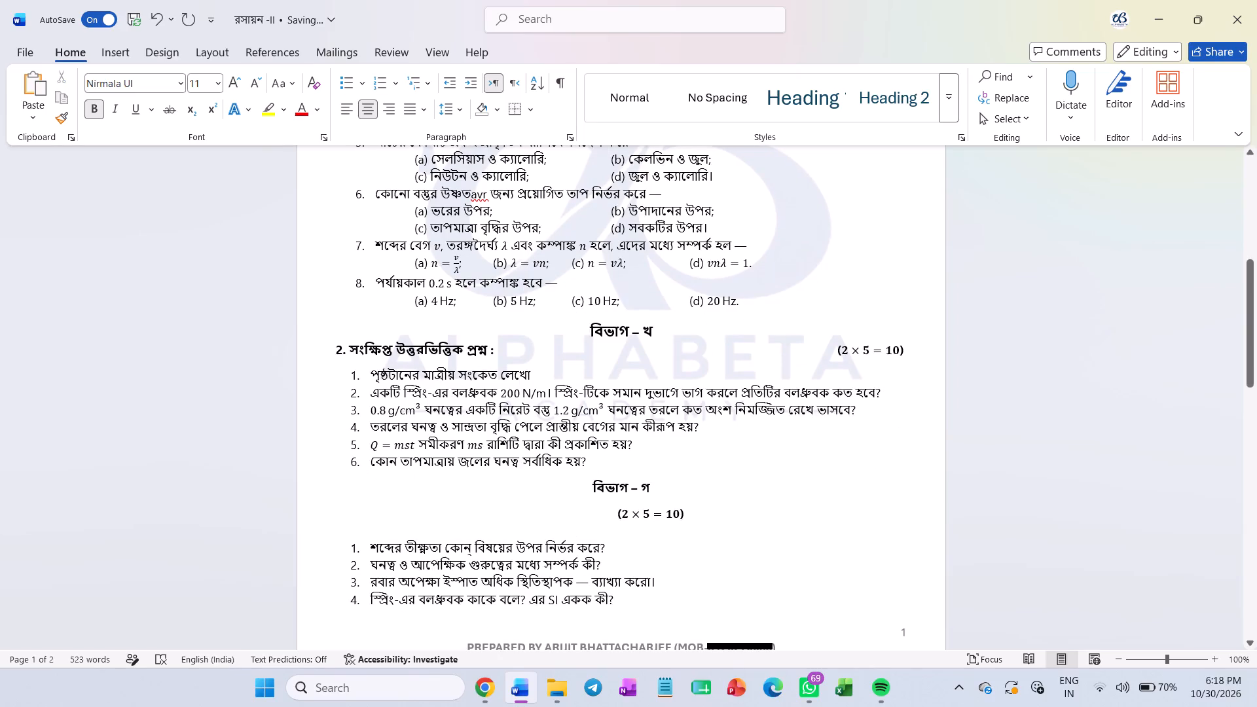